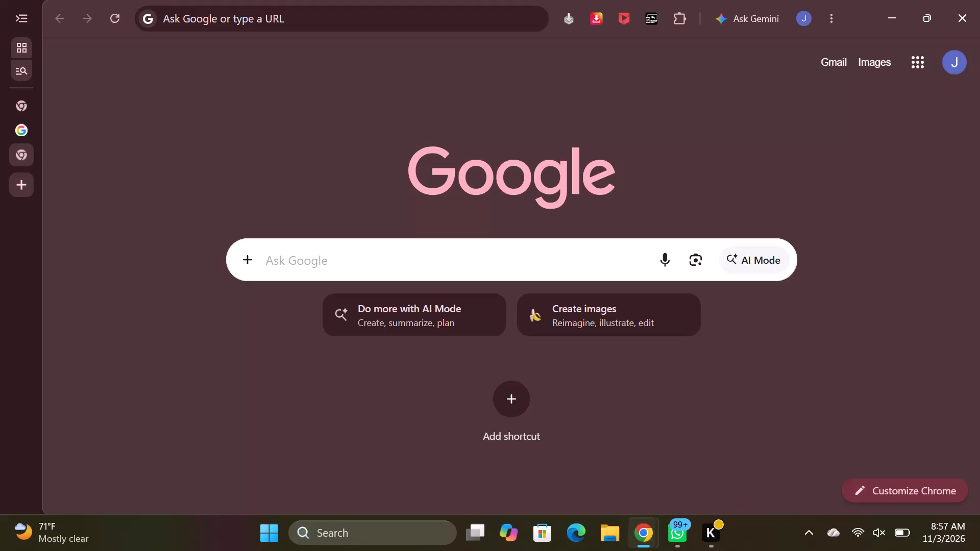
# Find and launch Adobe Photoshop 2020, dismissing the chat notification and choosing to repair Creative Cloud during startup.
pyautogui.click(328, 533)
pyautogui.write('adobe')
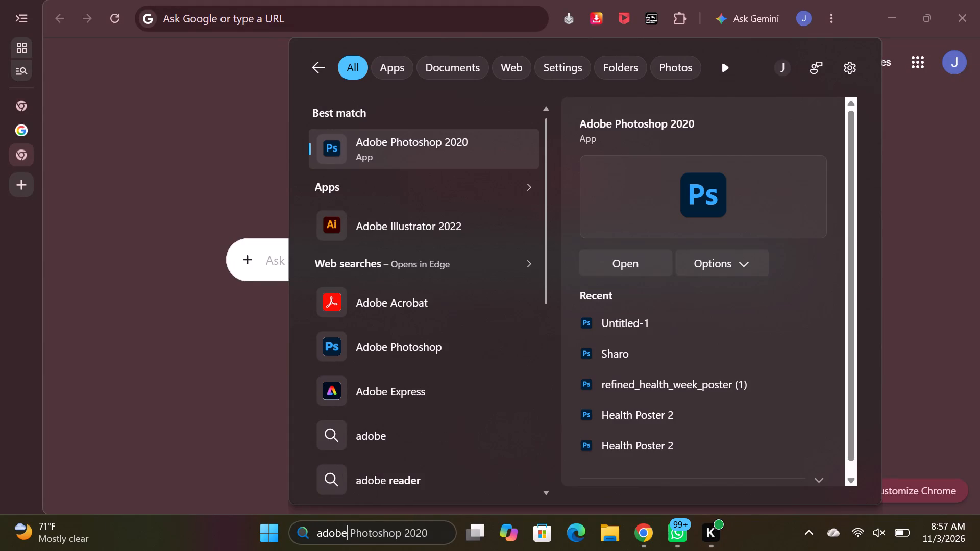
pyautogui.click(626, 262)
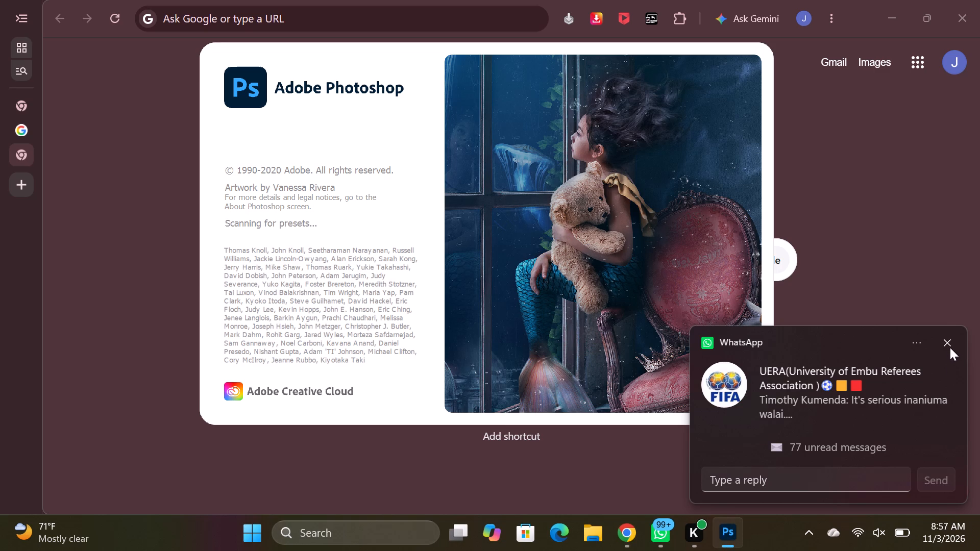
pyautogui.click(946, 342)
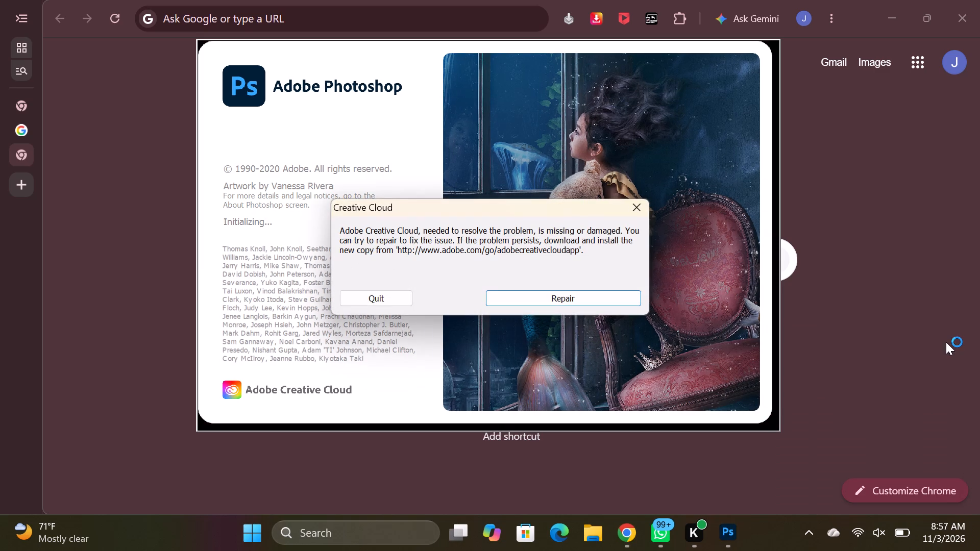
pyautogui.click(575, 302)
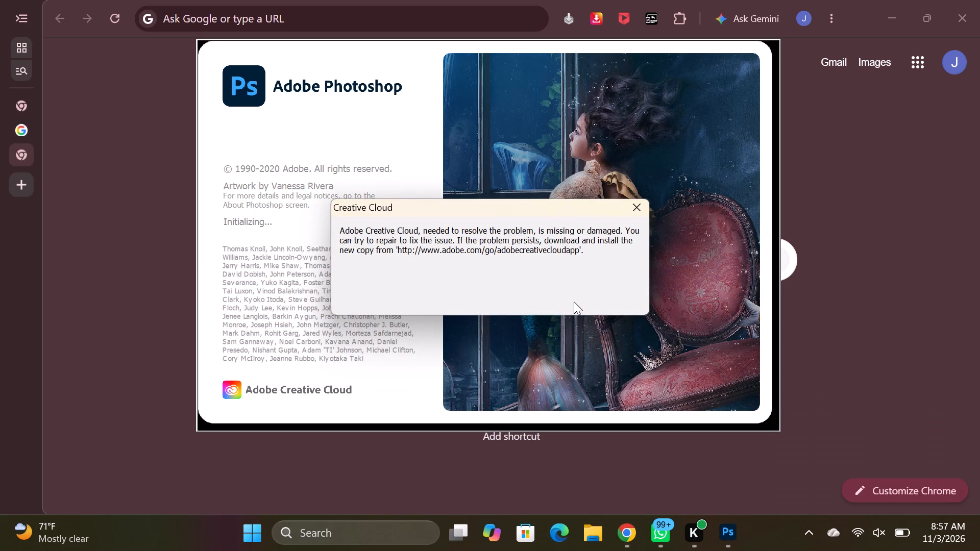
pyautogui.click(574, 302)
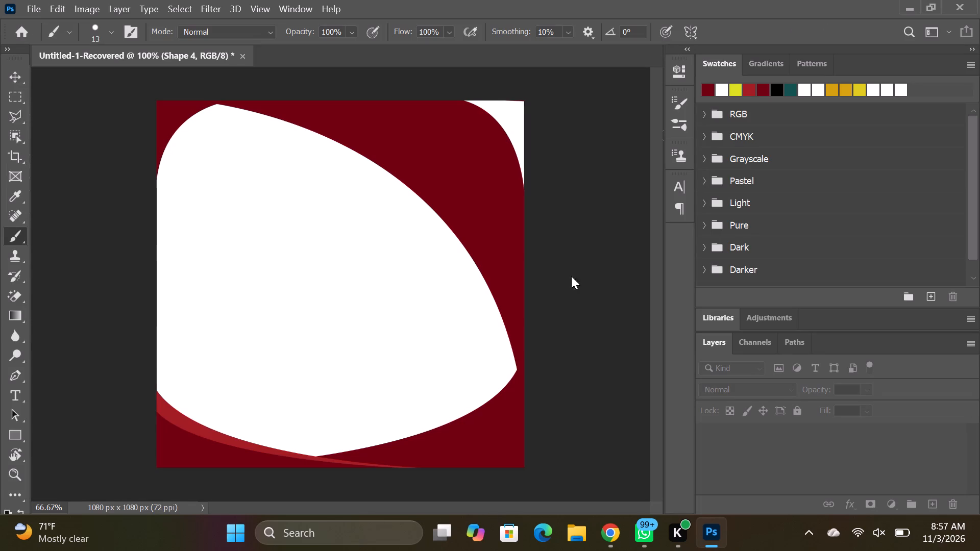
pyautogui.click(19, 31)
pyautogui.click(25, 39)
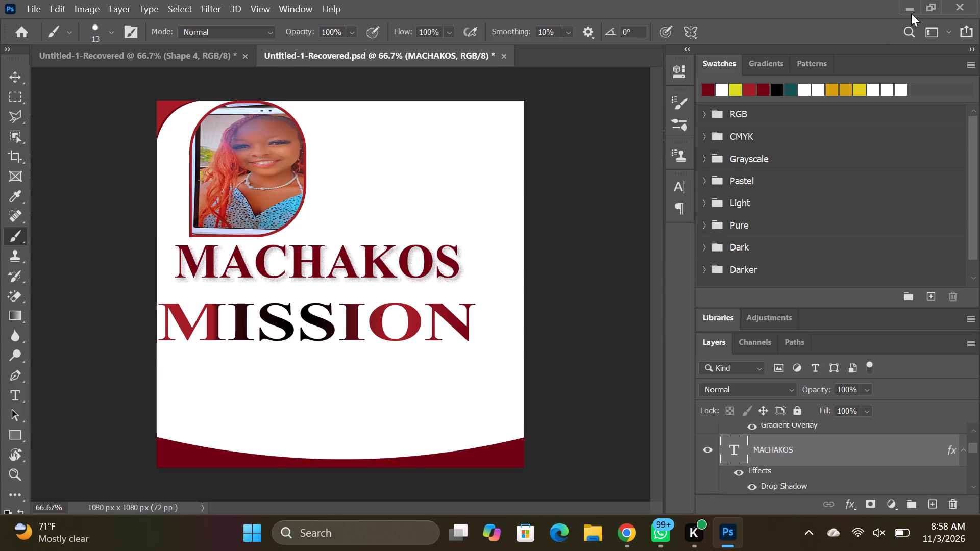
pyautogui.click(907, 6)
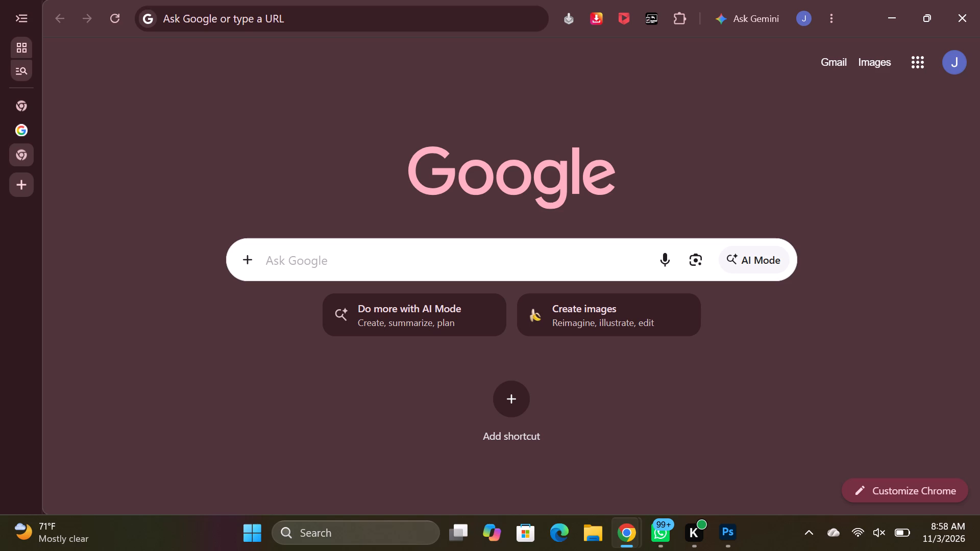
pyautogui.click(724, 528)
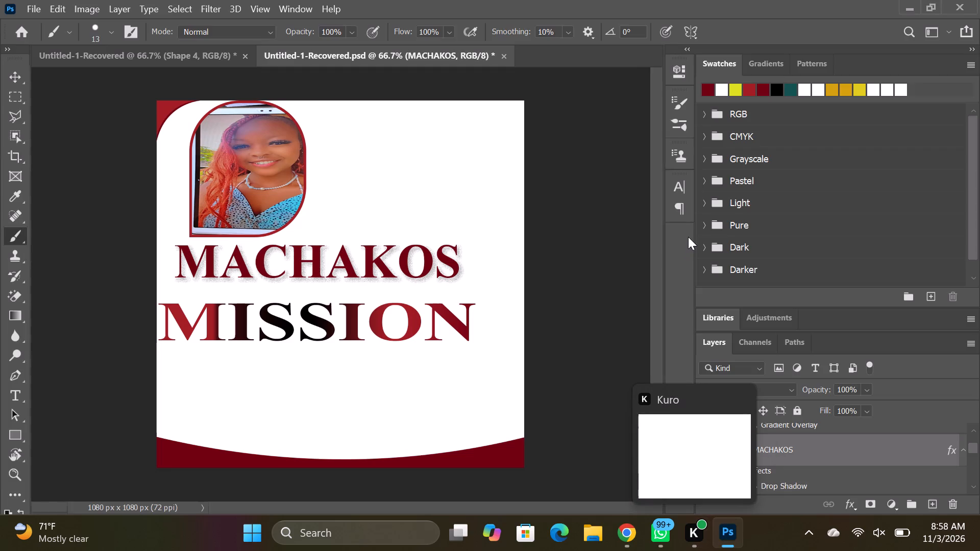
# Create a new 1080 x 1080 px document at 72 ppi from the recent custom preset.
pyautogui.click(21, 32)
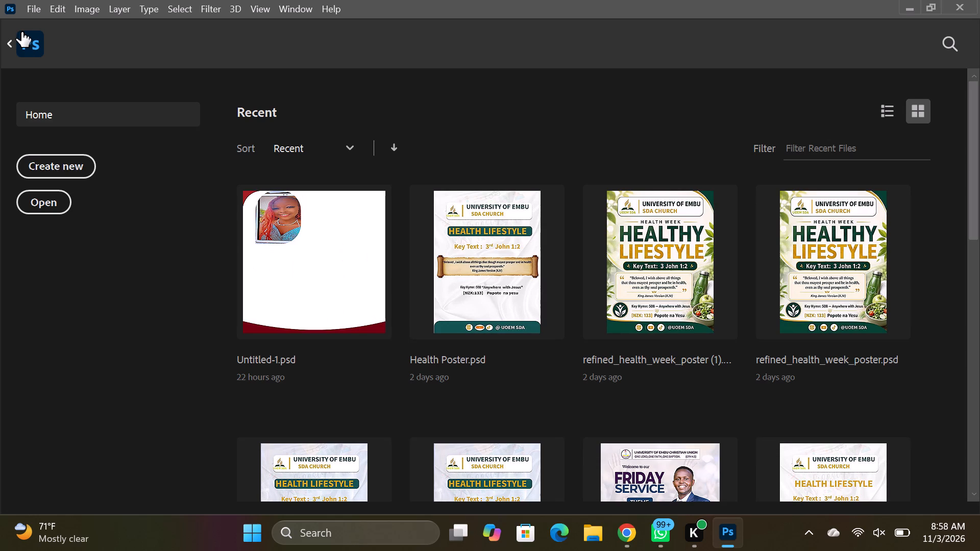
pyautogui.click(58, 166)
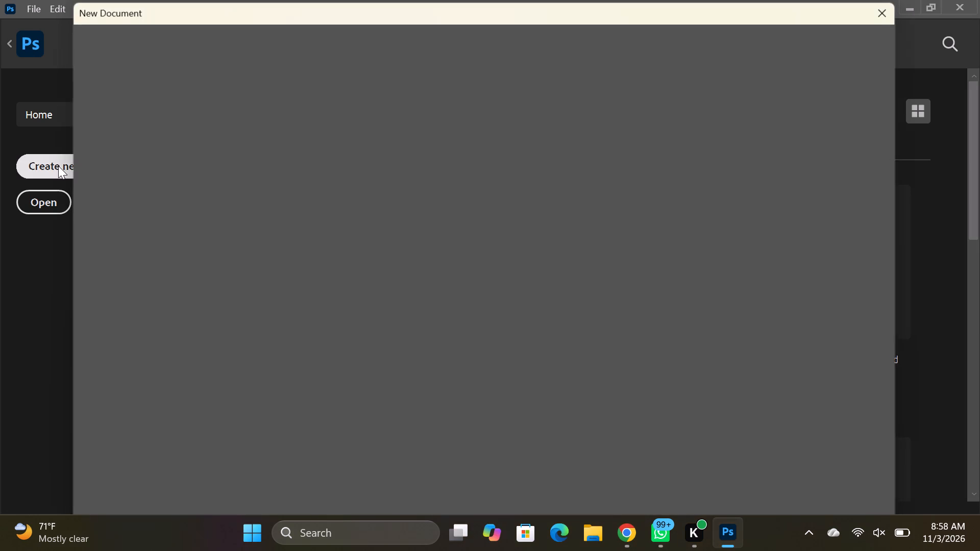
pyautogui.click(187, 194)
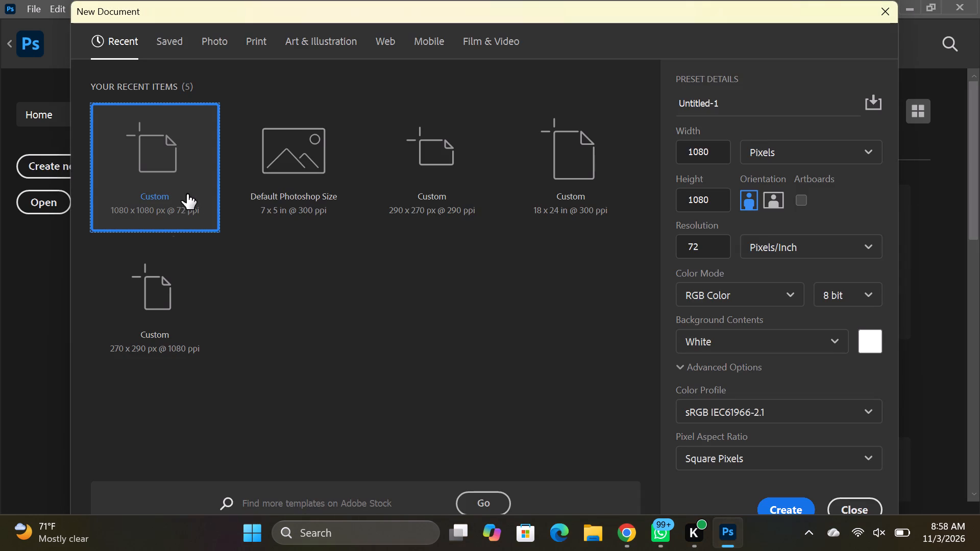
pyautogui.click(774, 506)
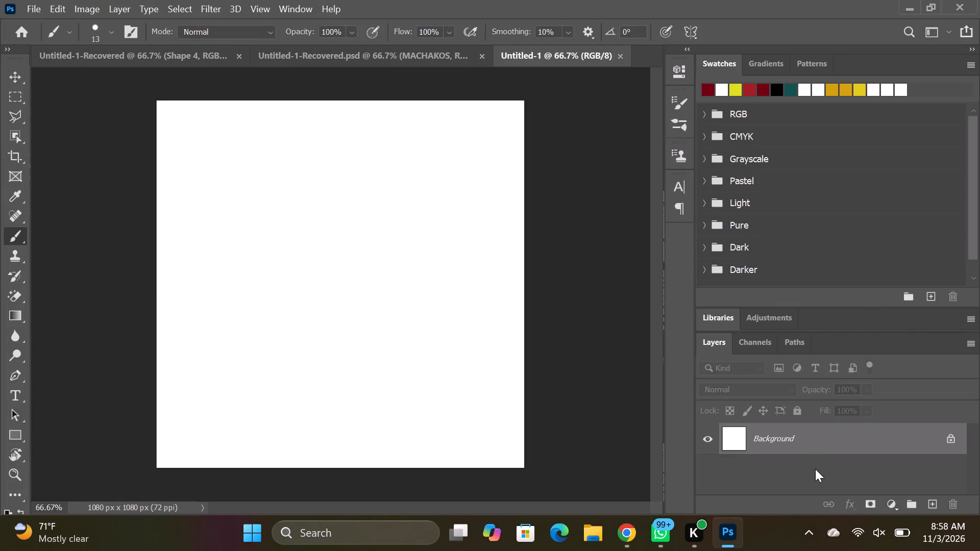
# Add a new empty layer above the Background layer.
pyautogui.rightClick(797, 440)
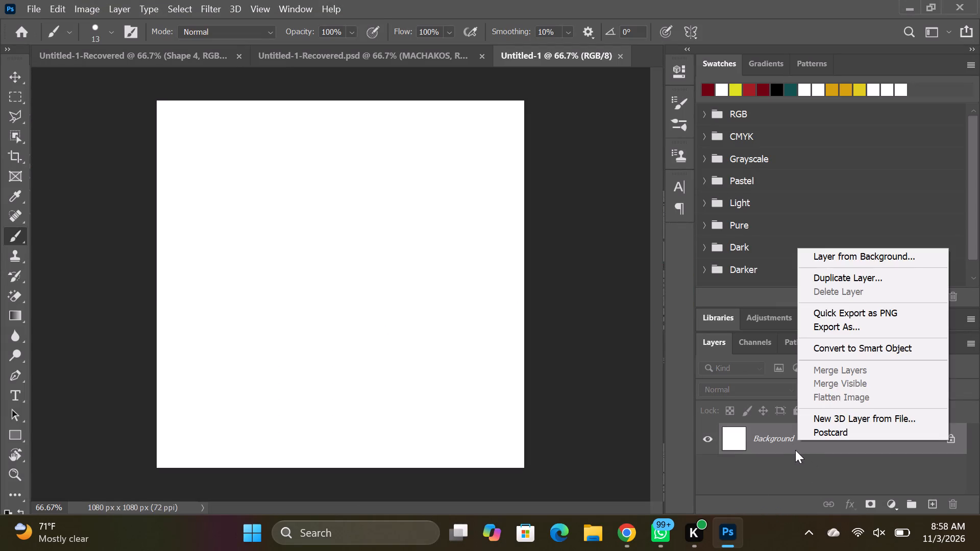
pyautogui.click(929, 504)
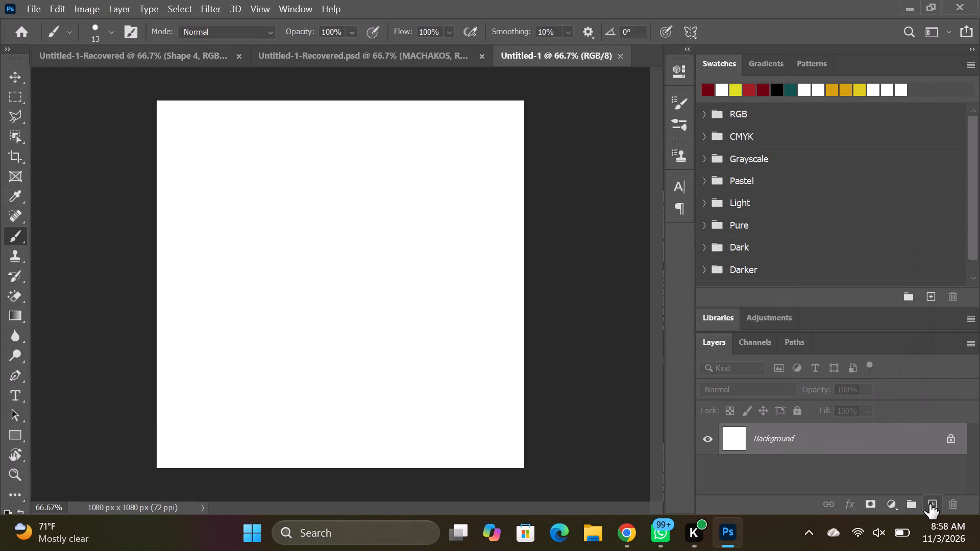
pyautogui.click(933, 498)
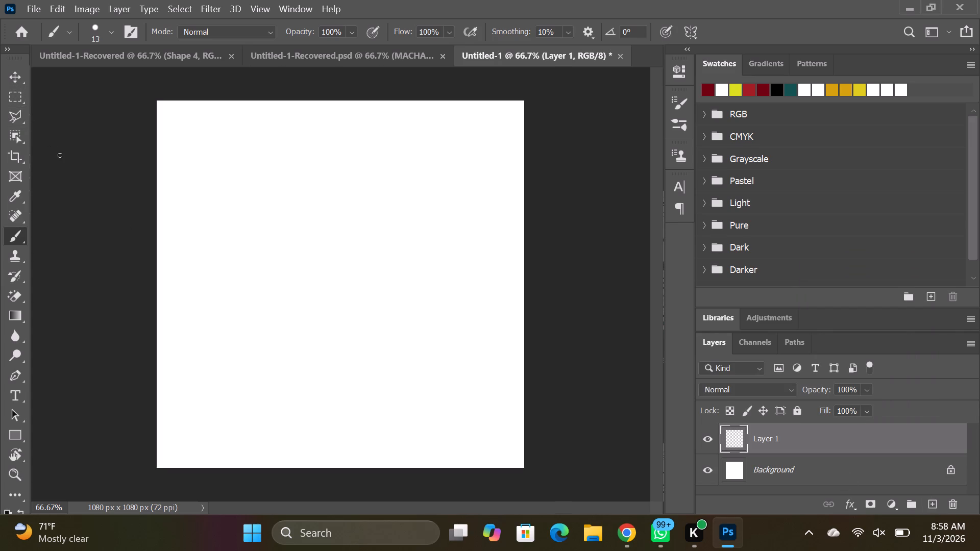
# Draw a gold, concave-curved corner shape about 171 x 254 px in the canvas's upper-left corner with the Pen tool in Shape mode.
pyautogui.press('p')
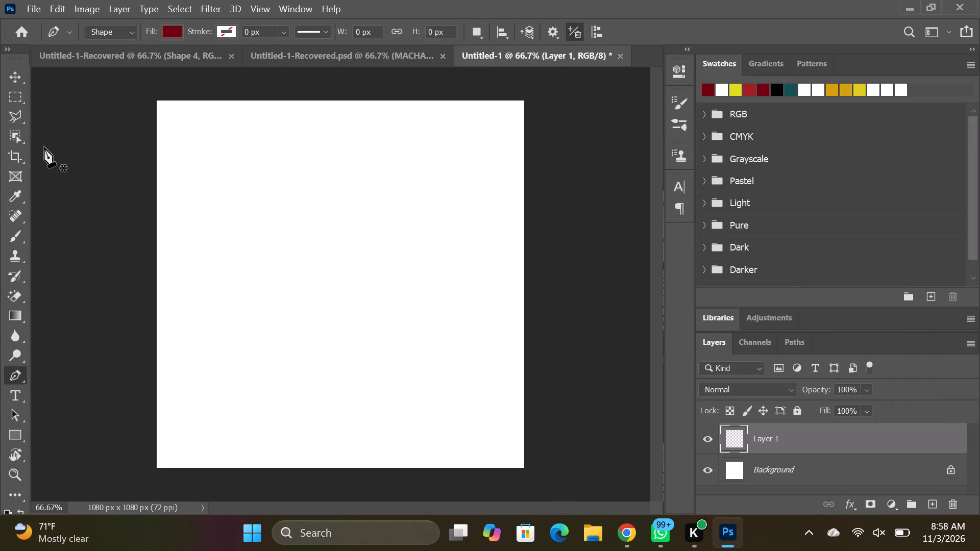
pyautogui.click(129, 33)
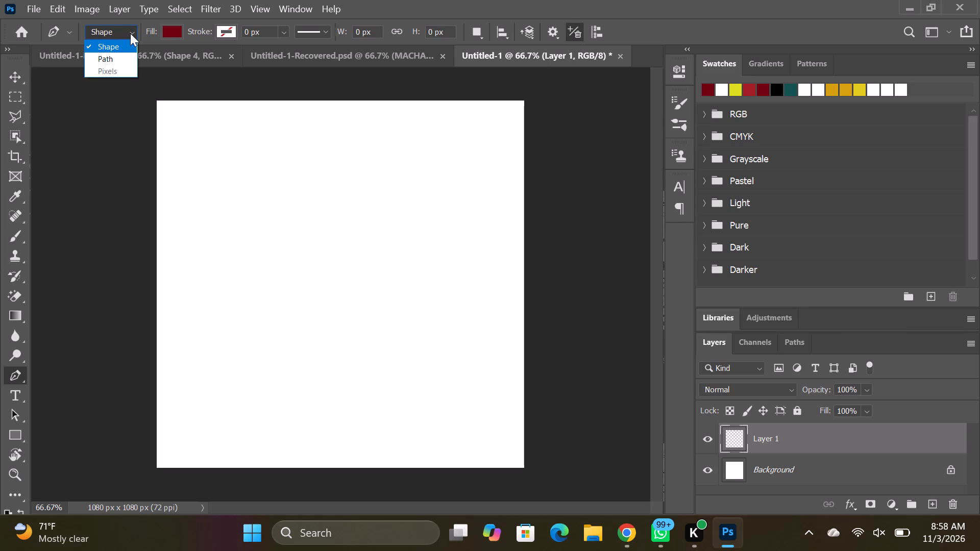
pyautogui.click(130, 33)
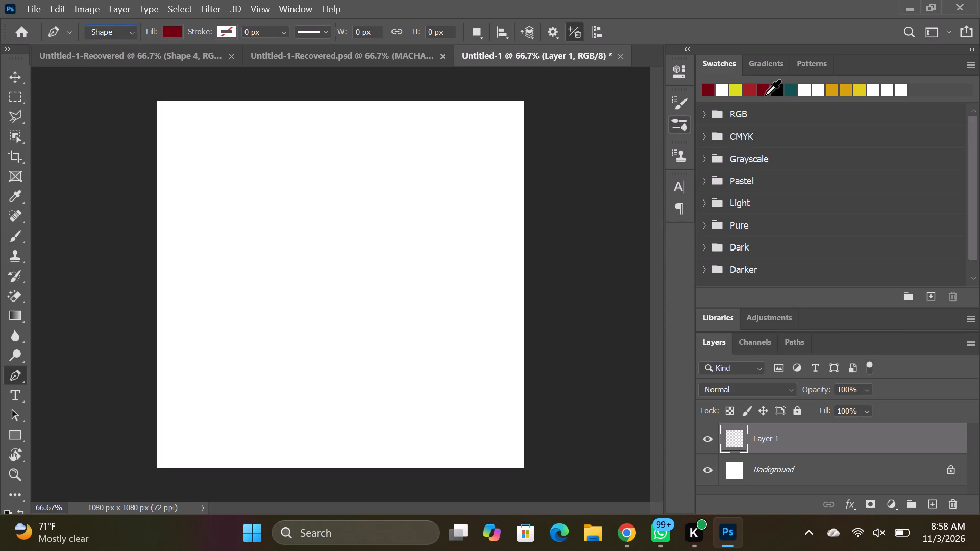
pyautogui.click(846, 93)
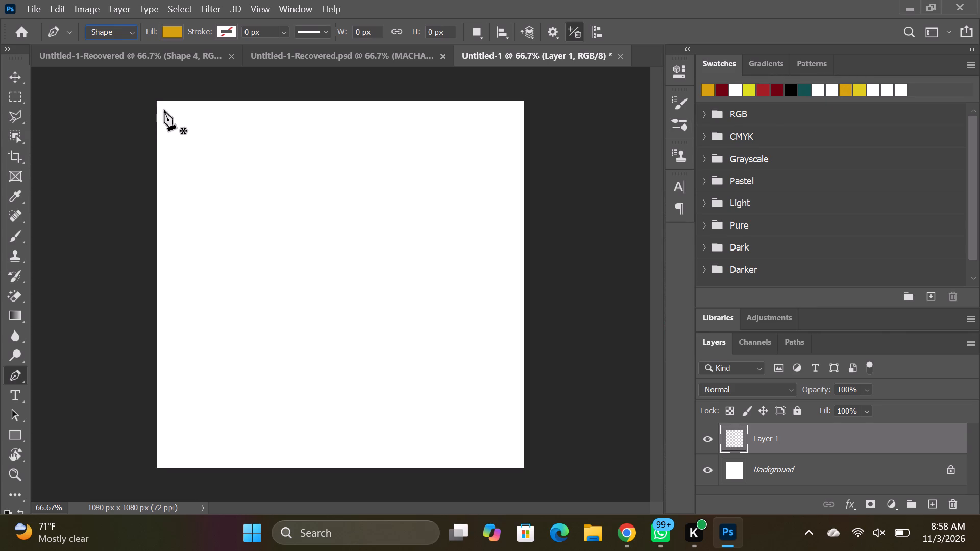
pyautogui.click(155, 101)
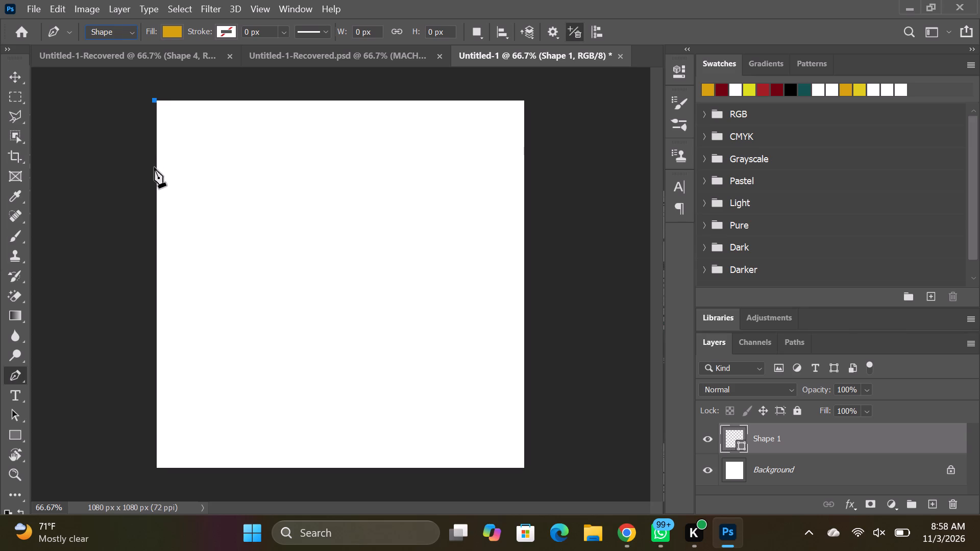
pyautogui.moveTo(155, 168); pyautogui.dragTo(156, 121)
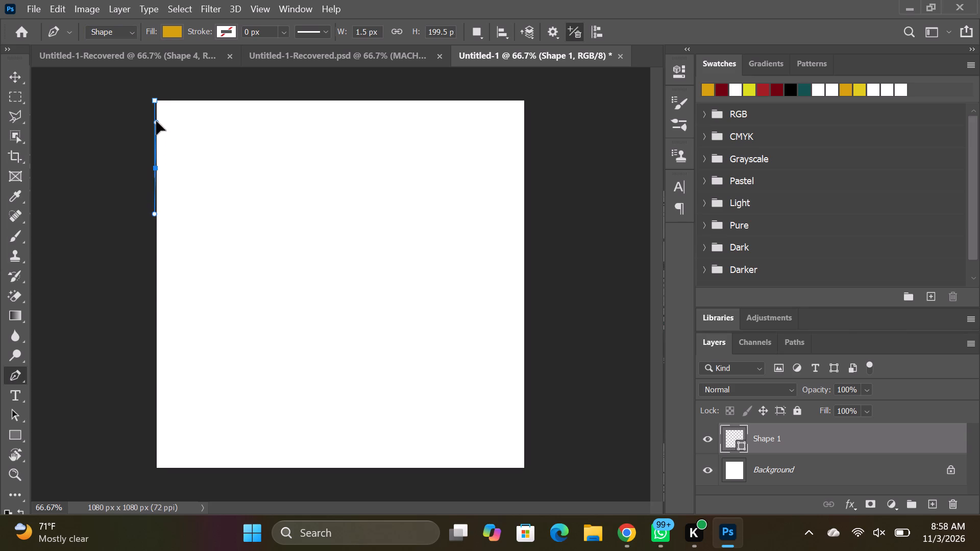
pyautogui.moveTo(156, 121); pyautogui.dragTo(155, 101)
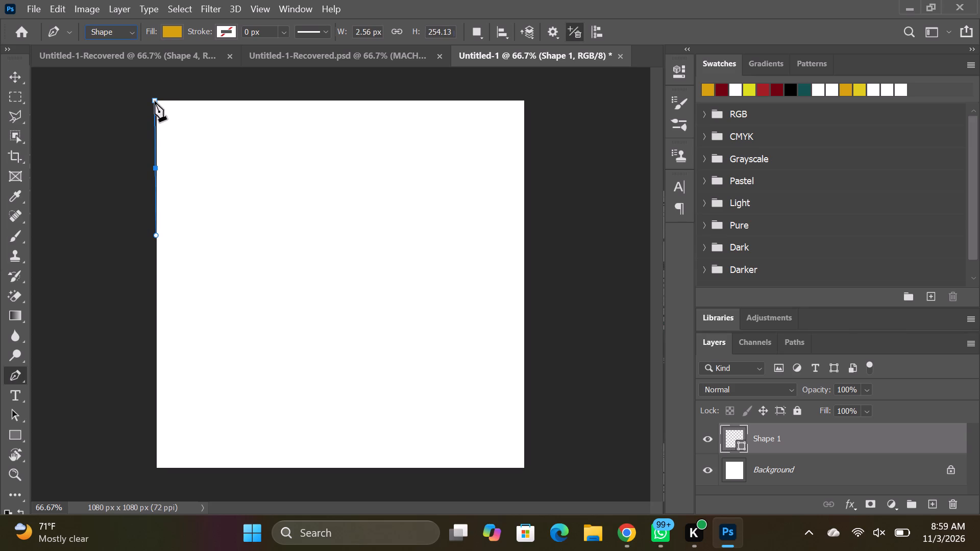
pyautogui.click(213, 101)
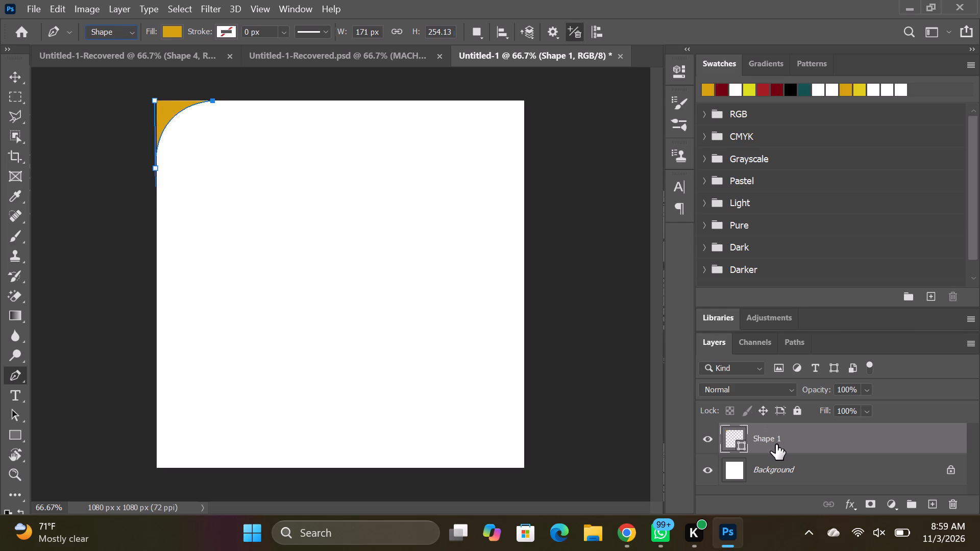
pyautogui.press('Return')
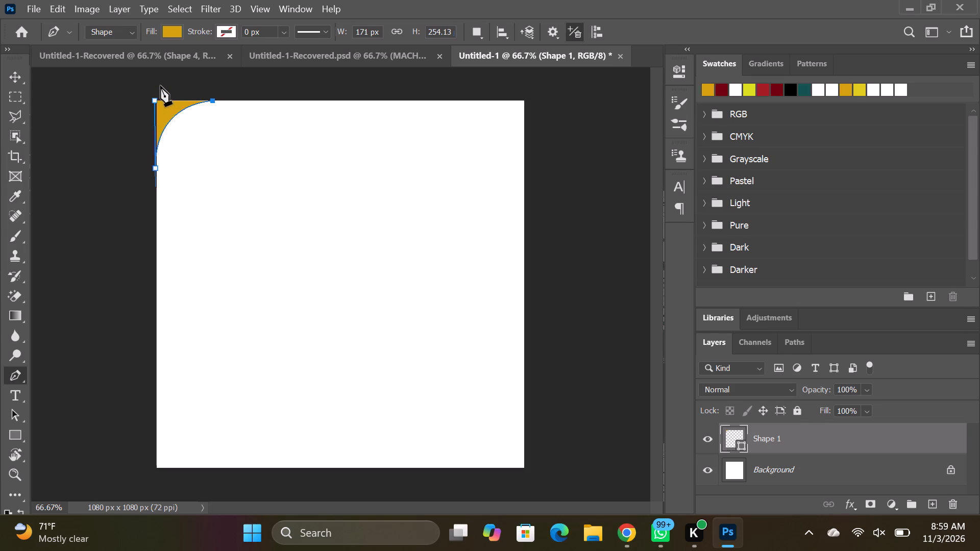
pyautogui.press('Return')
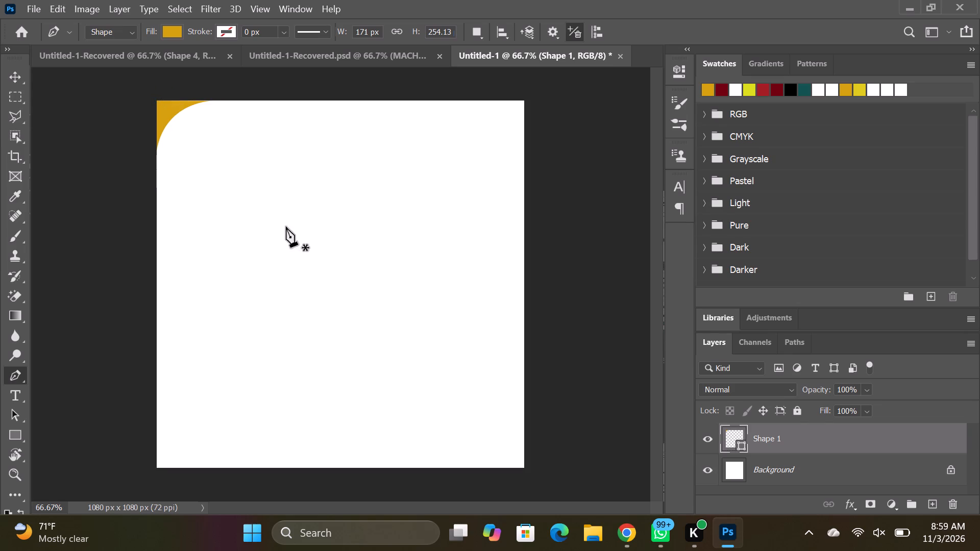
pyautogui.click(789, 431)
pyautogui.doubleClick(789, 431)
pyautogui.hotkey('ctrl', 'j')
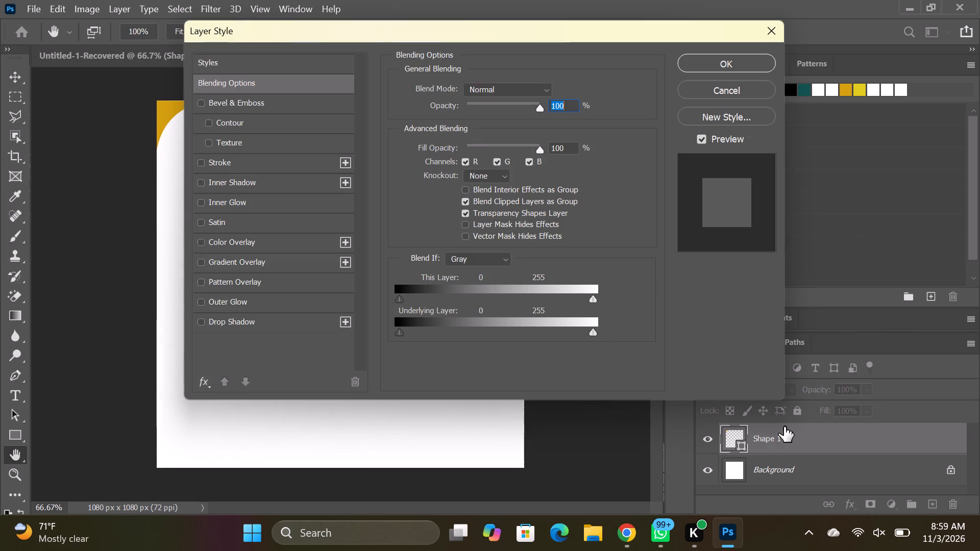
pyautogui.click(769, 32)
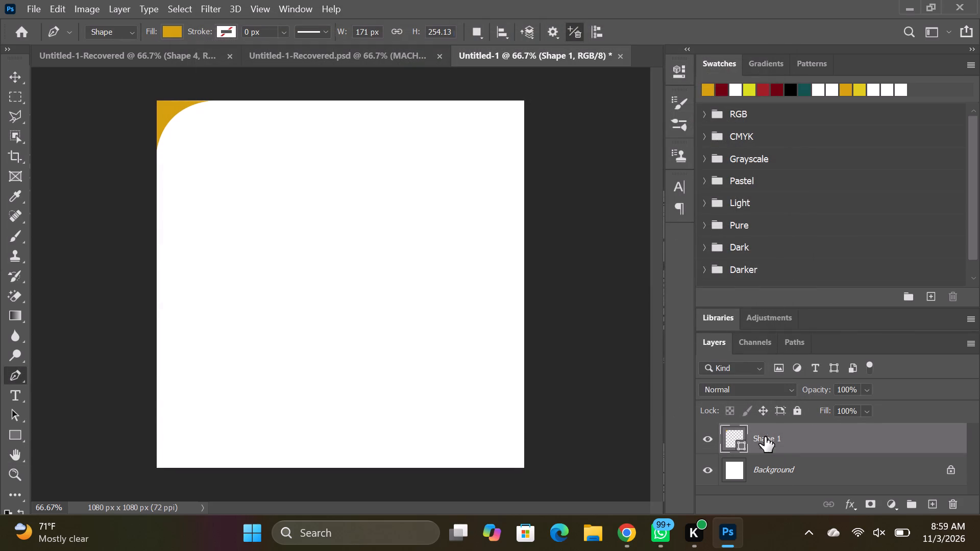
# Duplicate the gold corner shape's layer.
pyautogui.click(778, 439)
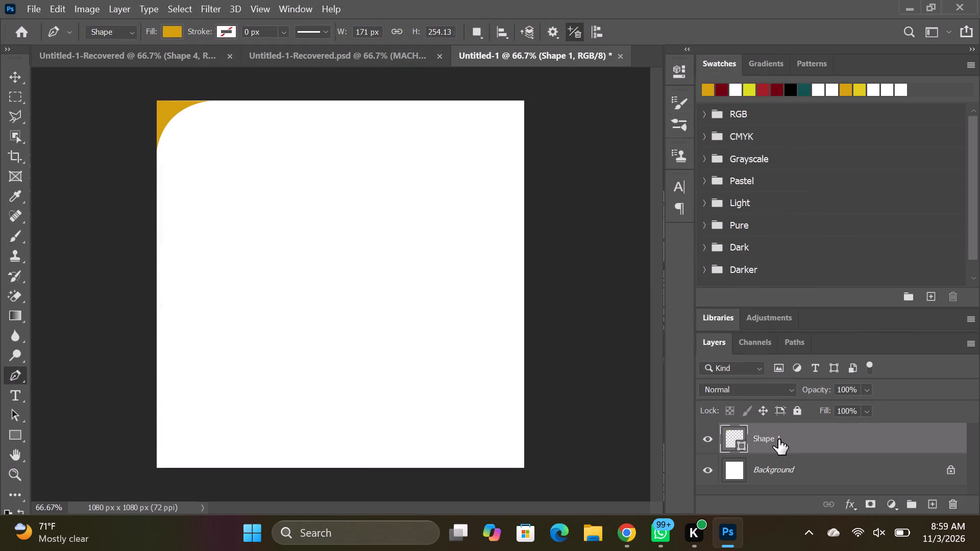
pyautogui.click(778, 439)
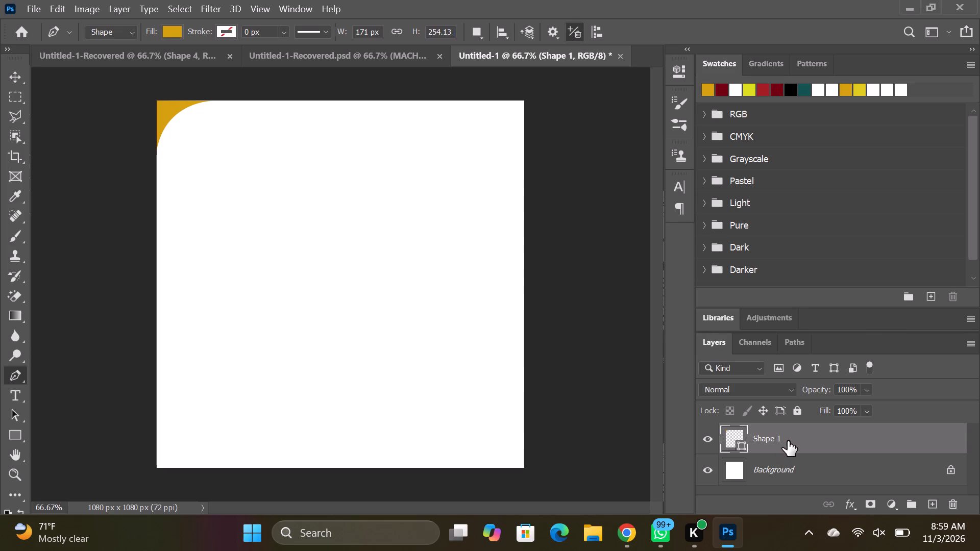
pyautogui.hotkey('ctrl', 'j')
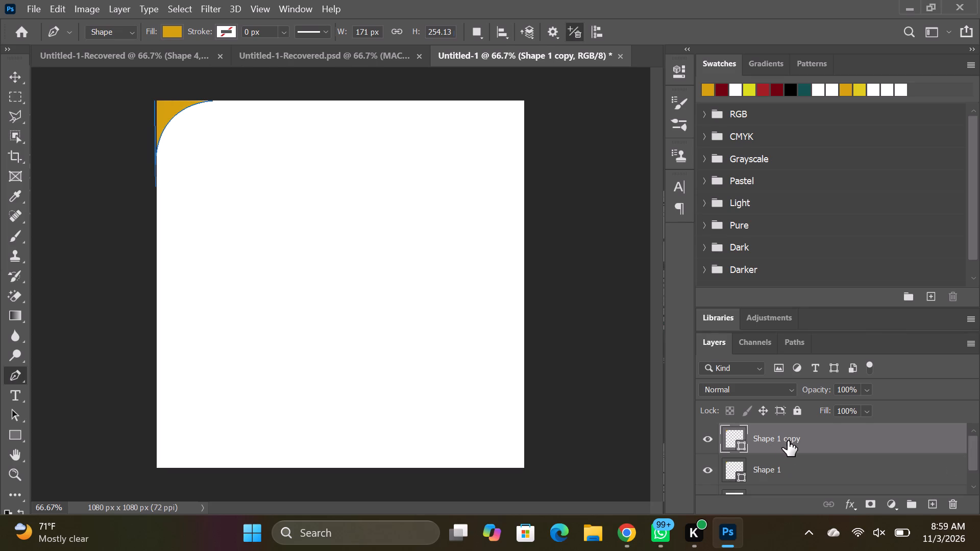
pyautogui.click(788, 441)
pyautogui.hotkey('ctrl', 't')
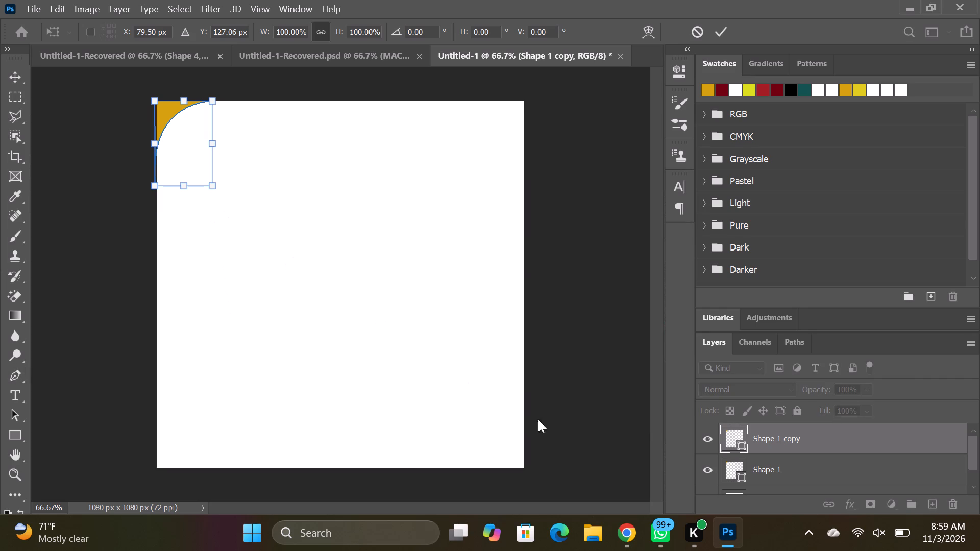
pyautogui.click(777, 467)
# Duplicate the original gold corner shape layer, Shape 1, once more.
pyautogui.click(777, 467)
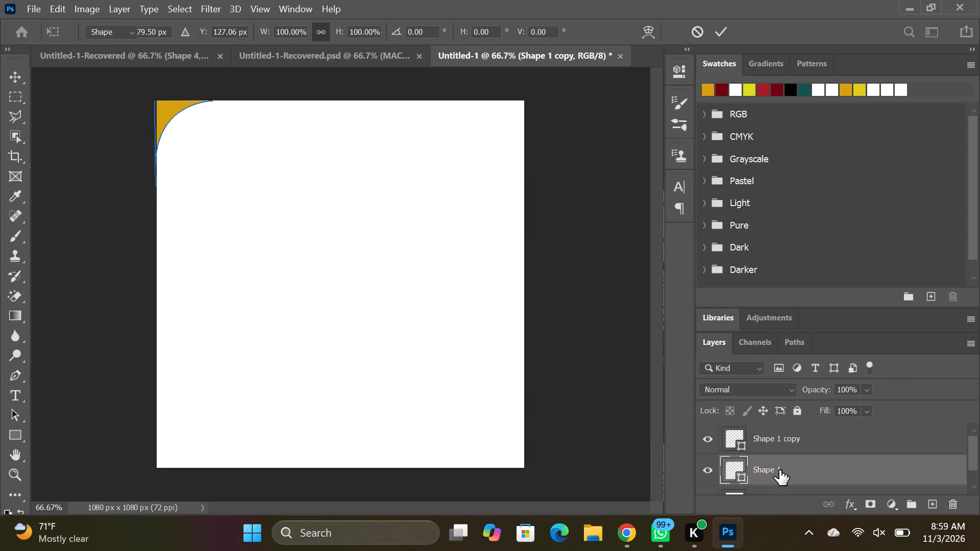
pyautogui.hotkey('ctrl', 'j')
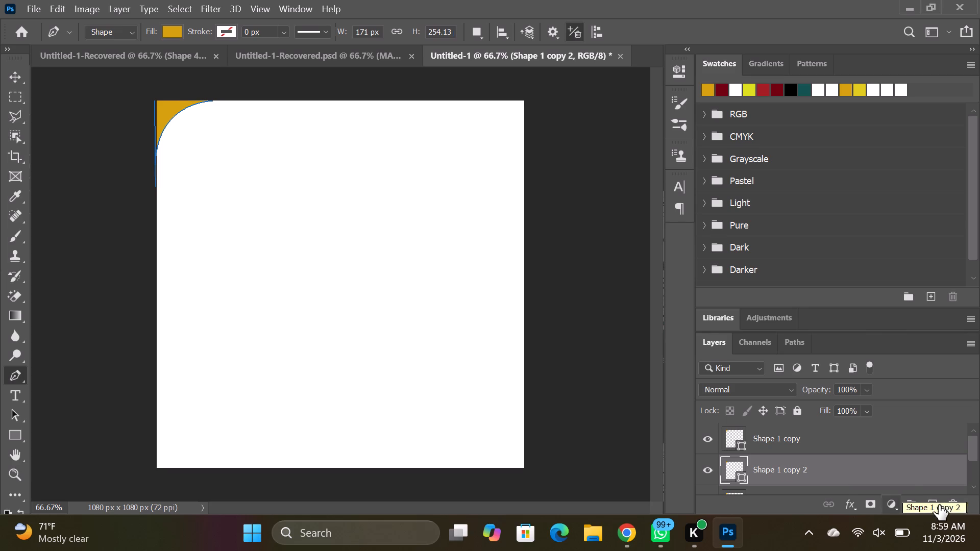
# Delete the Shape 1 copy 2 layer.
pyautogui.click(954, 505)
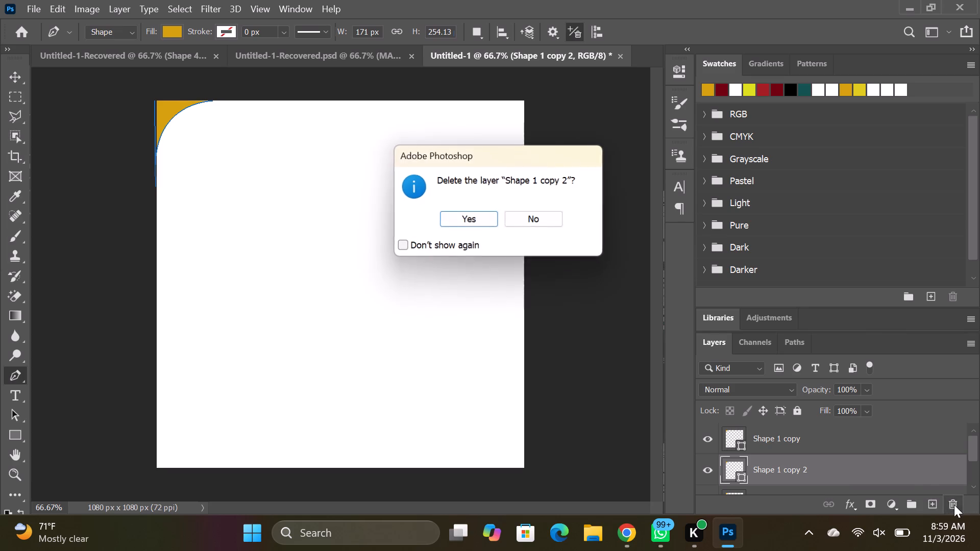
pyautogui.click(472, 217)
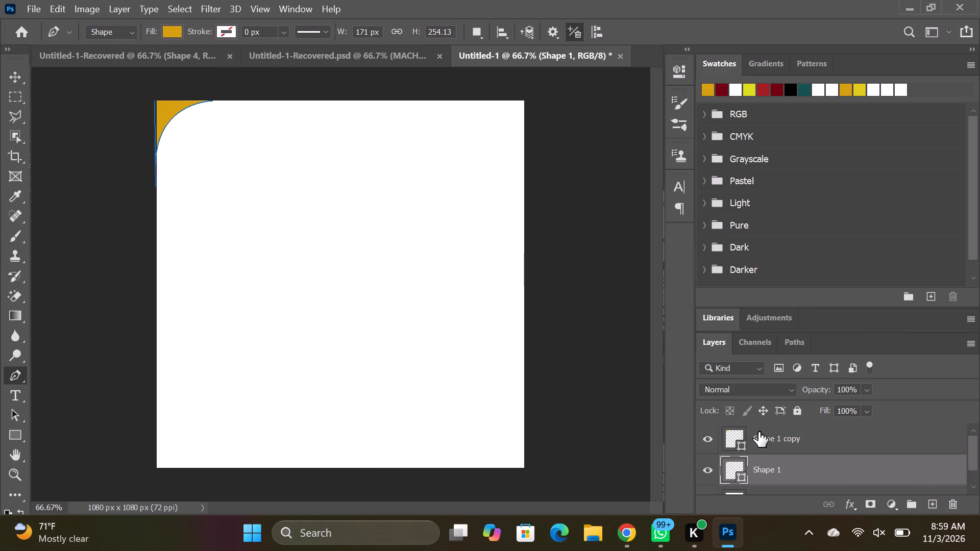
# Enlarge the original gold corner shape, Shape 1, to about 327 x 424 px, keeping its upper-left corner anchored to the canvas corner.
pyautogui.scroll(-1, 777, 448)
pyautogui.scroll(1, 777, 449)
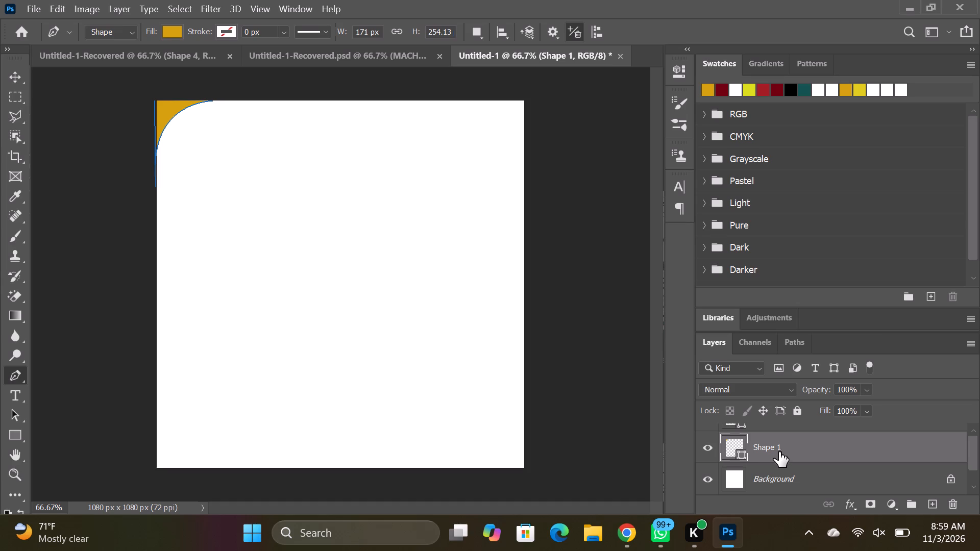
pyautogui.hotkey('ctrl', 't')
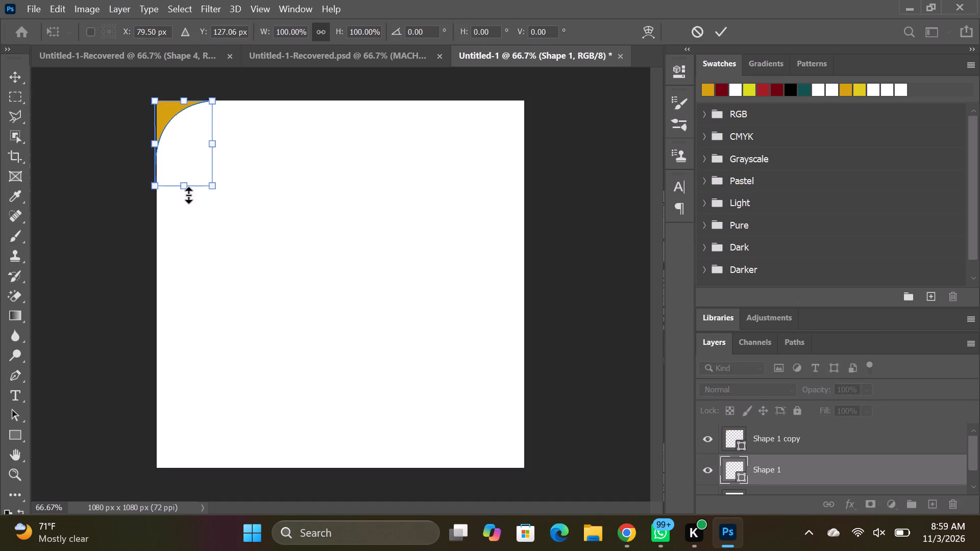
pyautogui.keyDown('shift'); pyautogui.moveTo(215, 188); pyautogui.dragTo(251, 211); pyautogui.keyUp('shift')
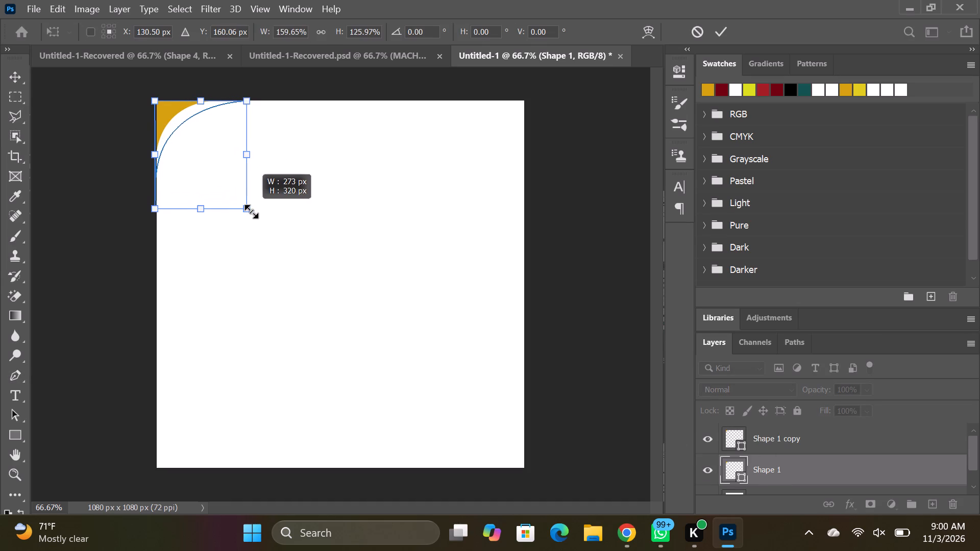
pyautogui.keyDown('shift'); pyautogui.moveTo(251, 211); pyautogui.dragTo(253, 213); pyautogui.keyUp('shift')
pyautogui.keyDown('shift'); pyautogui.moveTo(254, 212); pyautogui.dragTo(254, 217); pyautogui.keyUp('shift')
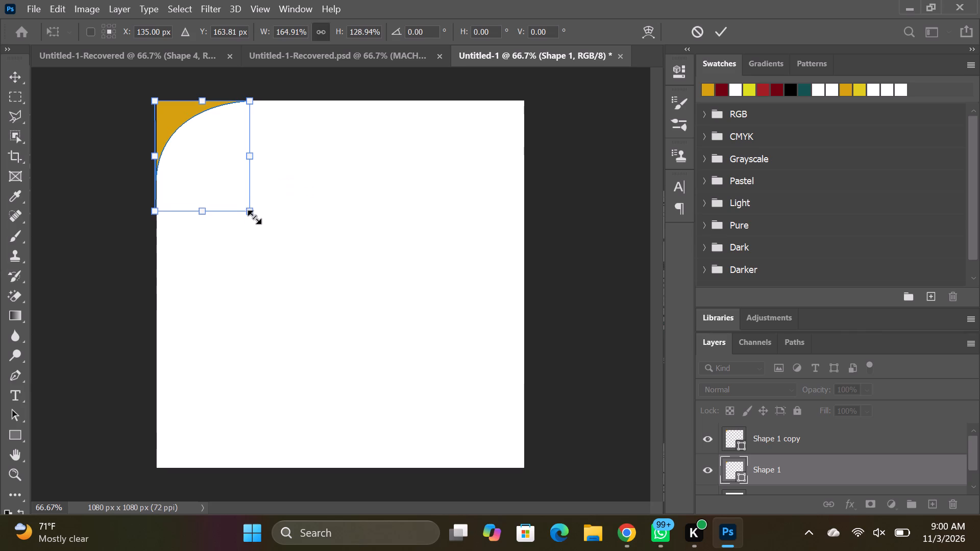
pyautogui.keyDown('shift'); pyautogui.moveTo(254, 217); pyautogui.dragTo(255, 221); pyautogui.keyUp('shift')
pyautogui.keyDown('shift'); pyautogui.moveTo(255, 221); pyautogui.dragTo(264, 235); pyautogui.keyUp('shift')
pyautogui.keyDown('shift'); pyautogui.moveTo(264, 236); pyautogui.dragTo(271, 245); pyautogui.keyUp('shift')
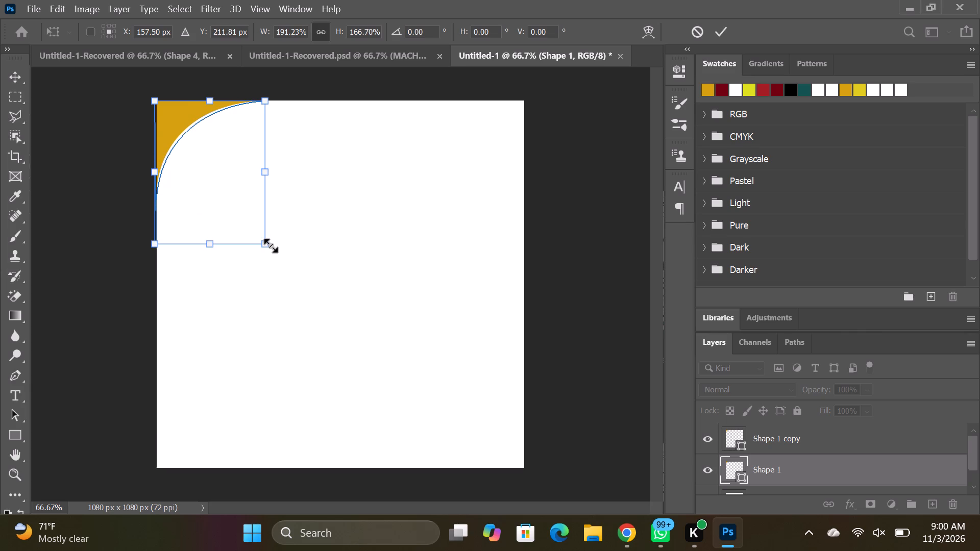
# Enlarge the Shape 1 copy corner shape to about 282 x 419 px, keeping its upper-left corner anchored to the canvas corner.
pyautogui.click(787, 438)
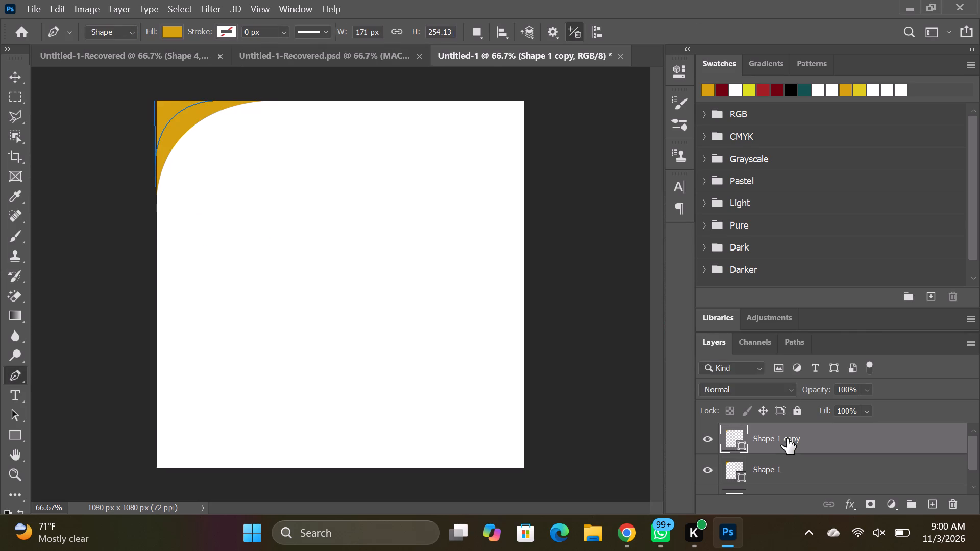
pyautogui.click(787, 438)
pyautogui.hotkey('ctrl', 't')
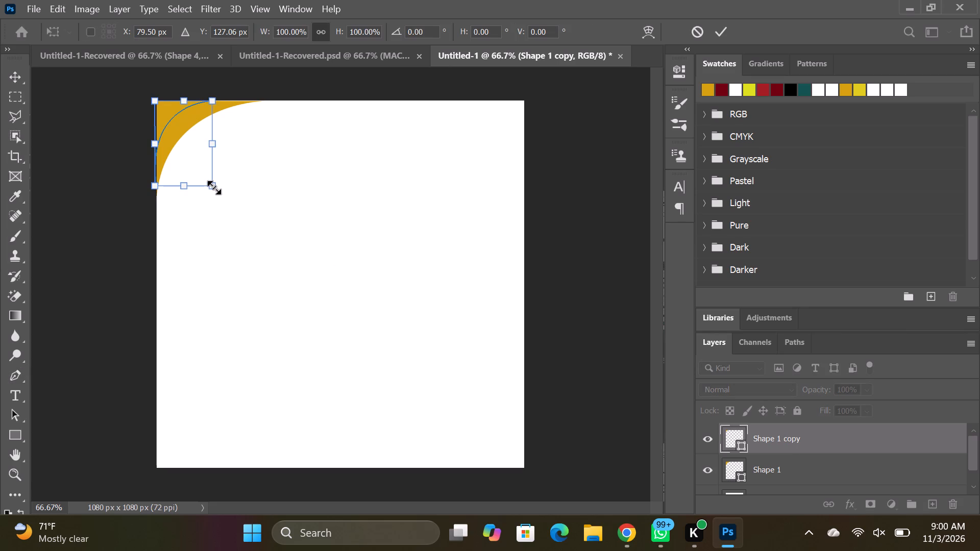
pyautogui.moveTo(214, 187); pyautogui.dragTo(244, 207)
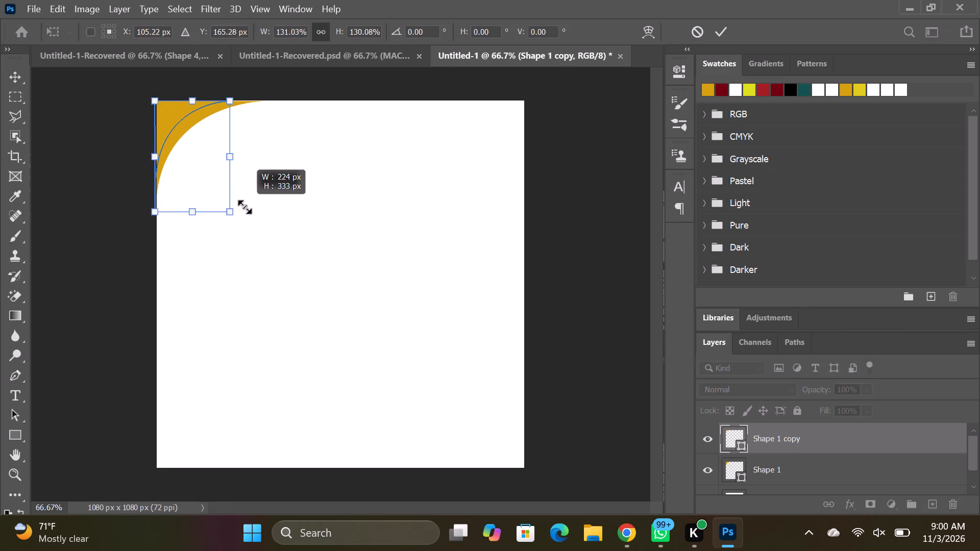
pyautogui.moveTo(244, 207); pyautogui.dragTo(259, 220)
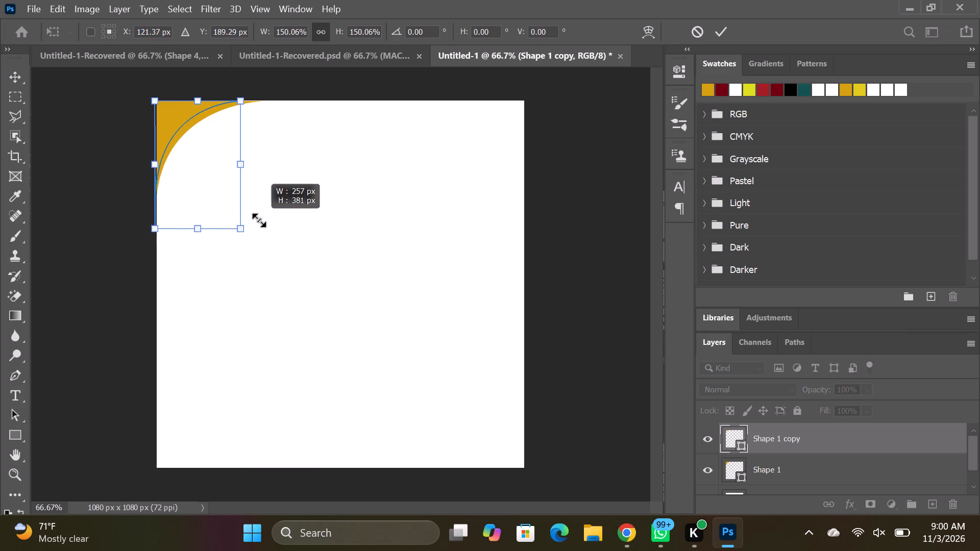
pyautogui.moveTo(259, 220); pyautogui.dragTo(264, 226)
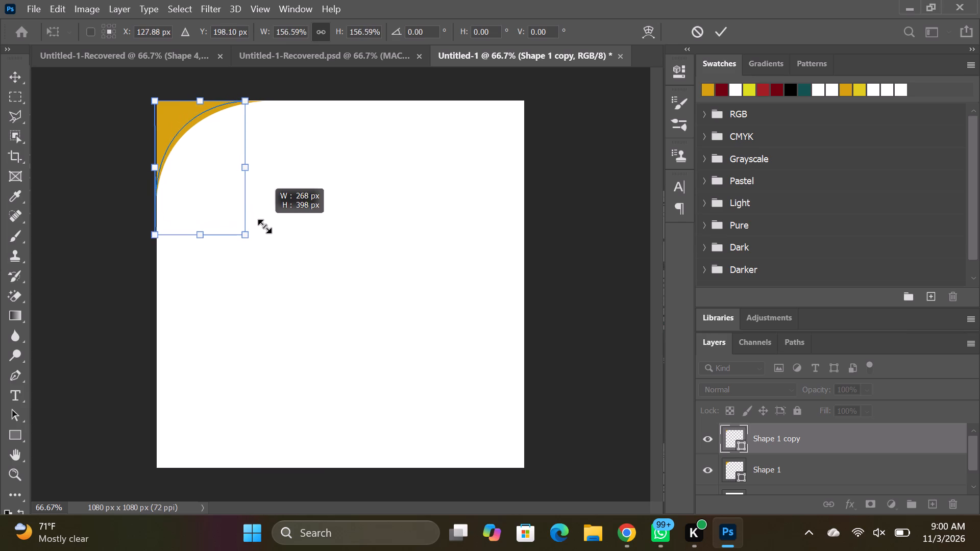
pyautogui.moveTo(264, 226); pyautogui.dragTo(267, 226)
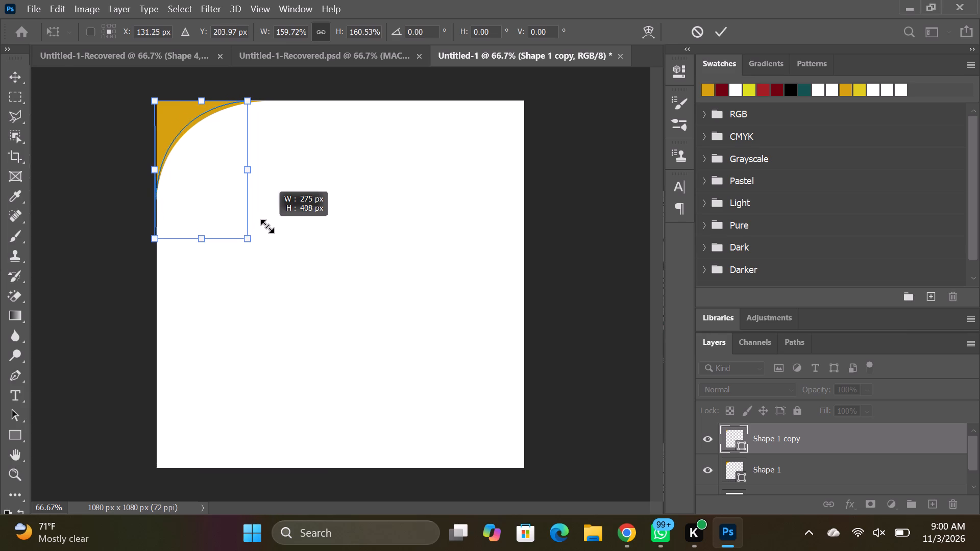
pyautogui.moveTo(267, 226); pyautogui.dragTo(272, 230)
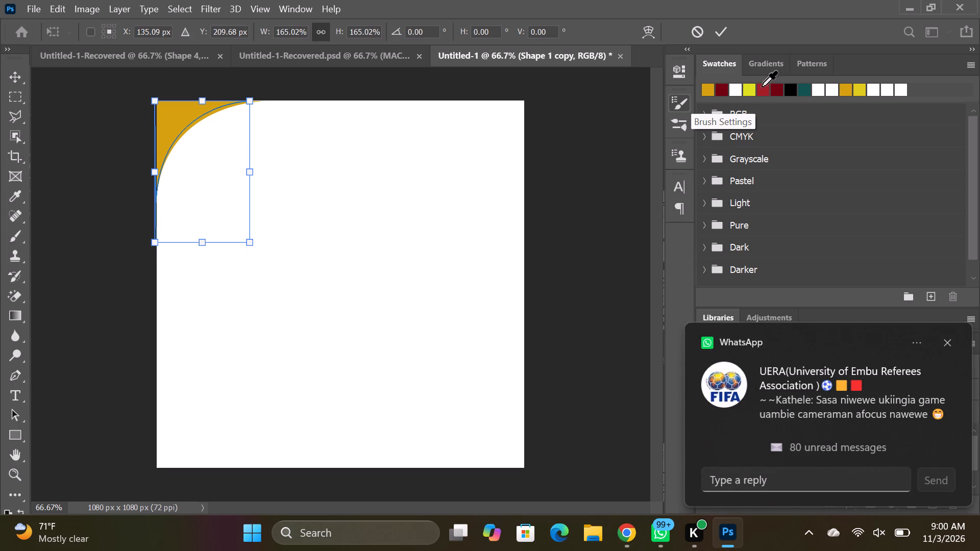
pyautogui.click(810, 87)
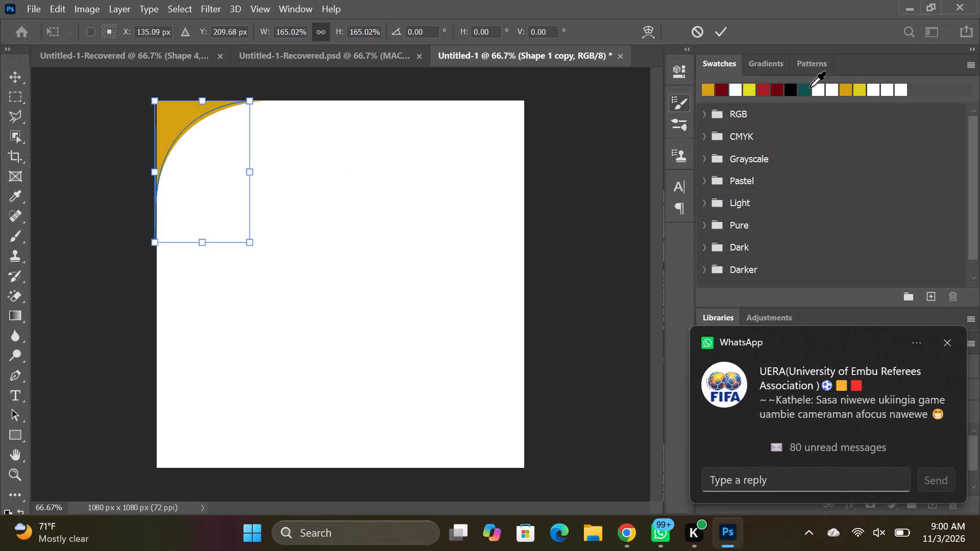
pyautogui.click(950, 342)
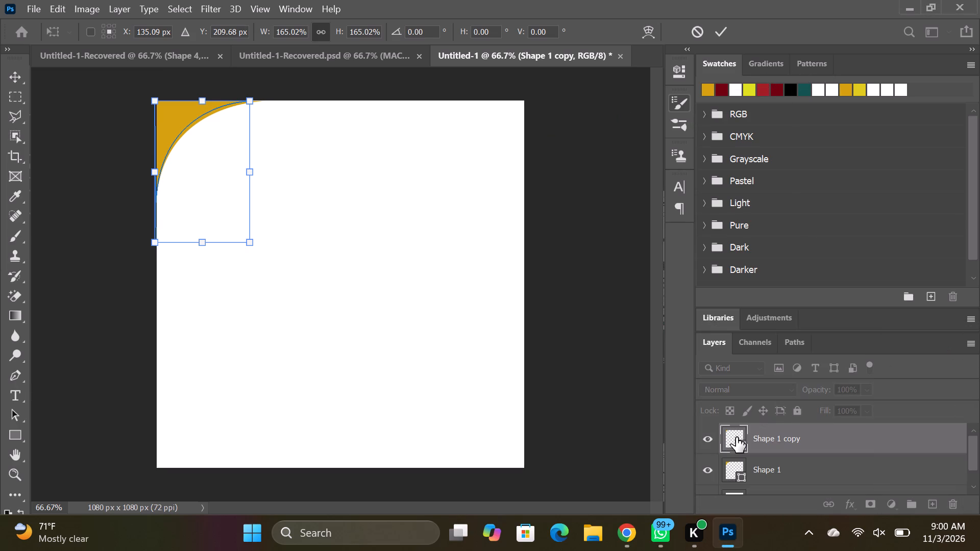
pyautogui.click(736, 437)
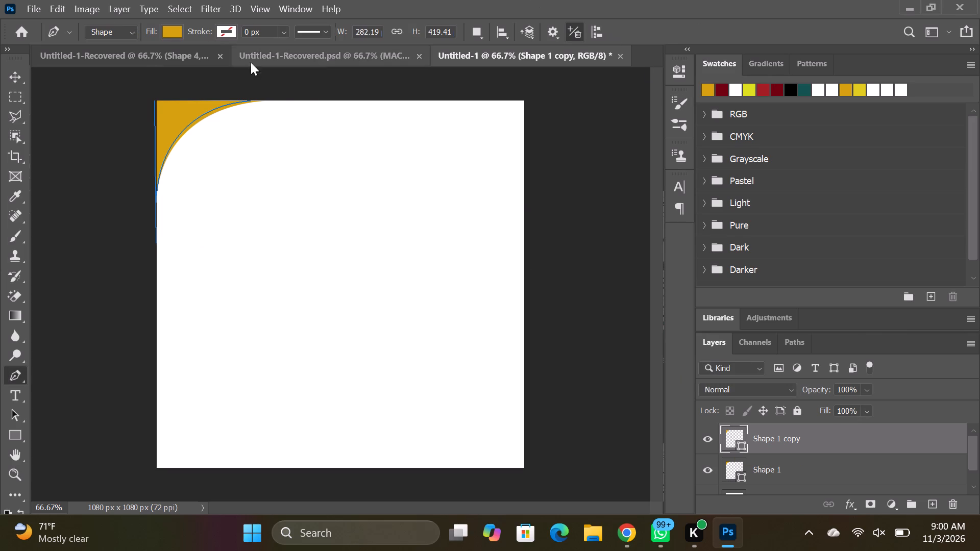
# Change the fill of the Shape 1 copy corner shape to the dark teal from the recently used colors.
pyautogui.click(169, 29)
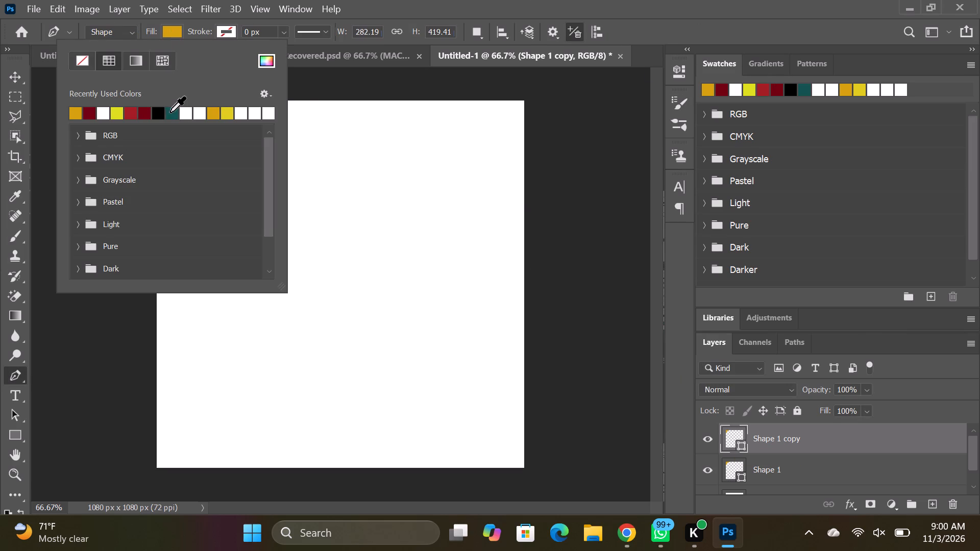
pyautogui.click(170, 112)
pyautogui.click(845, 445)
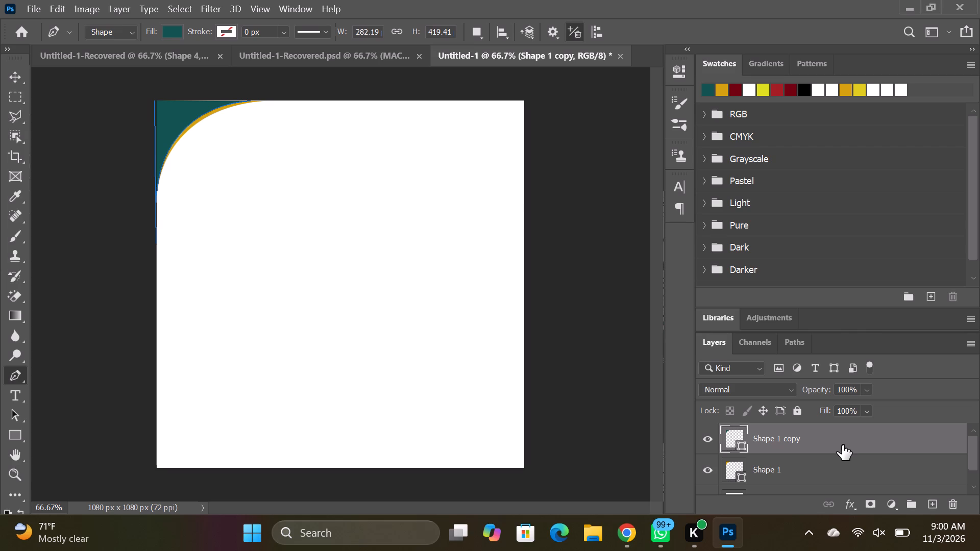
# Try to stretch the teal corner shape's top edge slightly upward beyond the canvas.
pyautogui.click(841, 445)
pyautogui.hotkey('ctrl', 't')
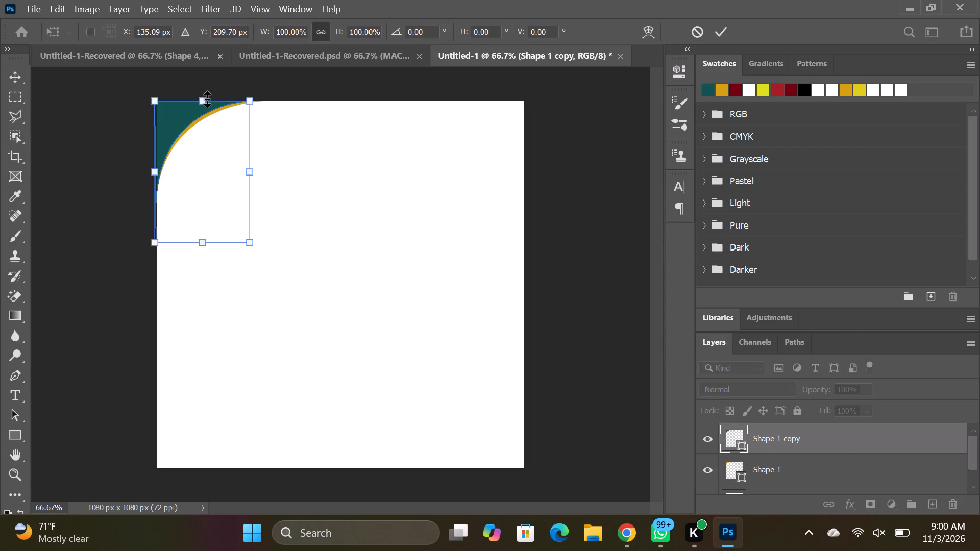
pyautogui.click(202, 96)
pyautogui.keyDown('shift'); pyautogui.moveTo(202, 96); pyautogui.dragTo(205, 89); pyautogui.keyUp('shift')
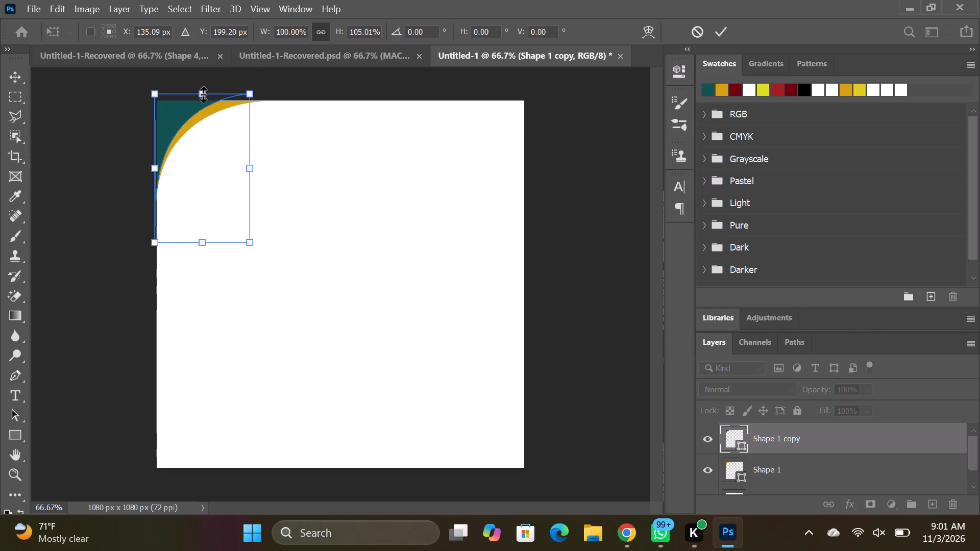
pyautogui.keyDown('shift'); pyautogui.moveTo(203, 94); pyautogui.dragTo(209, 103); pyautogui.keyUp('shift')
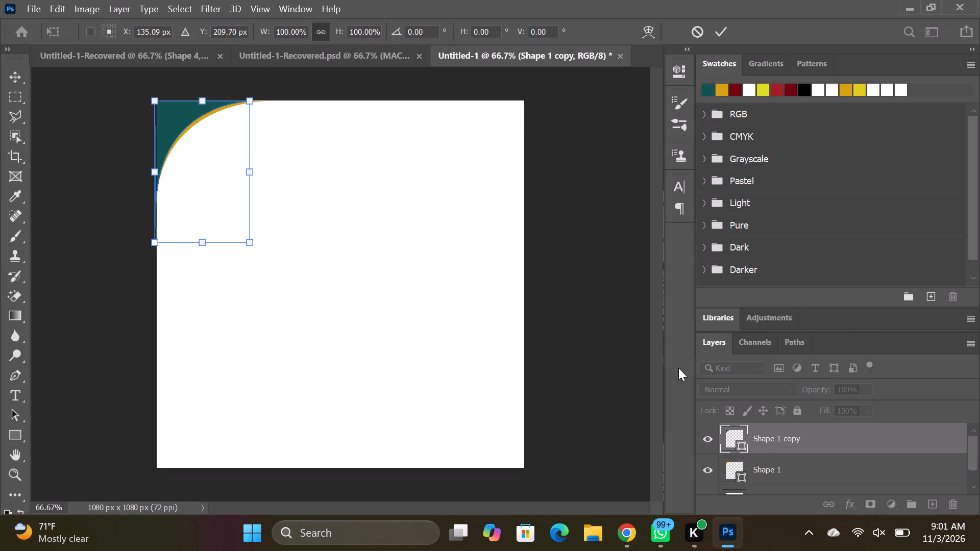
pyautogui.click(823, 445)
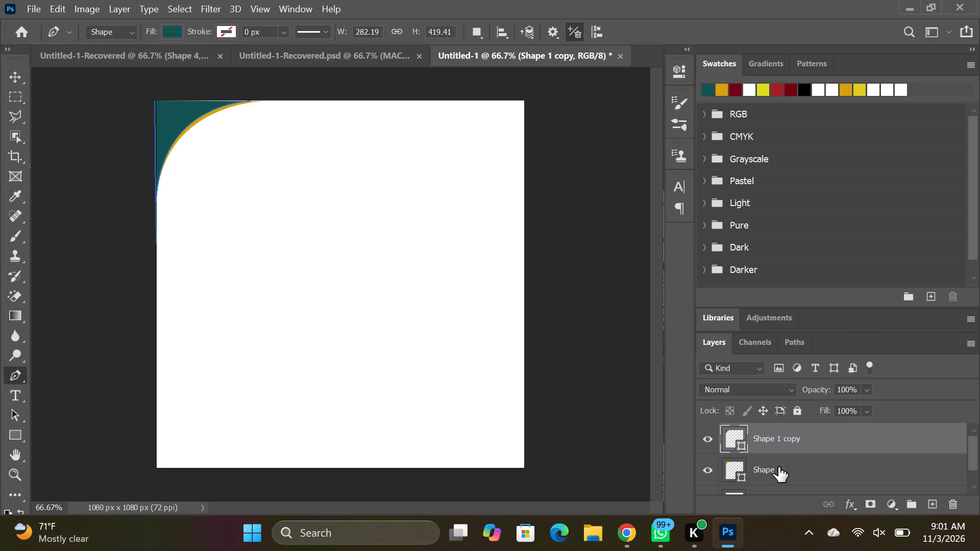
# Resize the teal corner shape to about 282 x 388 px so a thicker gold band shows along its curve.
pyautogui.click(779, 468)
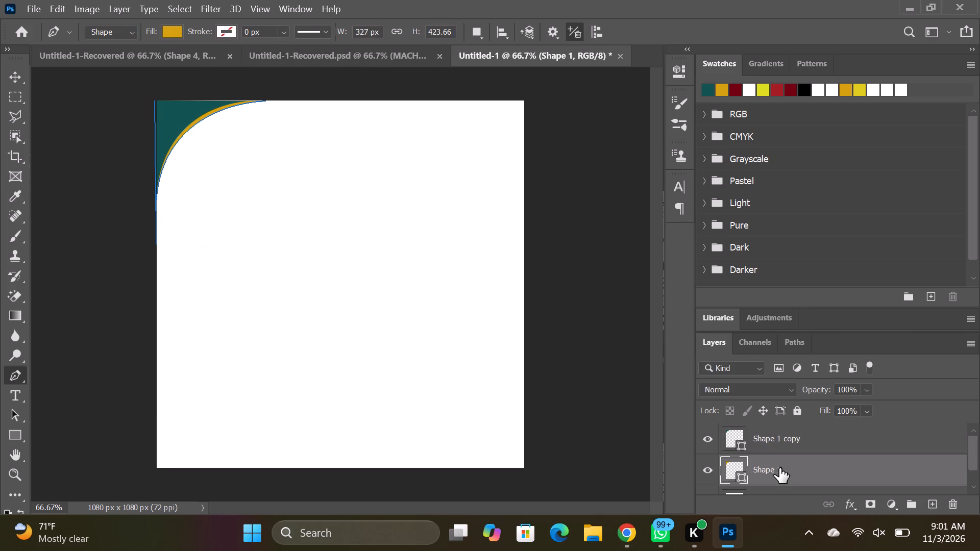
pyautogui.click(781, 441)
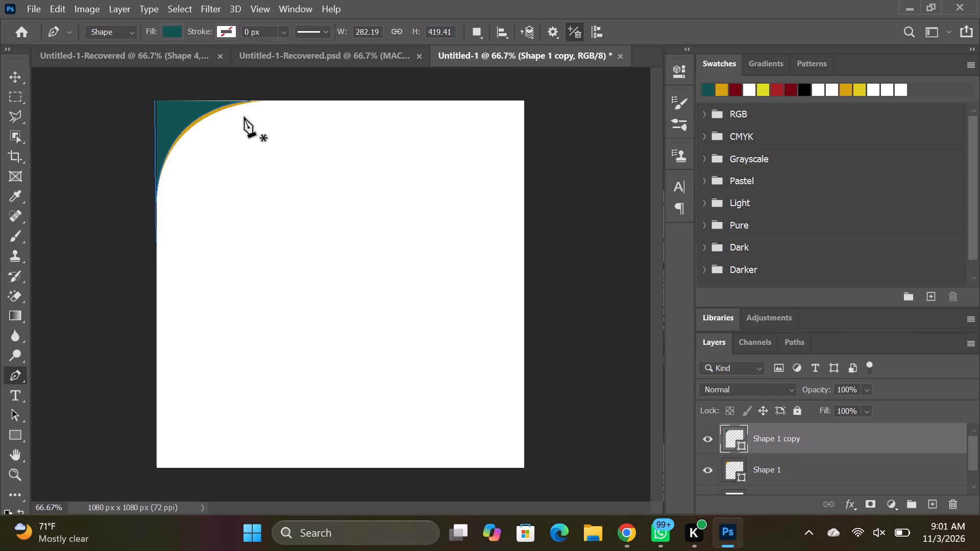
pyautogui.hotkey('ctrl', 't')
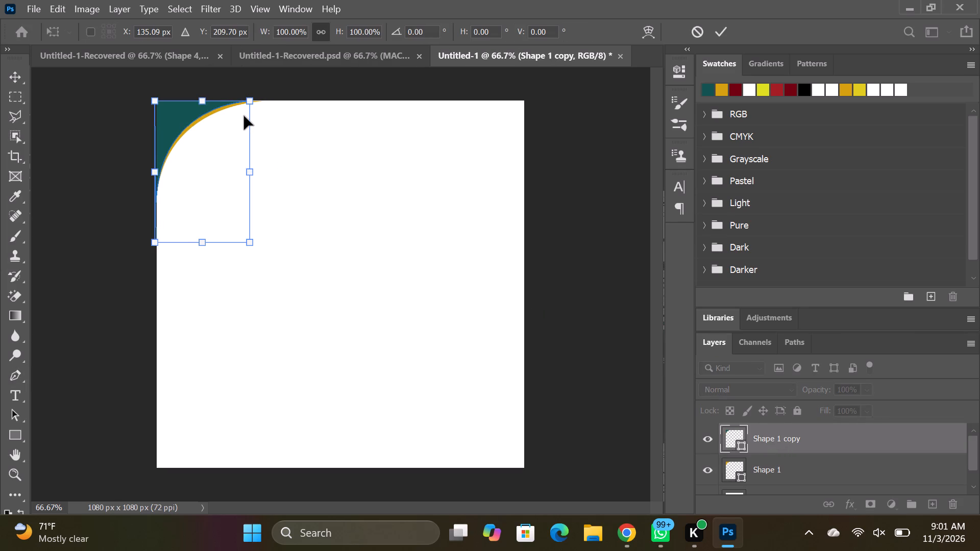
pyautogui.keyDown('shift'); pyautogui.moveTo(251, 100); pyautogui.dragTo(256, 98); pyautogui.keyUp('shift')
pyautogui.keyDown('shift'); pyautogui.moveTo(256, 98); pyautogui.dragTo(258, 98); pyautogui.keyUp('shift')
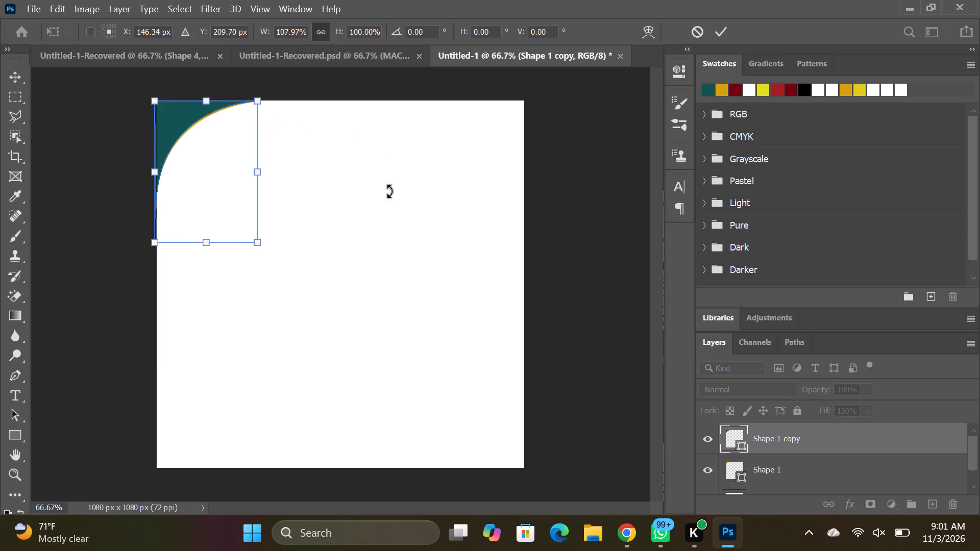
pyautogui.keyDown('shift'); pyautogui.moveTo(201, 154); pyautogui.dragTo(197, 147); pyautogui.keyUp('shift')
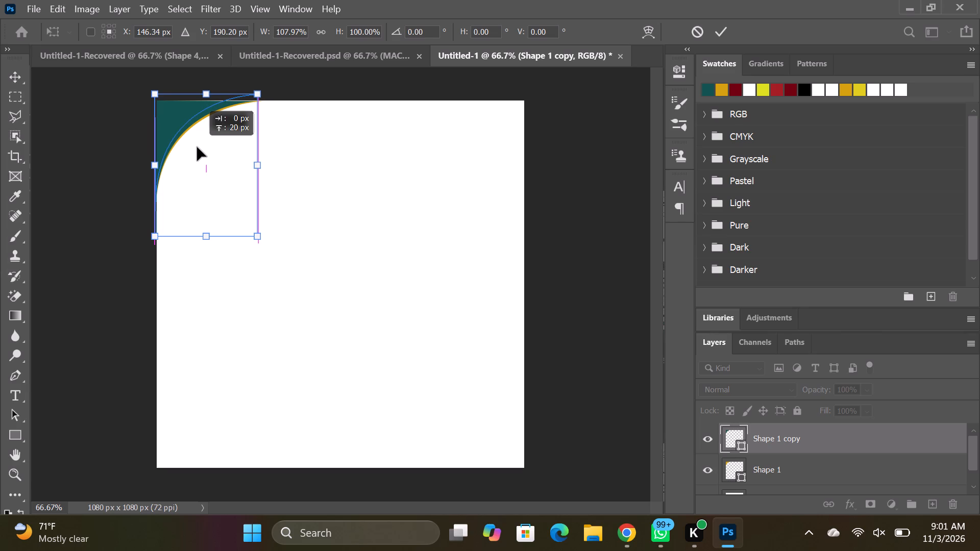
pyautogui.keyDown('shift'); pyautogui.moveTo(197, 147); pyautogui.dragTo(194, 148); pyautogui.keyUp('shift')
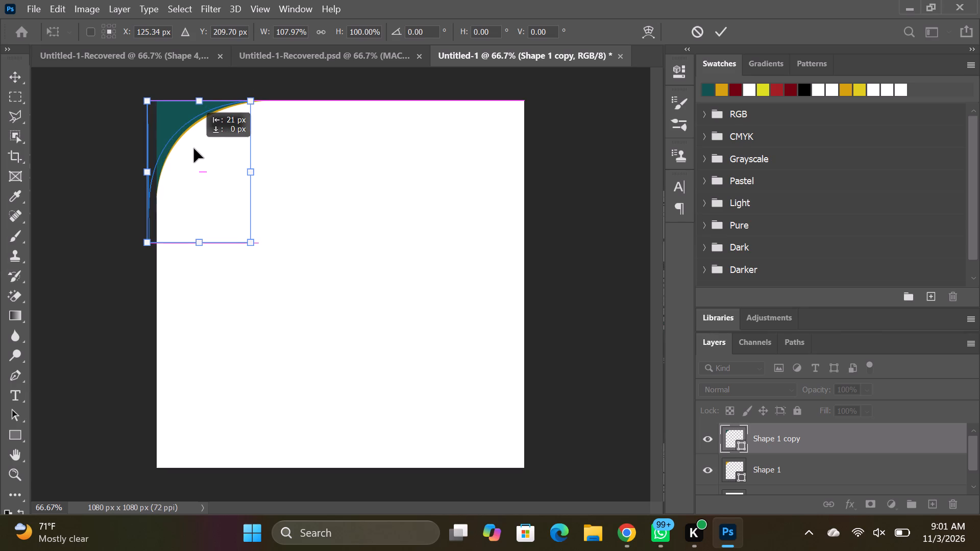
pyautogui.keyDown('shift'); pyautogui.moveTo(194, 148); pyautogui.dragTo(193, 147); pyautogui.keyUp('shift')
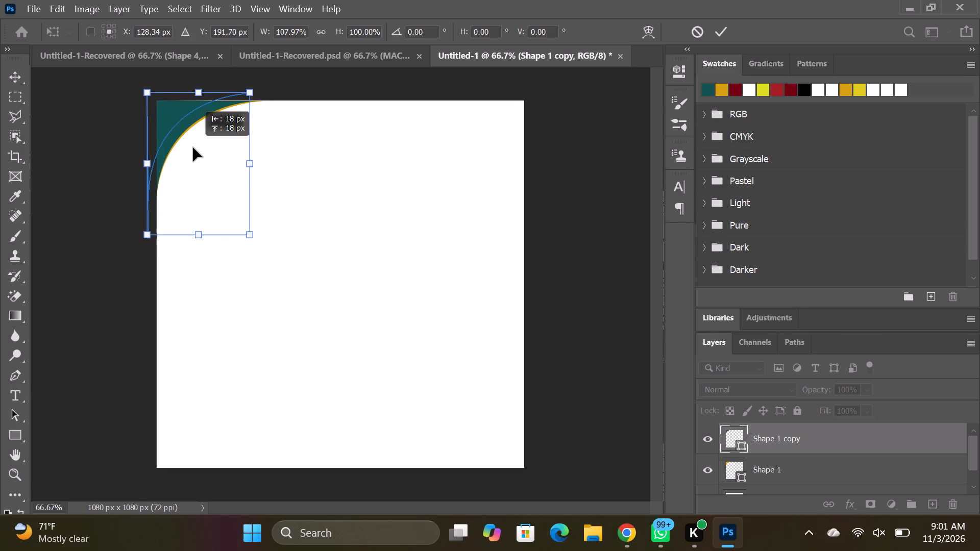
pyautogui.keyDown('shift'); pyautogui.moveTo(193, 147); pyautogui.dragTo(195, 148); pyautogui.keyUp('shift')
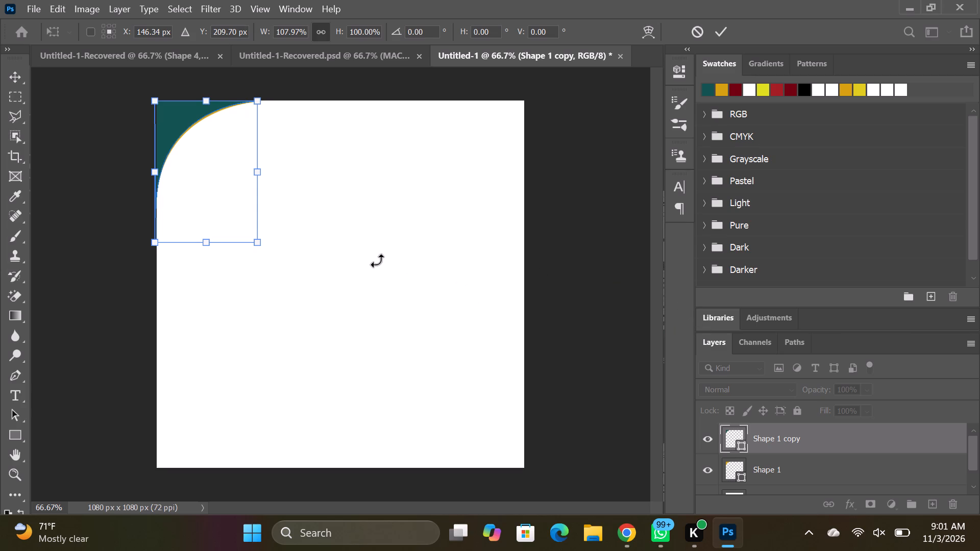
pyautogui.keyDown('shift'); pyautogui.moveTo(257, 241); pyautogui.dragTo(249, 230); pyautogui.keyUp('shift')
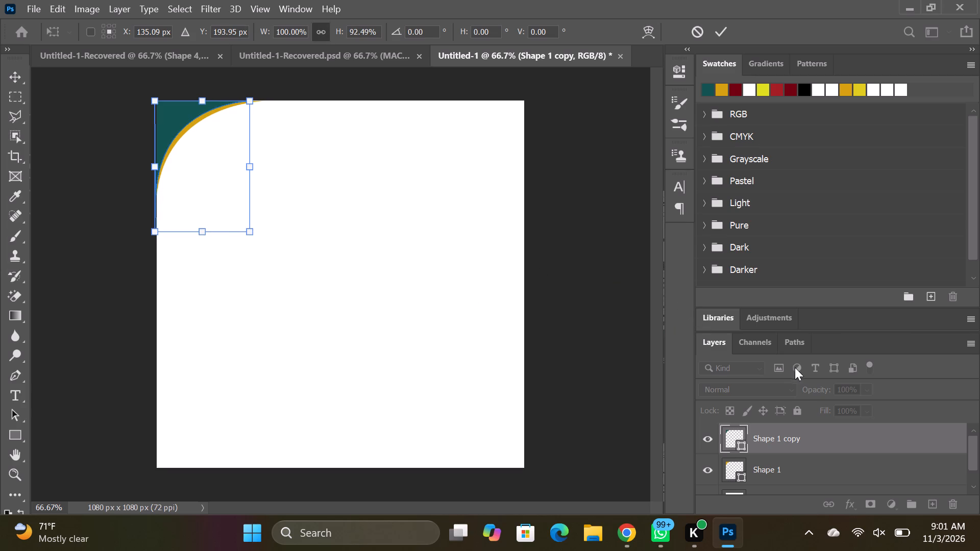
pyautogui.click(828, 440)
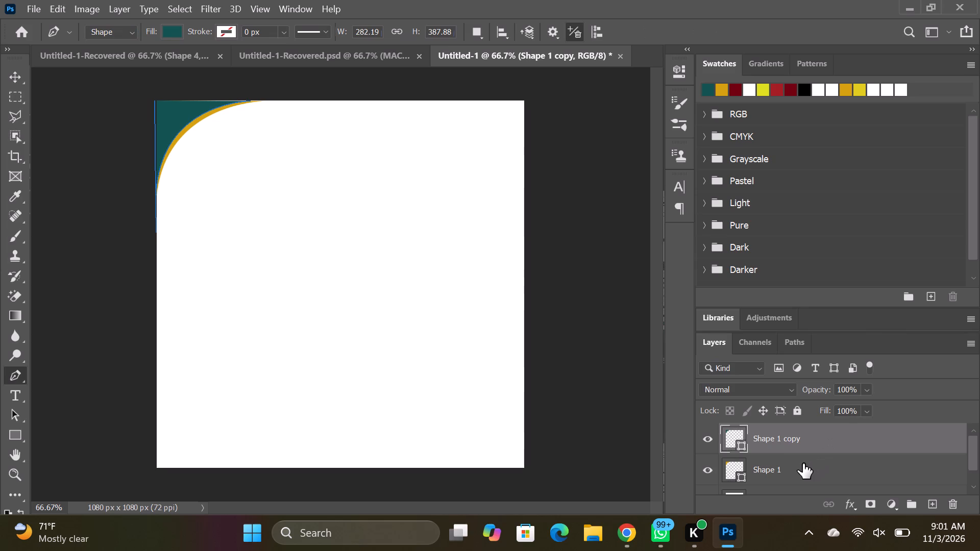
pyautogui.click(803, 463)
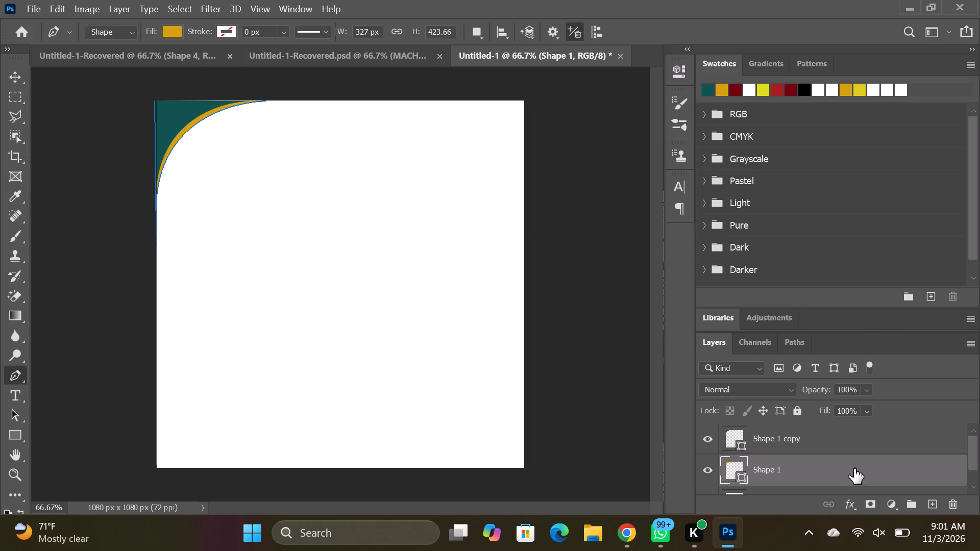
pyautogui.press('Return')
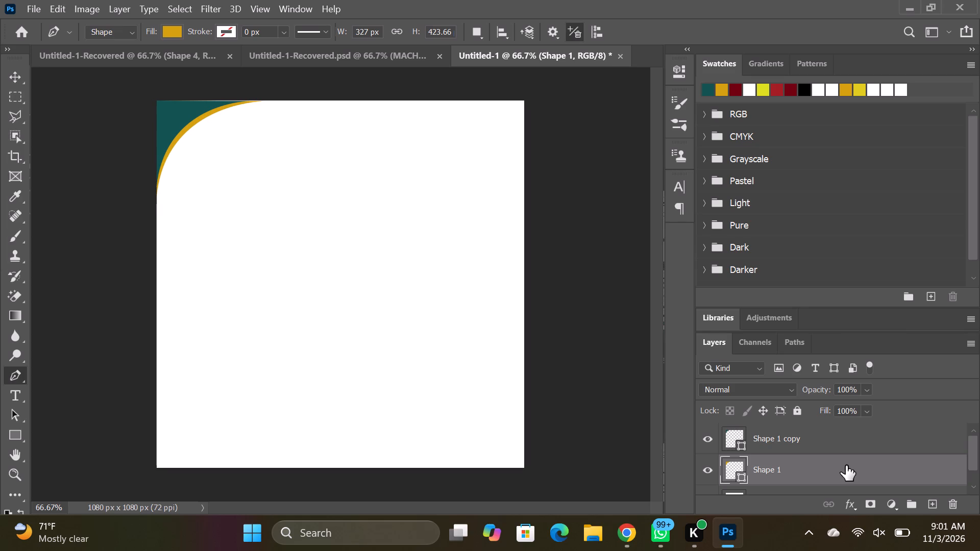
# Add a new empty layer above the teal Shape 1 copy layer.
pyautogui.scroll(1, 797, 452)
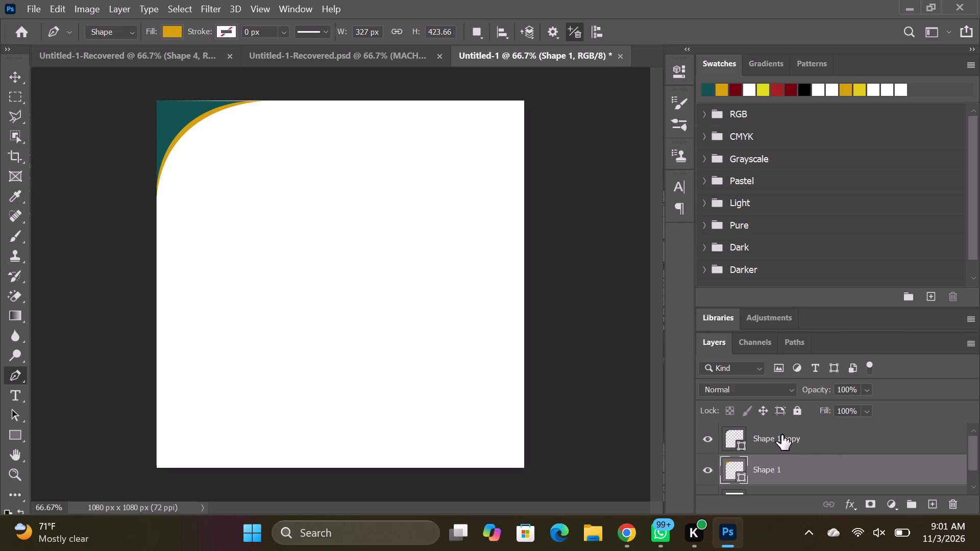
pyautogui.click(781, 435)
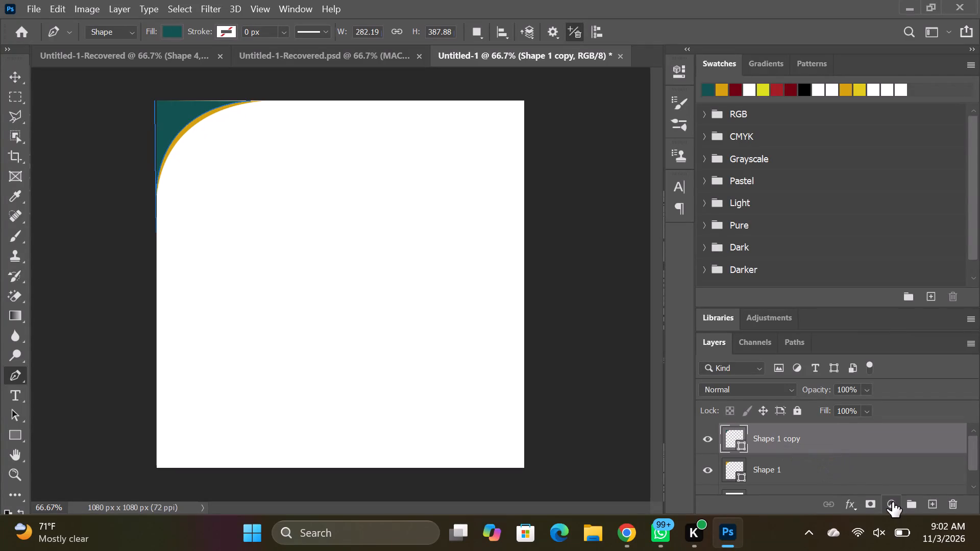
pyautogui.click(932, 504)
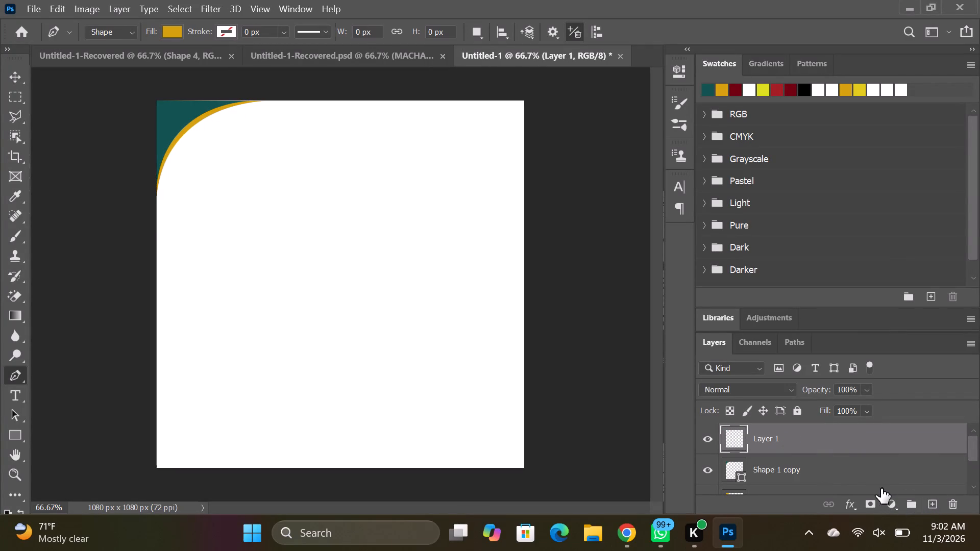
# Draw a gold ellipse about 227 x 219 px with the Ellipse tool, at about X 176, Y 364 px on the canvas.
pyautogui.click(14, 436)
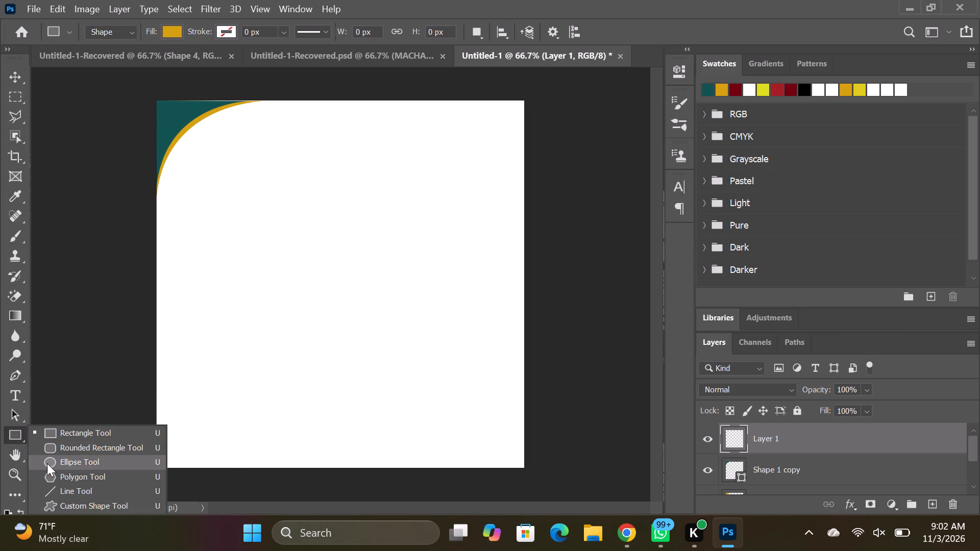
pyautogui.click(48, 463)
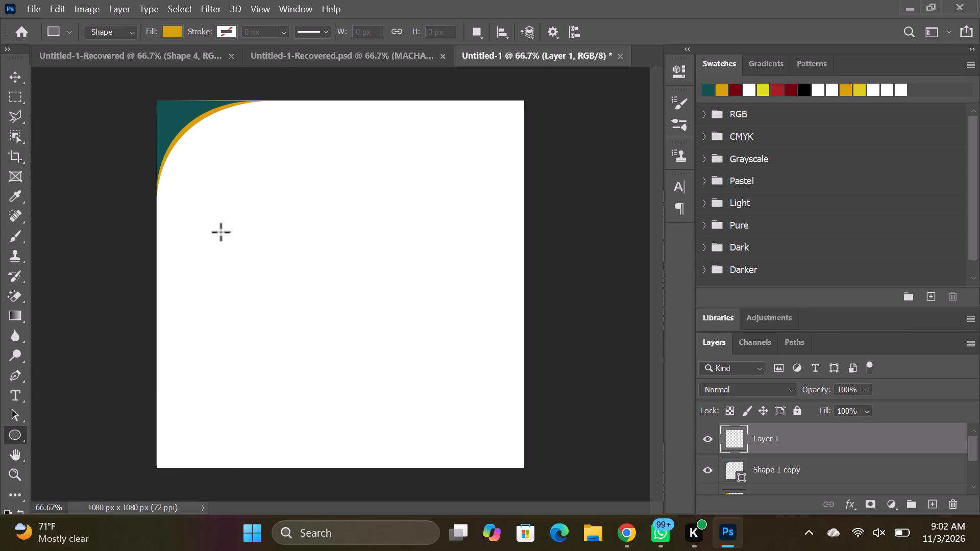
pyautogui.moveTo(217, 224); pyautogui.dragTo(291, 297)
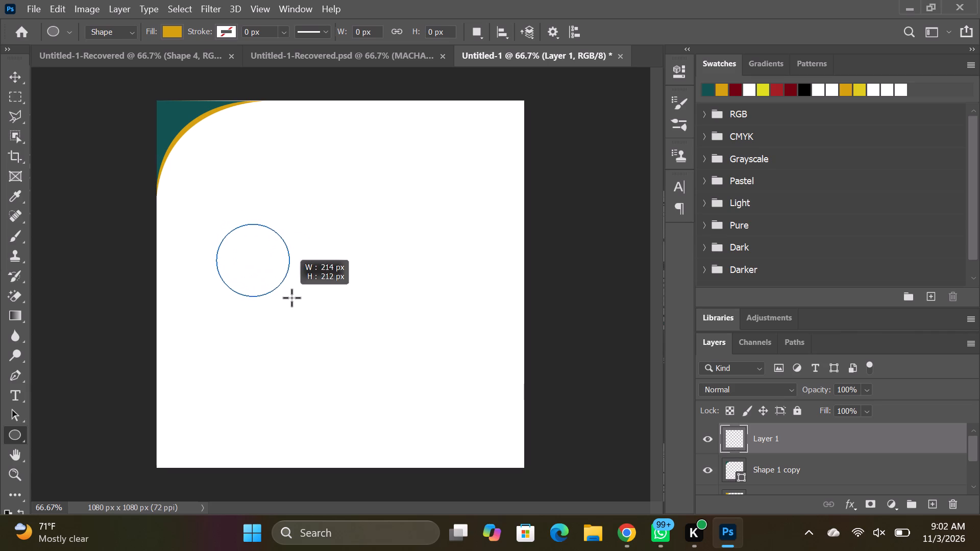
pyautogui.moveTo(291, 297); pyautogui.dragTo(293, 298)
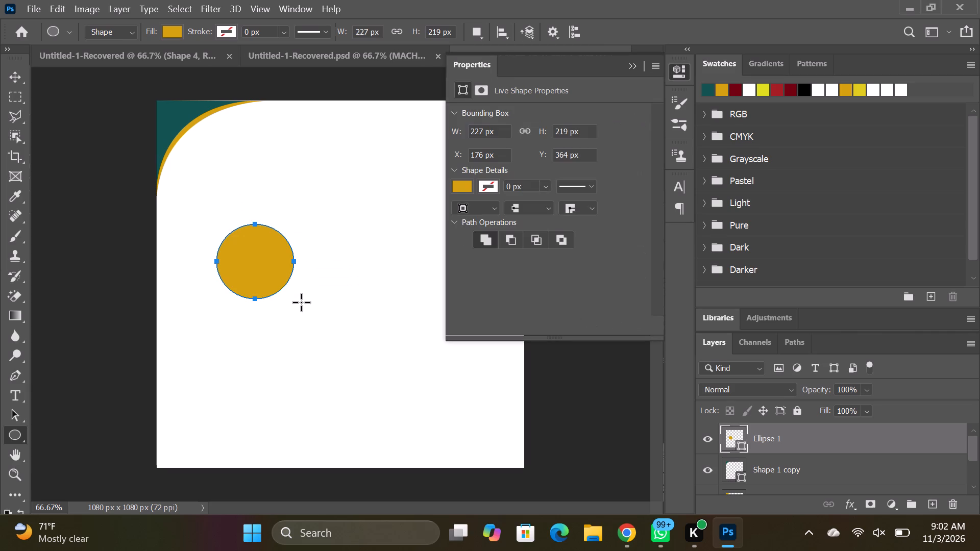
# Remove the ellipse's gold fill and give it a thin black stroke of about 0.73 px.
pyautogui.click(464, 187)
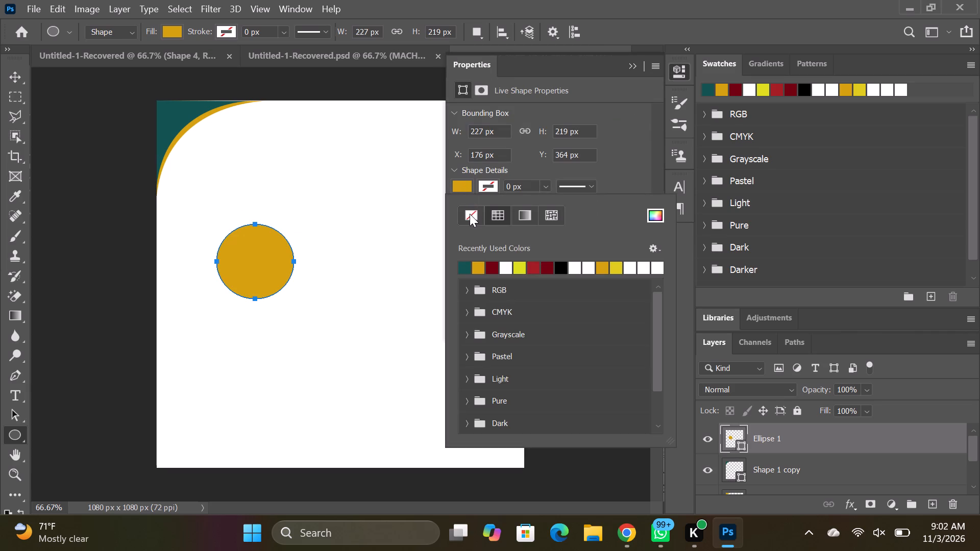
pyautogui.click(470, 214)
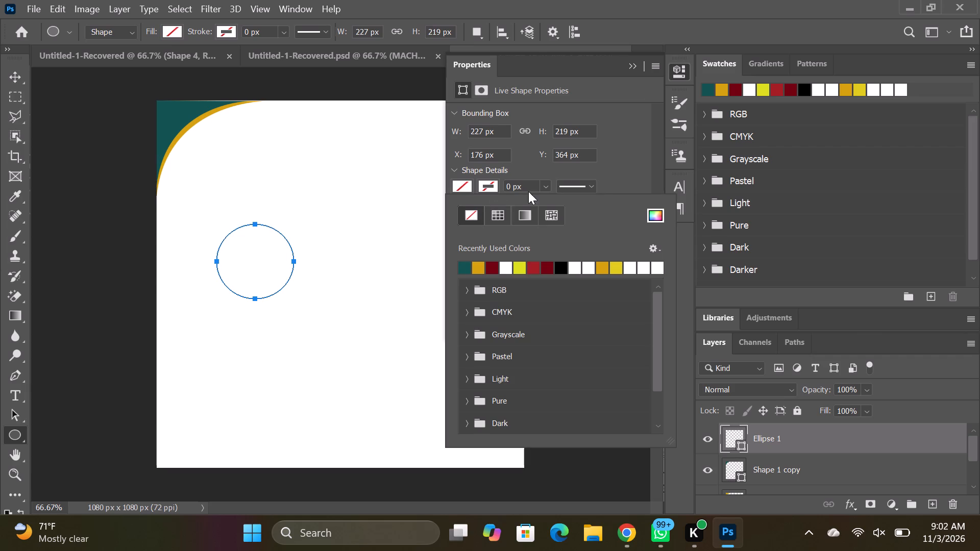
pyautogui.click(487, 187)
pyautogui.click(560, 265)
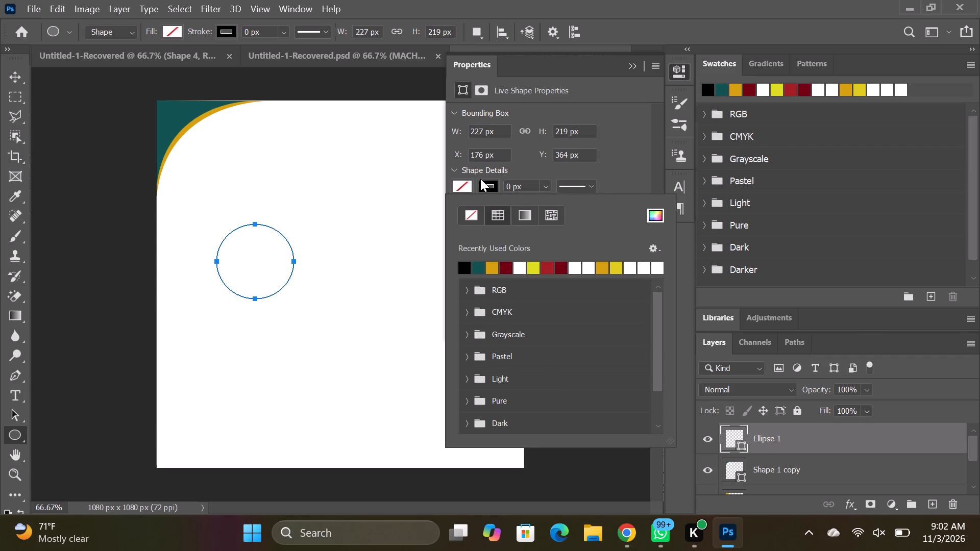
pyautogui.click(545, 184)
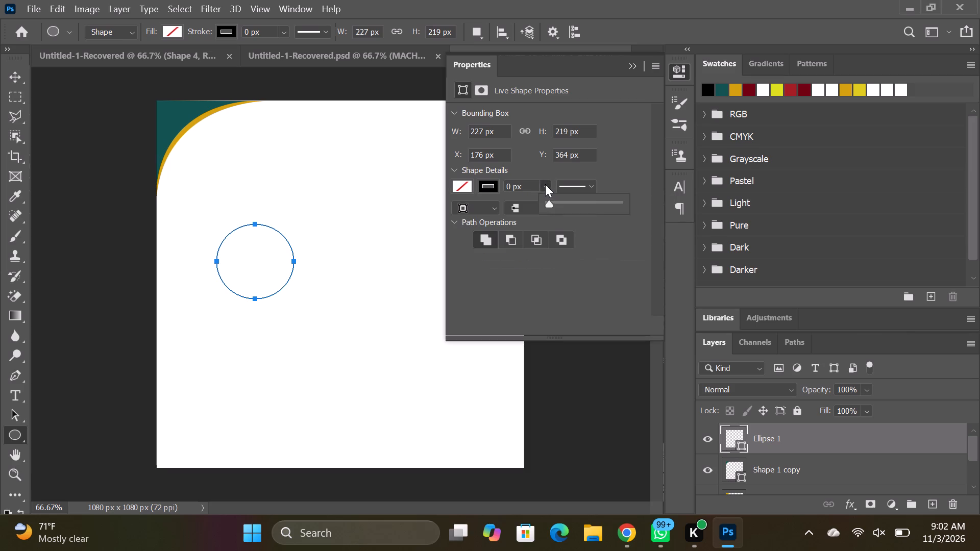
pyautogui.moveTo(549, 203); pyautogui.dragTo(557, 202)
pyautogui.moveTo(557, 202); pyautogui.dragTo(565, 203)
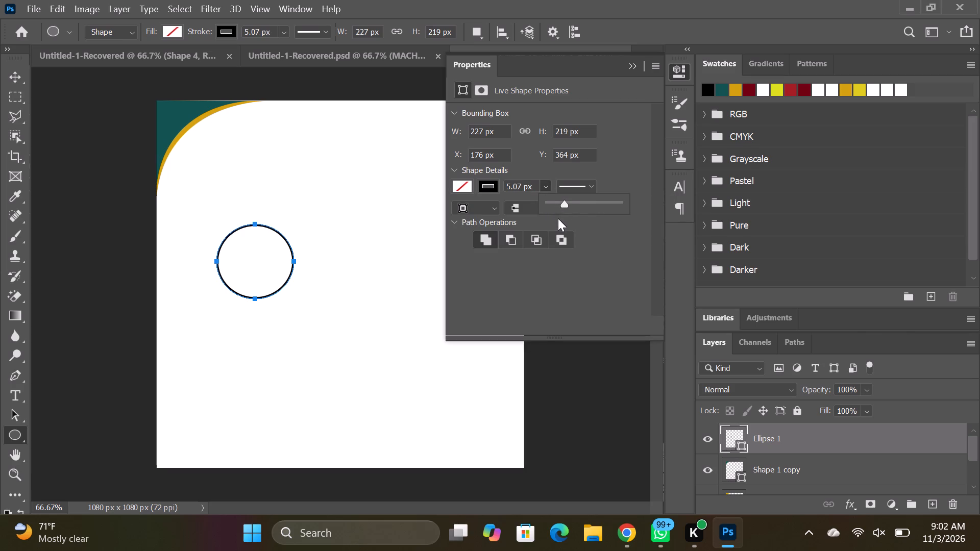
pyautogui.moveTo(562, 205); pyautogui.dragTo(557, 205)
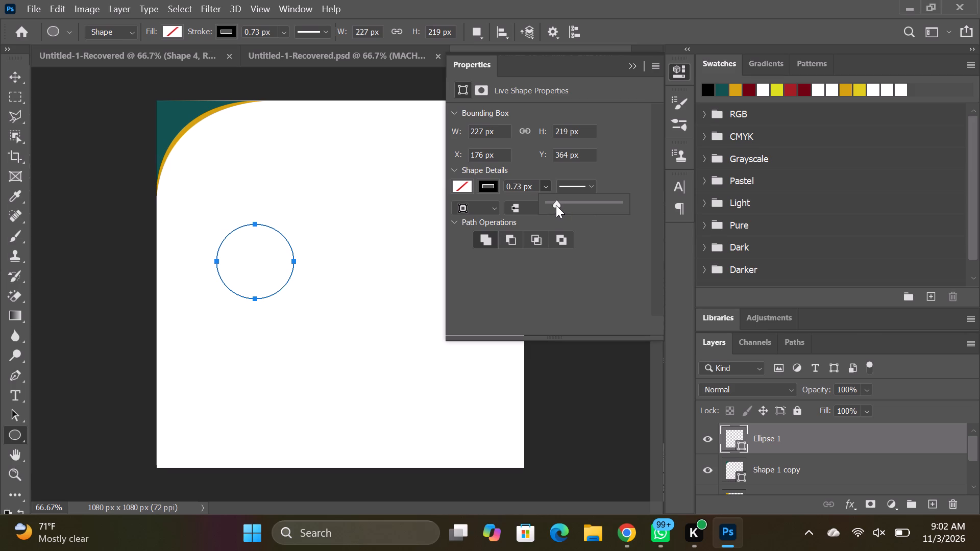
pyautogui.click(631, 66)
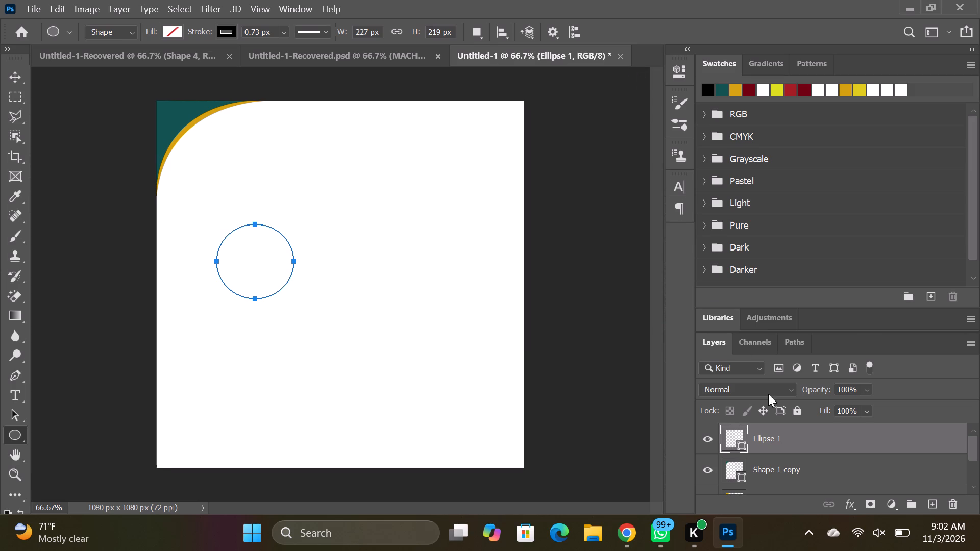
# Place sda_logo-removebg-preview.png from the Downloads folder as an embedded image on a new layer above the ellipse.
pyautogui.click(935, 504)
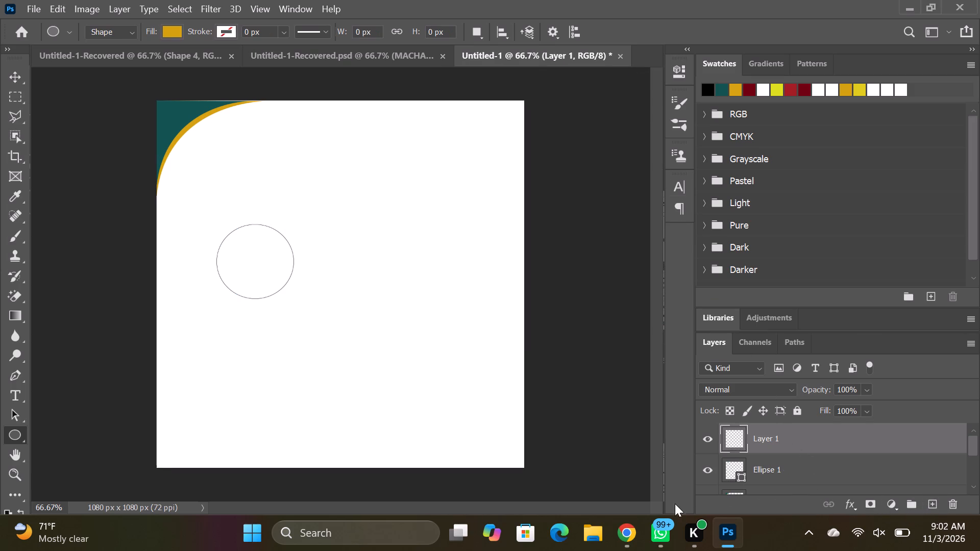
pyautogui.click(36, 6)
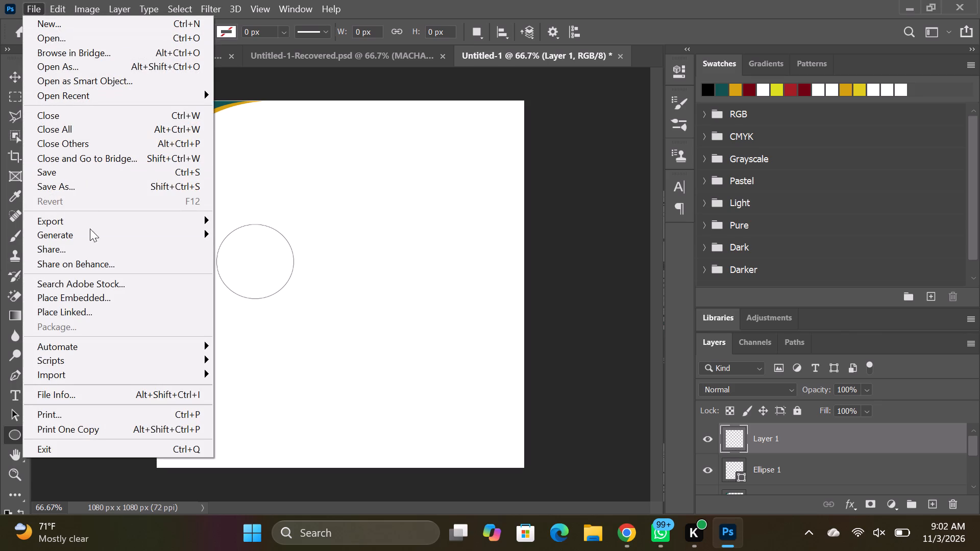
pyautogui.click(112, 298)
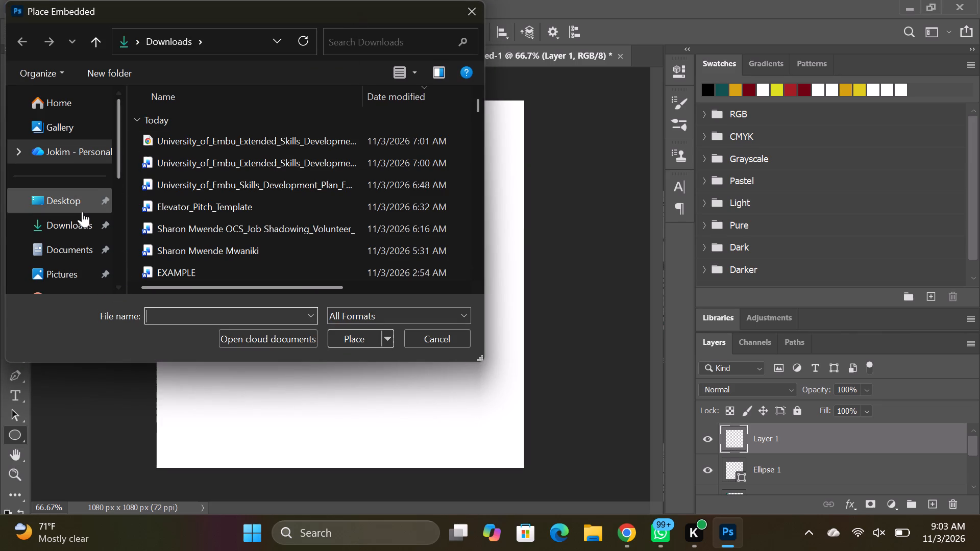
pyautogui.click(80, 219)
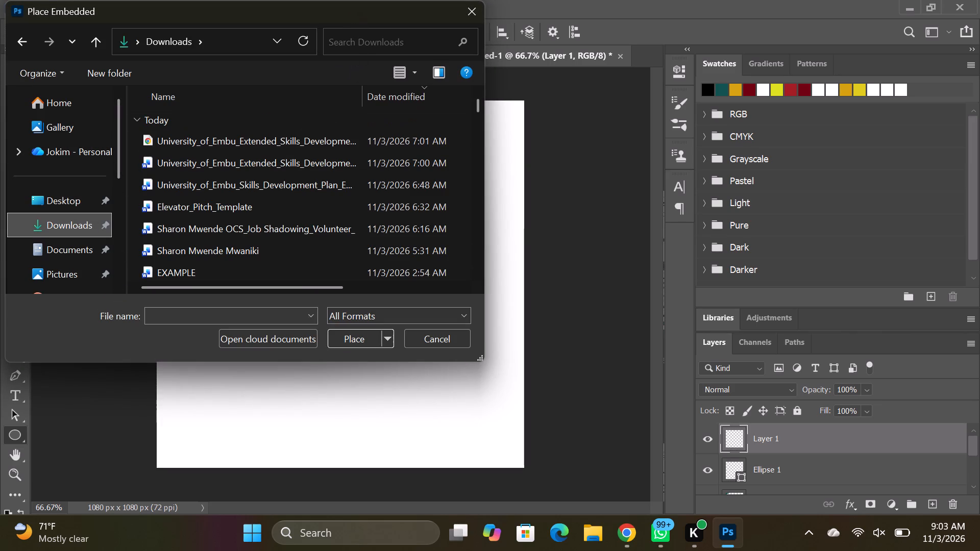
pyautogui.click(185, 315)
pyautogui.write('sda')
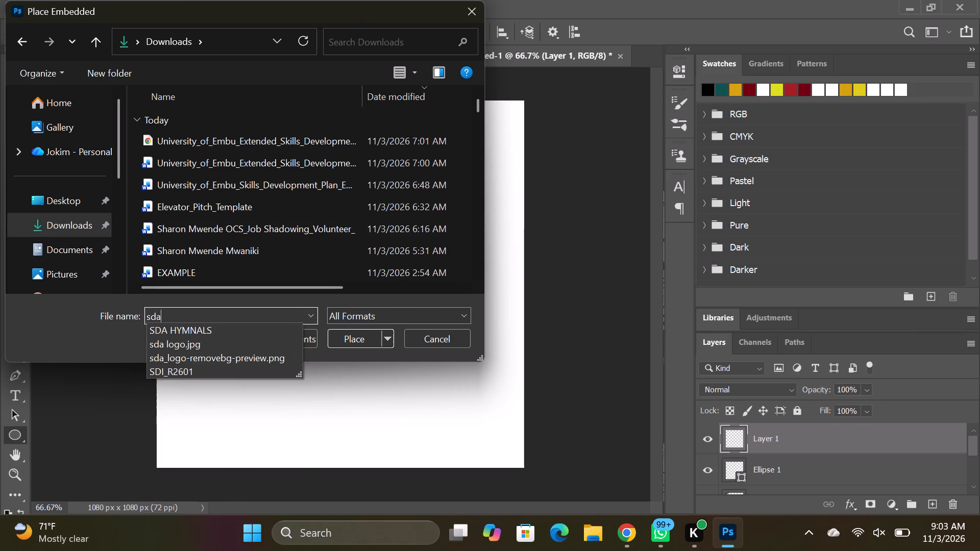
pyautogui.click(191, 358)
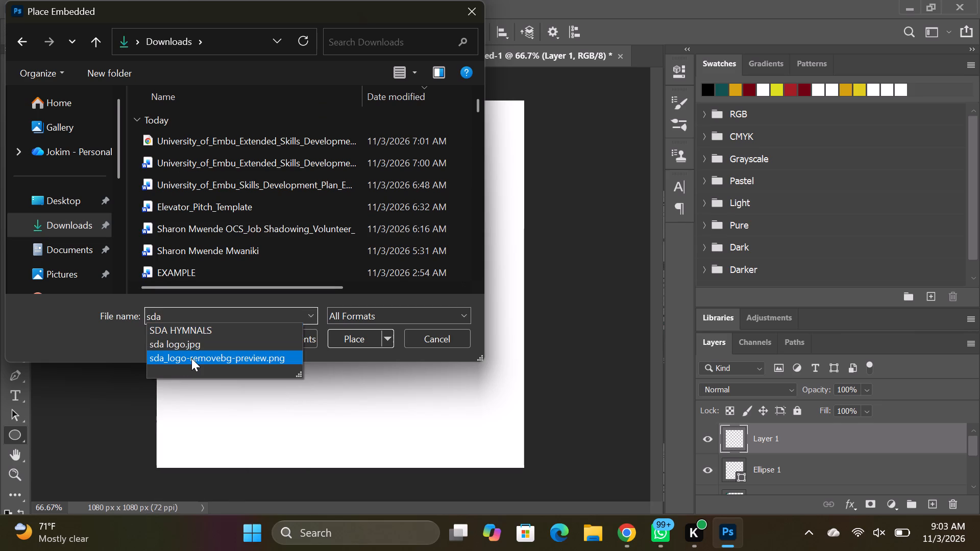
pyautogui.click(357, 337)
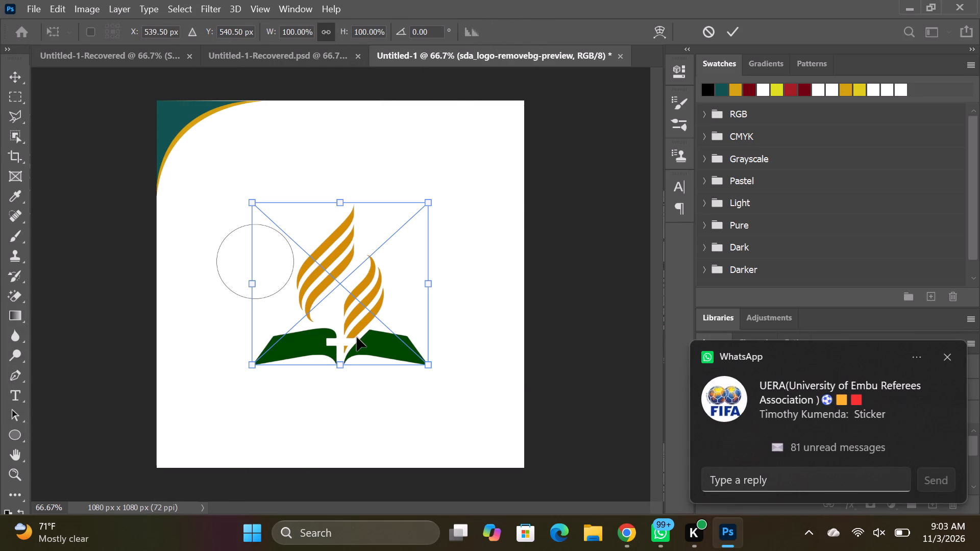
pyautogui.click(954, 358)
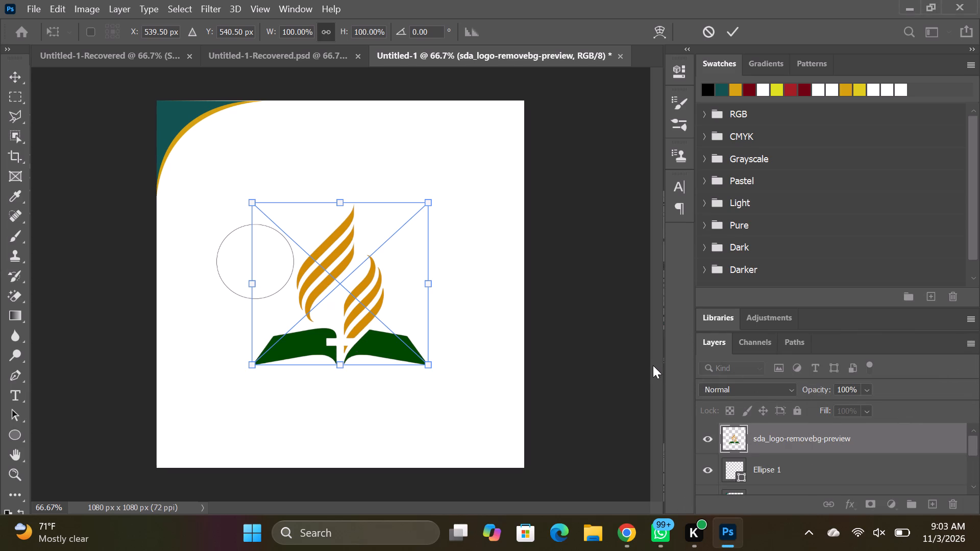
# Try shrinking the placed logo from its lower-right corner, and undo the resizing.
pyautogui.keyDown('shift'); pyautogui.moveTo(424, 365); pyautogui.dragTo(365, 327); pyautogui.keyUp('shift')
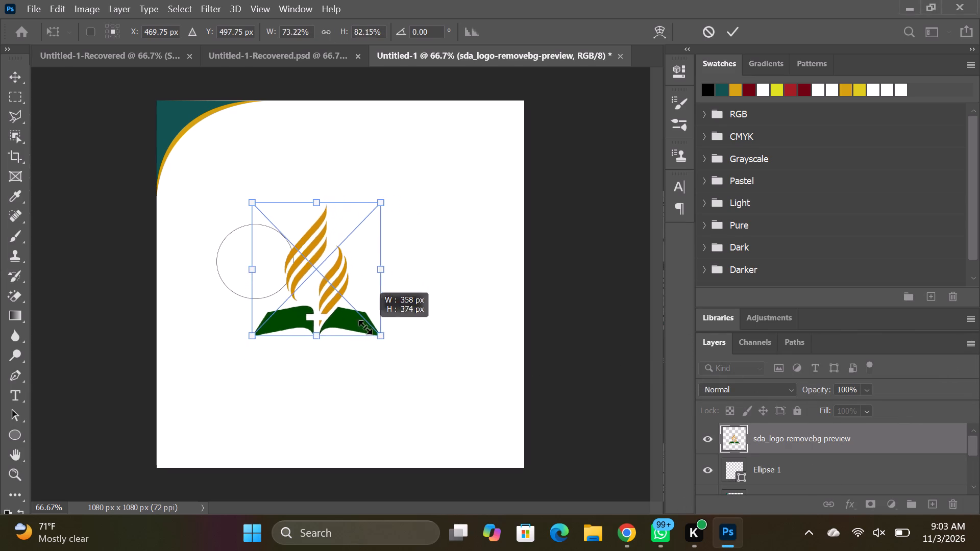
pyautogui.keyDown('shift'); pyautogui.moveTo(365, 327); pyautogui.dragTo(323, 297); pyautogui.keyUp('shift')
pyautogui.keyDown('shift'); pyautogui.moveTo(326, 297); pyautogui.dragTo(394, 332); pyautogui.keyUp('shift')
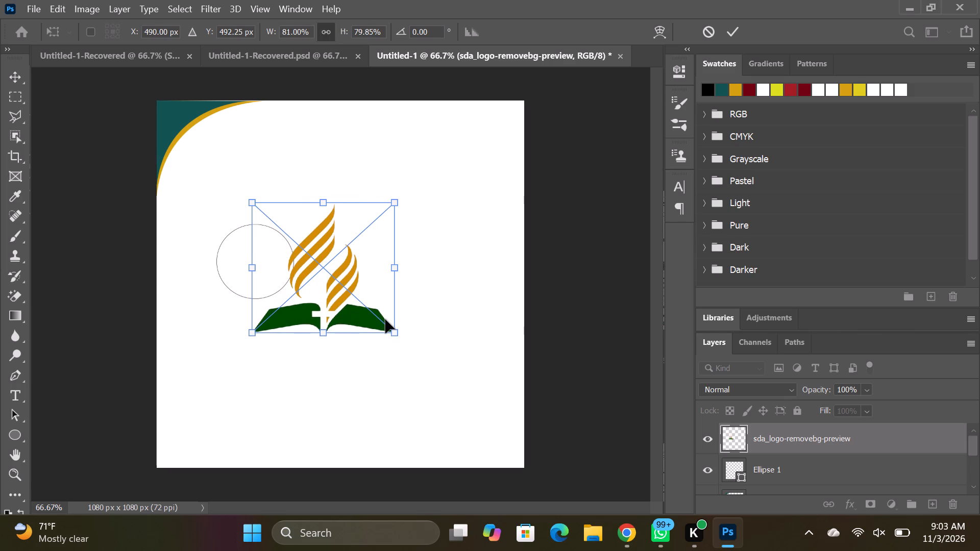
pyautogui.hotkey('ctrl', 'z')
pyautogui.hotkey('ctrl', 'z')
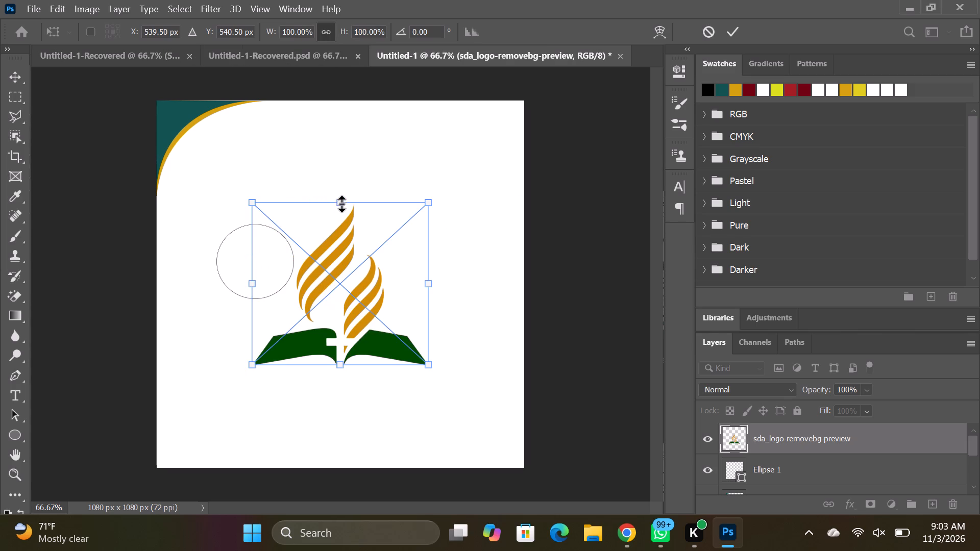
# Scale the logo to 26% and place it in the circle's upper half, centred at about X 289.5, Y 426 px.
pyautogui.moveTo(249, 201); pyautogui.dragTo(276, 221)
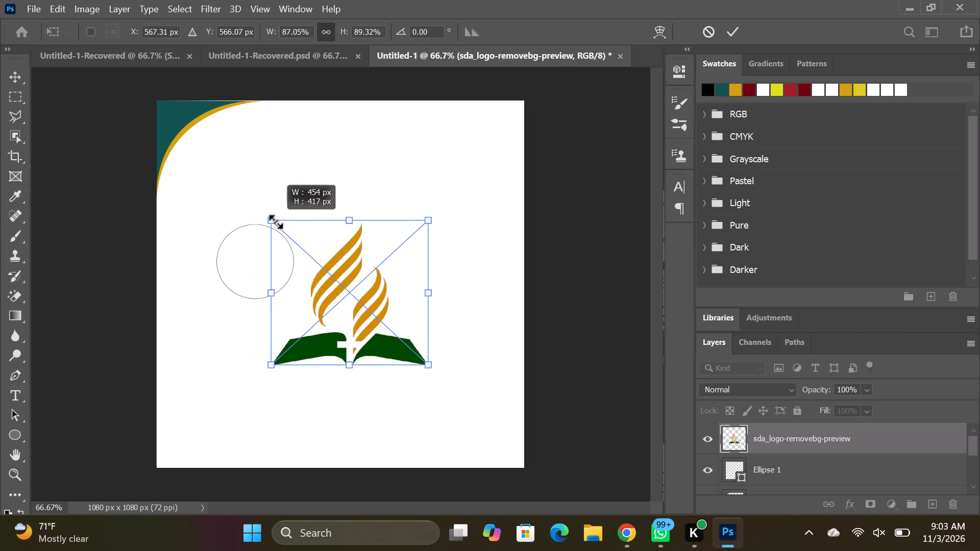
pyautogui.moveTo(276, 221); pyautogui.dragTo(365, 305)
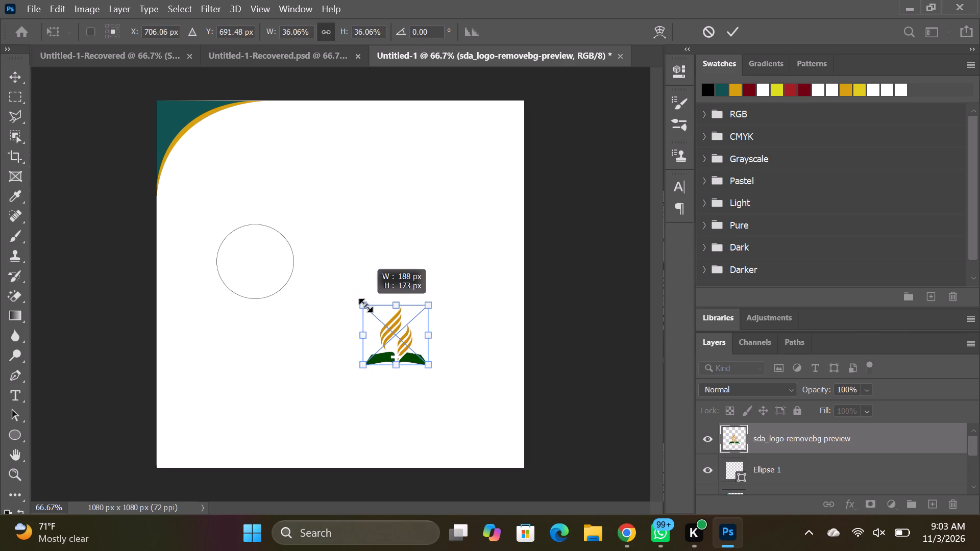
pyautogui.moveTo(365, 305); pyautogui.dragTo(382, 319)
pyautogui.moveTo(405, 346); pyautogui.dragTo(359, 331)
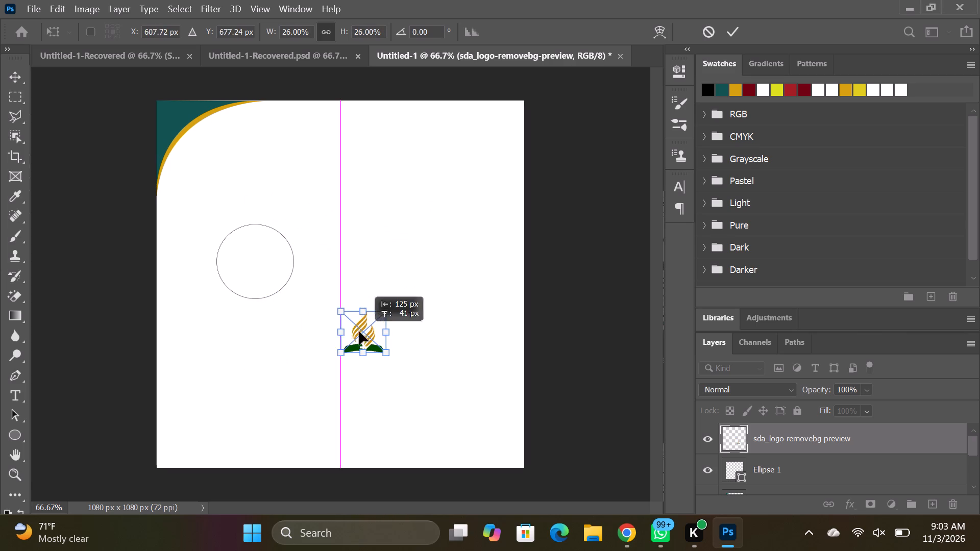
pyautogui.moveTo(359, 331); pyautogui.dragTo(251, 259)
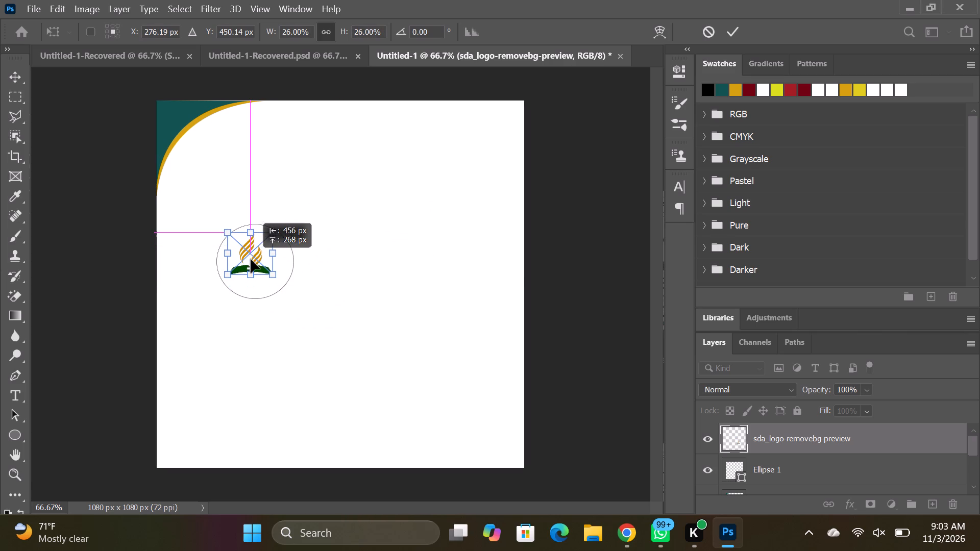
pyautogui.moveTo(251, 259); pyautogui.dragTo(253, 250)
pyautogui.click(357, 289)
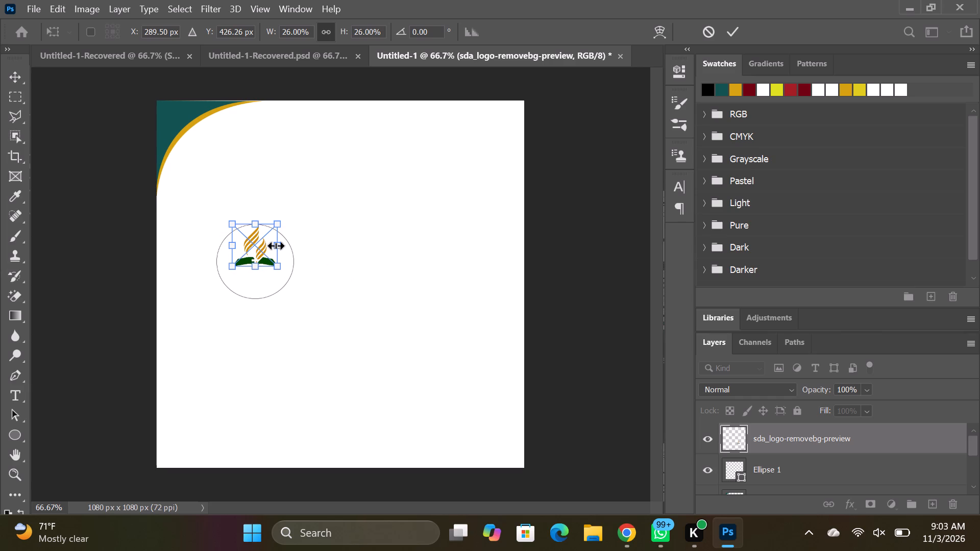
pyautogui.click(258, 245)
pyautogui.press('Return')
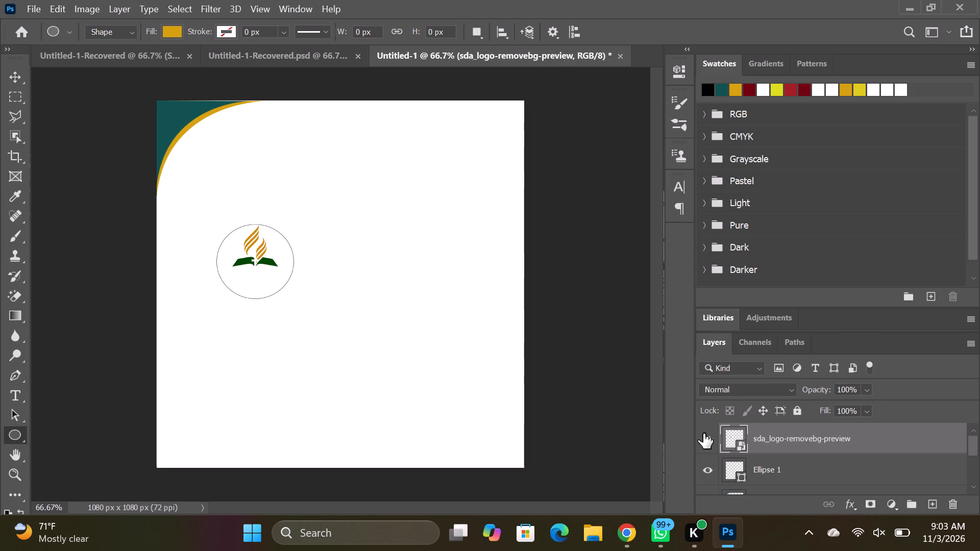
# Add the horizontal text "UOEM SDA" in gold Source Sans Variable Bold, 81 pt, on a new layer just below the circle.
pyautogui.click(930, 503)
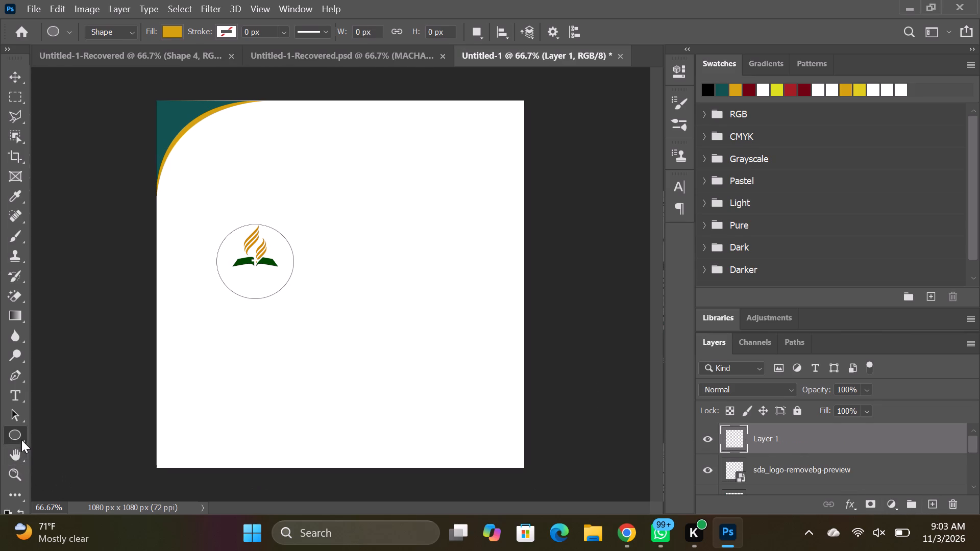
pyautogui.click(15, 397)
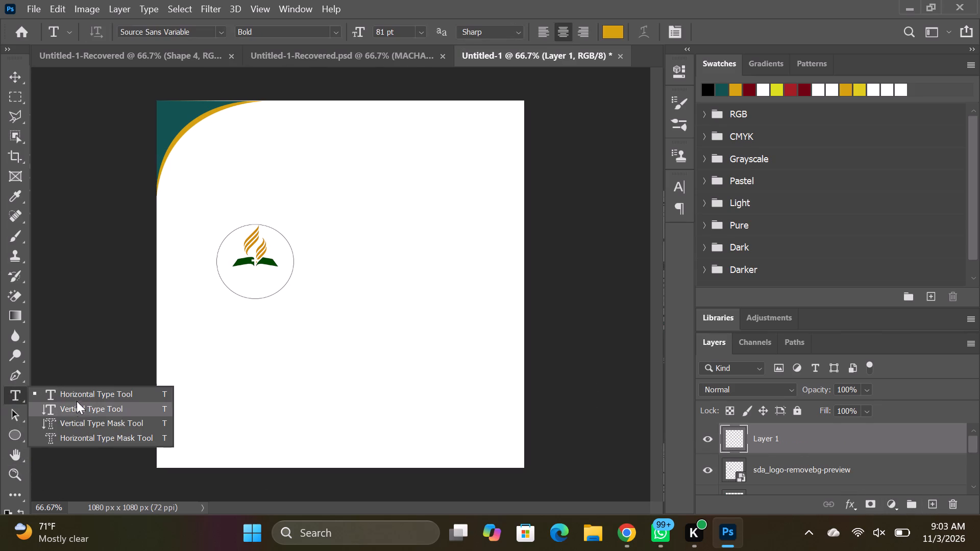
pyautogui.click(83, 396)
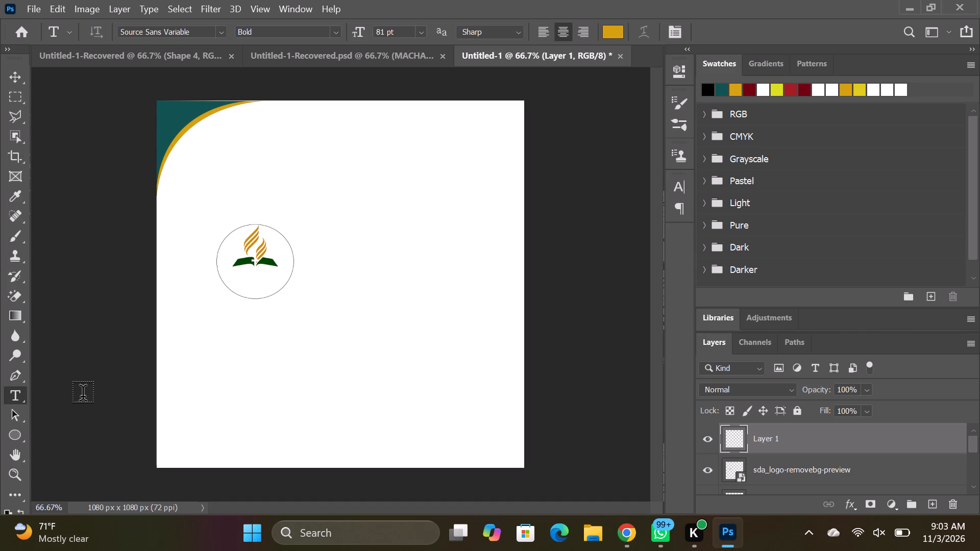
pyautogui.click(291, 322)
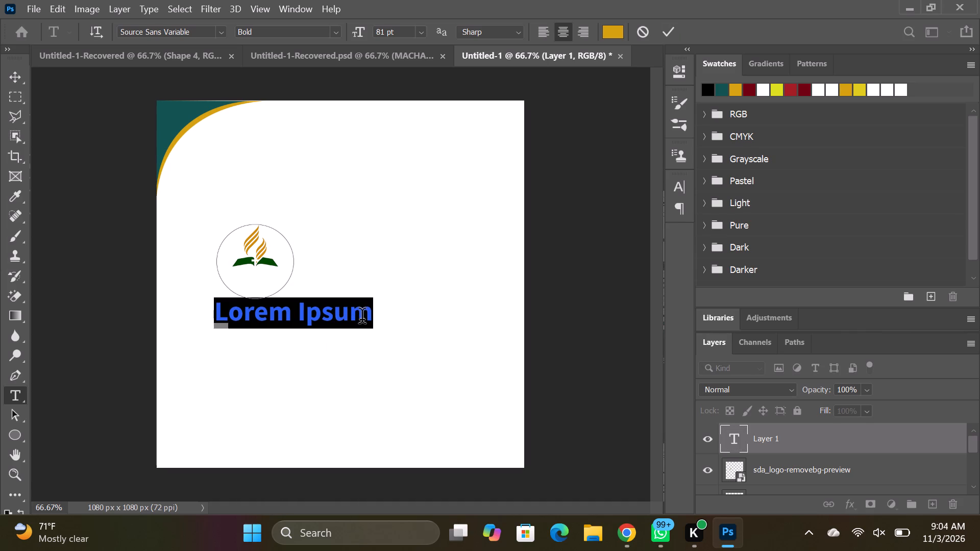
pyautogui.press('BackSpace')
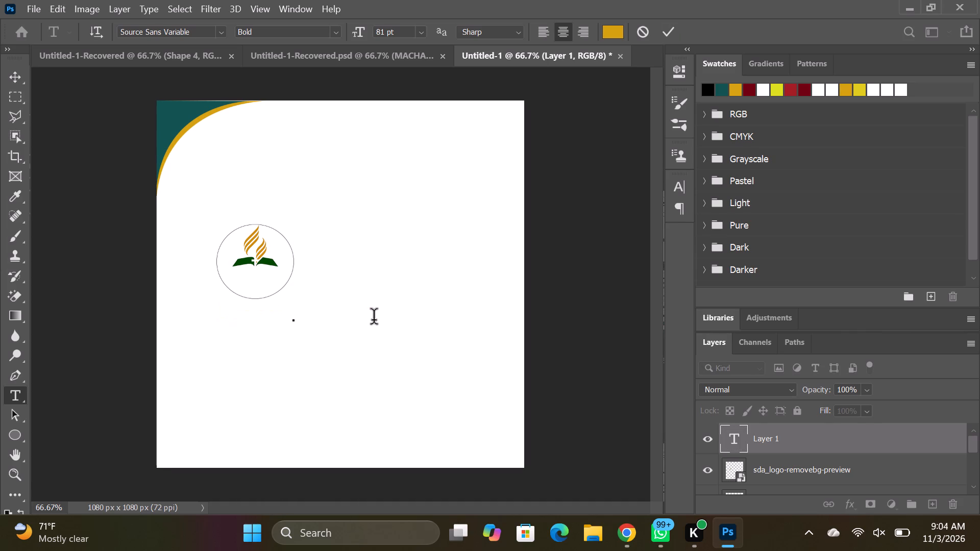
pyautogui.press('u')
pyautogui.press('o')
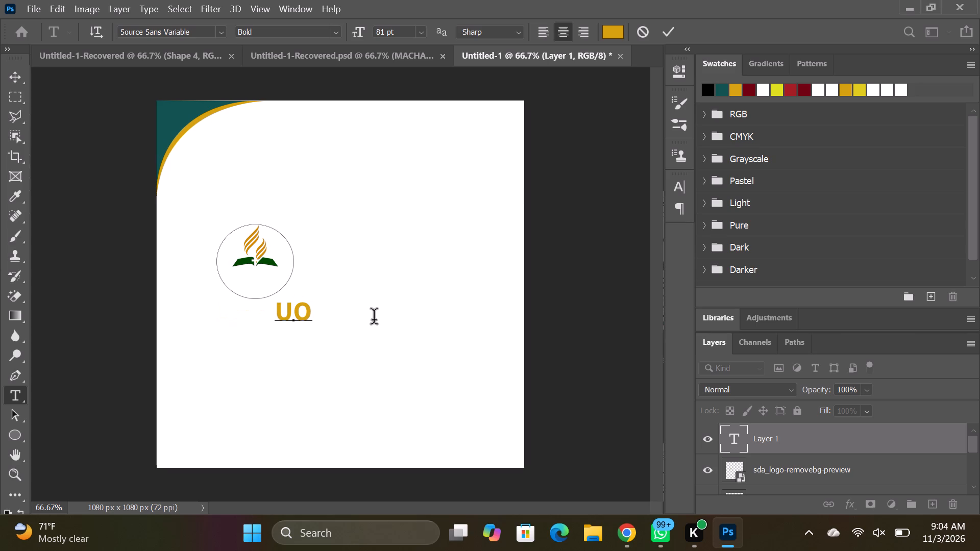
pyautogui.press('BackSpace')
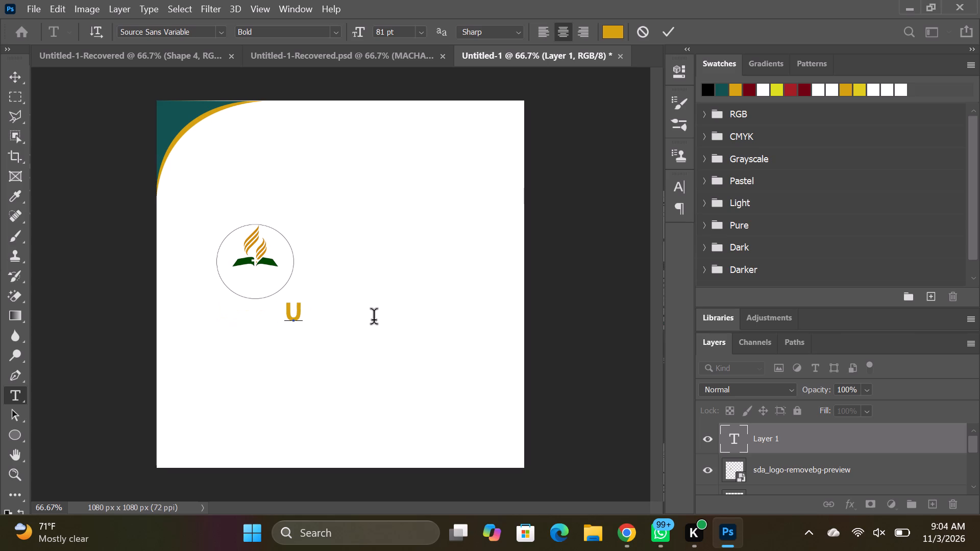
pyautogui.press('o')
pyautogui.write('EM')
pyautogui.press('space')
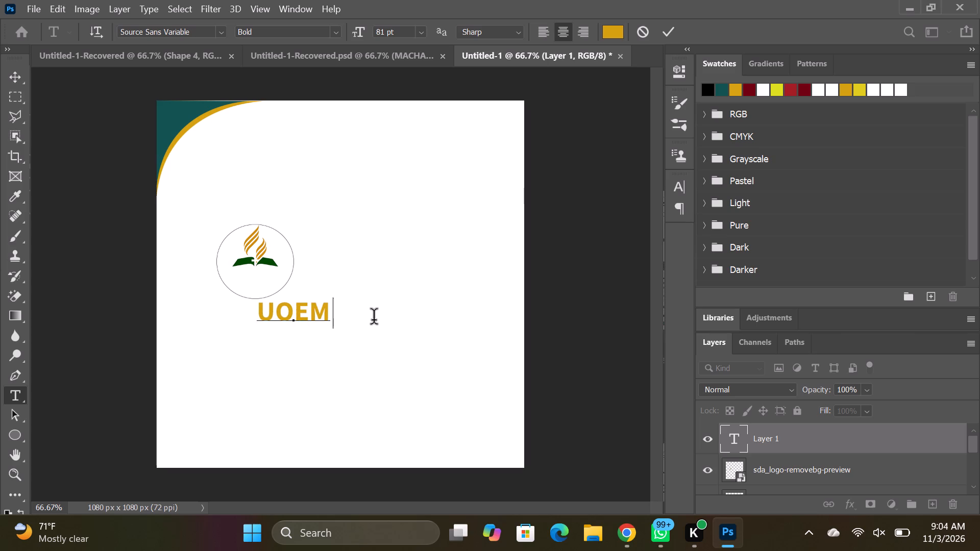
pyautogui.write('SDA')
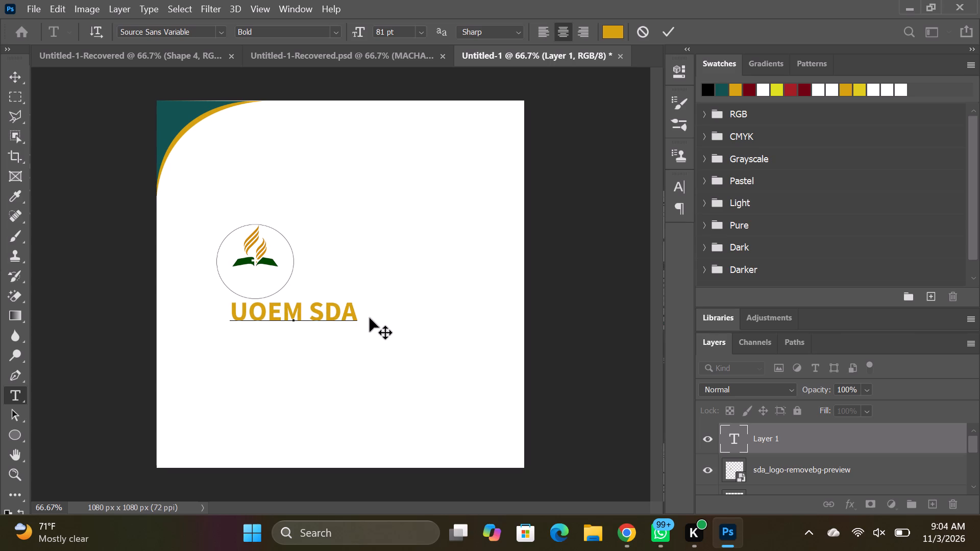
pyautogui.hotkey('ctrl', 't')
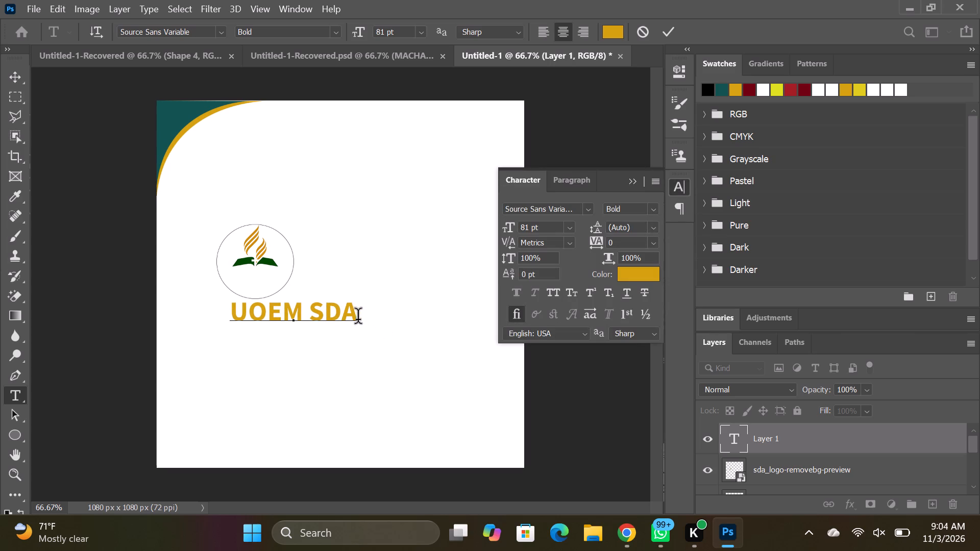
pyautogui.click(630, 179)
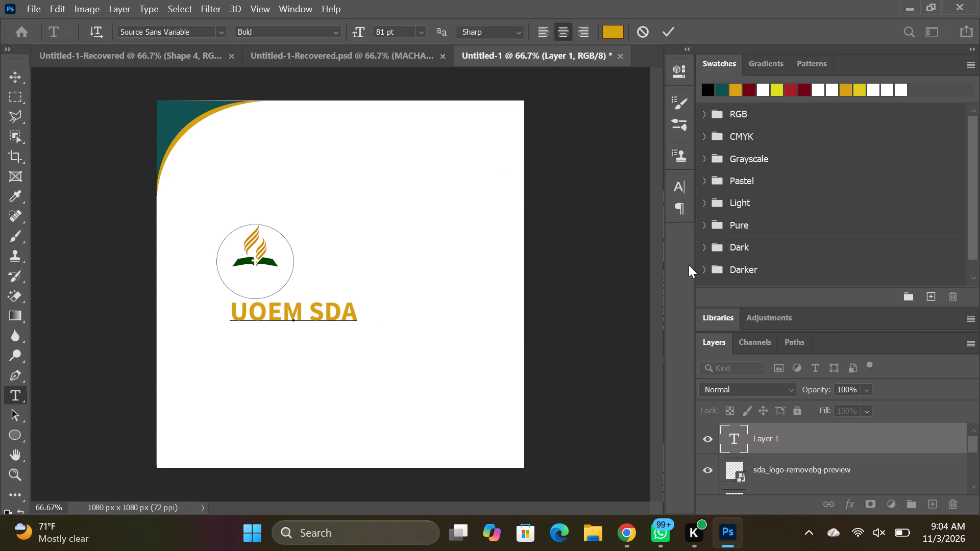
pyautogui.rightClick(793, 434)
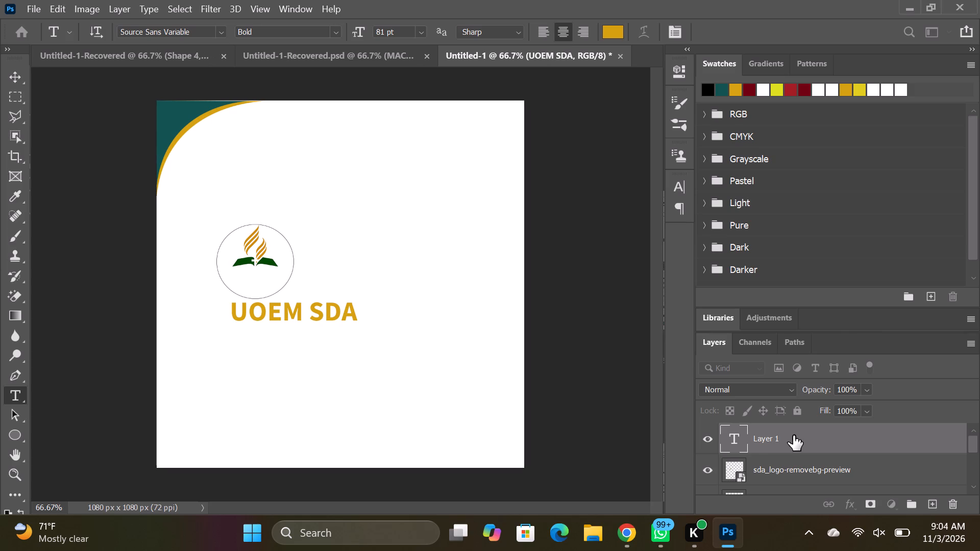
# Scale the UOEM SDA text to about 43% width and 30% height, centred under the logo at about X 289.5, Y 502.8 px.
pyautogui.hotkey('ctrl', 't')
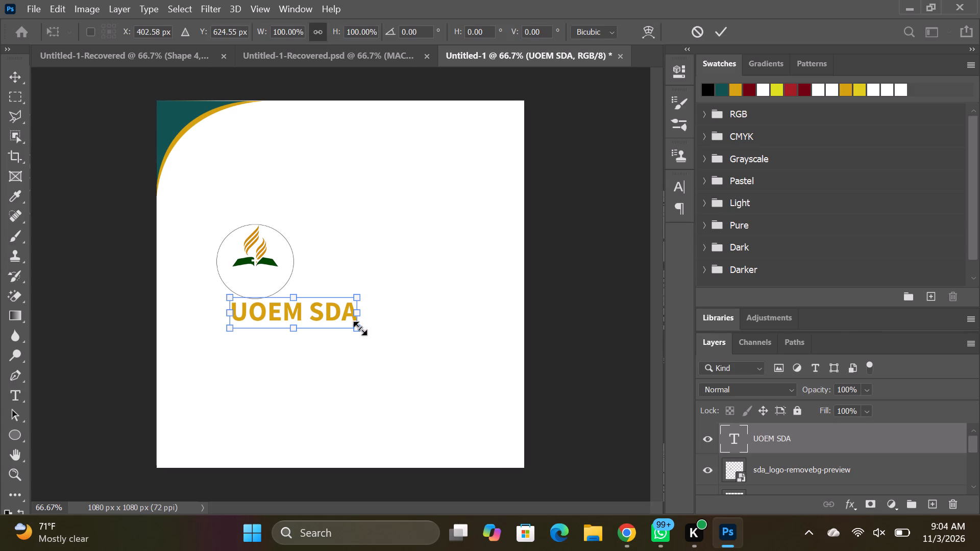
pyautogui.keyDown('shift'); pyautogui.moveTo(360, 328); pyautogui.dragTo(312, 322); pyautogui.keyUp('shift')
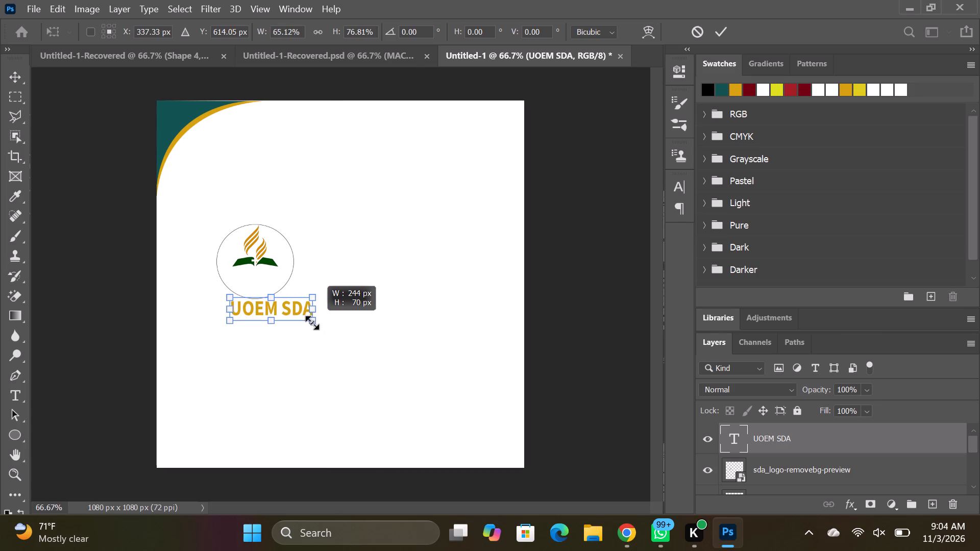
pyautogui.keyDown('shift'); pyautogui.moveTo(312, 322); pyautogui.dragTo(298, 312); pyautogui.keyUp('shift')
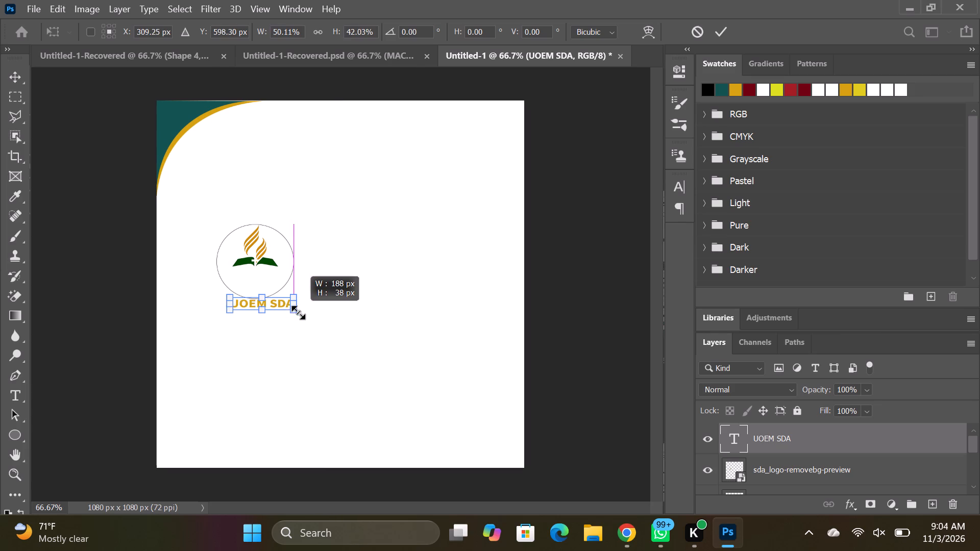
pyautogui.keyDown('shift'); pyautogui.moveTo(298, 312); pyautogui.dragTo(292, 313); pyautogui.keyUp('shift')
pyautogui.click(267, 303)
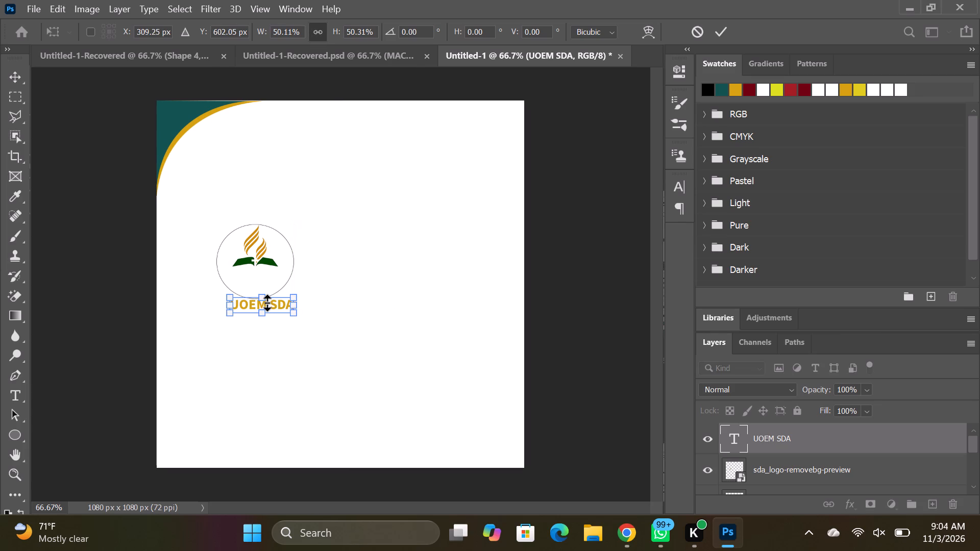
pyautogui.moveTo(270, 306); pyautogui.dragTo(265, 283)
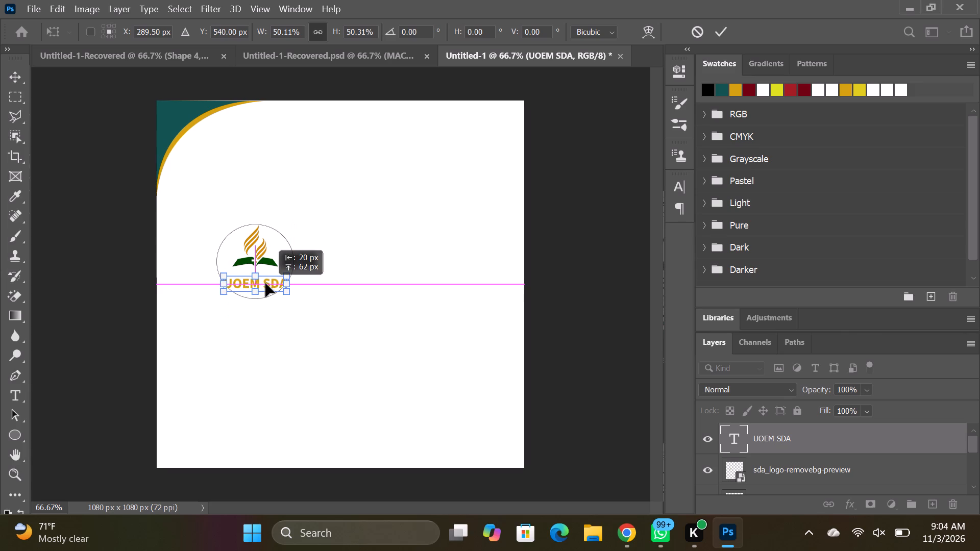
pyautogui.moveTo(265, 283); pyautogui.dragTo(264, 277)
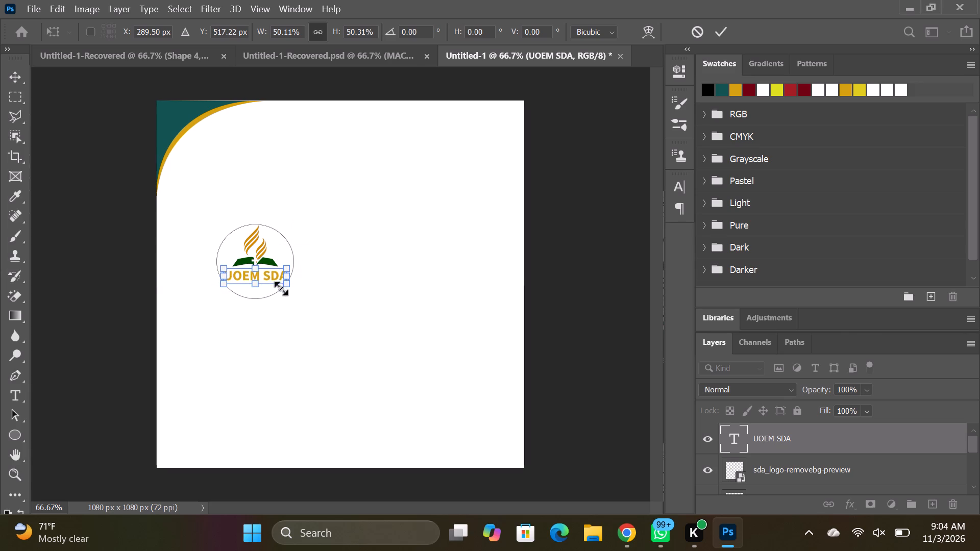
pyautogui.keyDown('shift'); pyautogui.moveTo(286, 284); pyautogui.dragTo(278, 274); pyautogui.keyUp('shift')
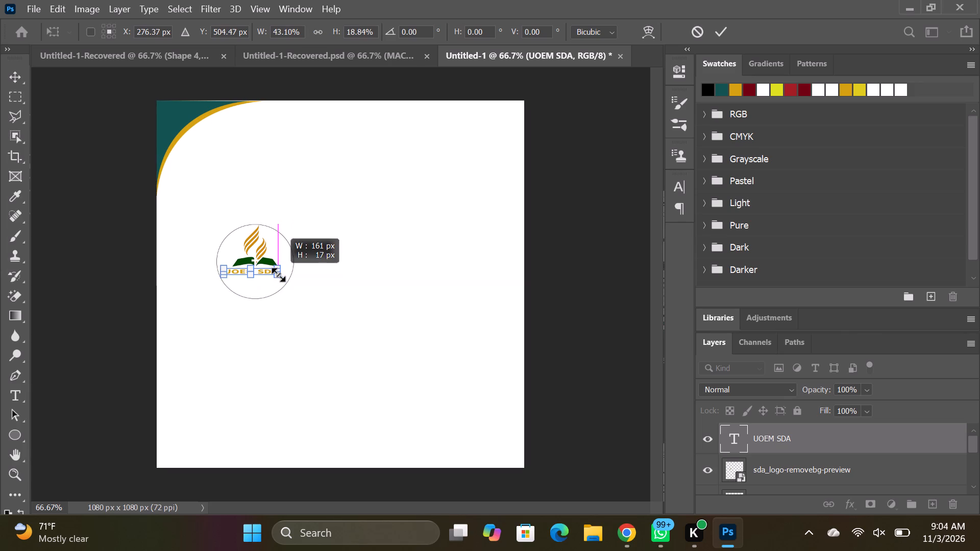
pyautogui.keyDown('shift'); pyautogui.moveTo(278, 274); pyautogui.dragTo(282, 278); pyautogui.keyUp('shift')
pyautogui.keyDown('shift'); pyautogui.click(259, 273); pyautogui.keyUp('shift')
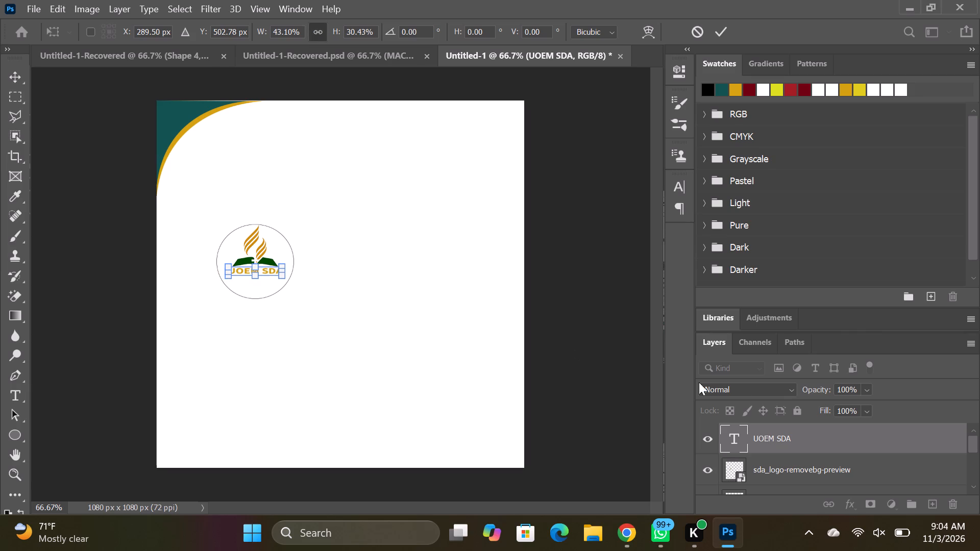
pyautogui.click(827, 441)
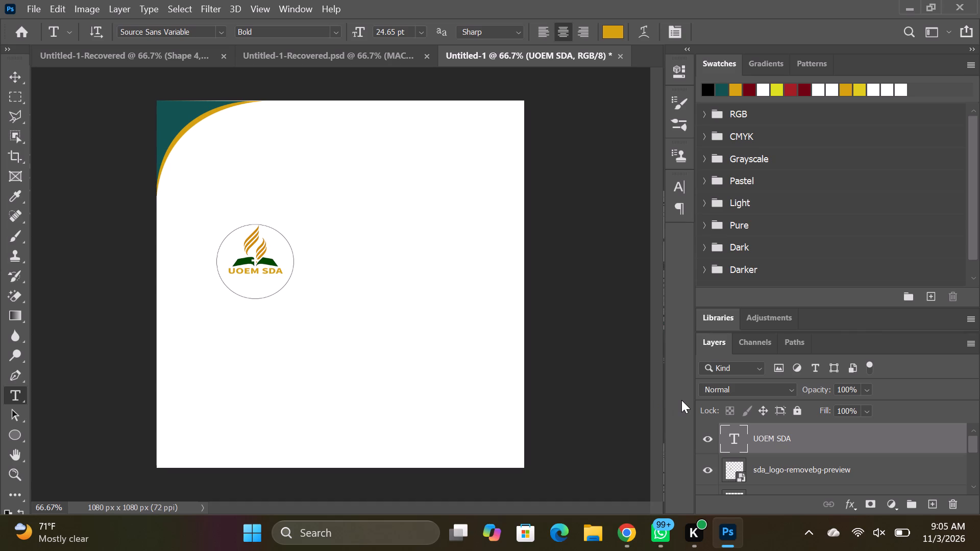
# Scale the circle outline to about 85.3% and centre it around the logo and text at about X 290.8, Y 457.4 px.
pyautogui.scroll(-2, 797, 460)
pyautogui.click(785, 440)
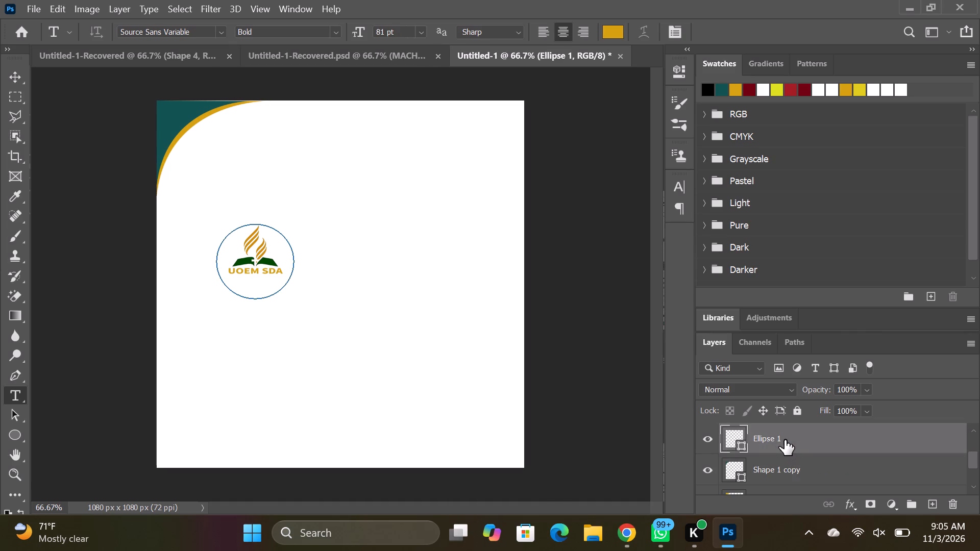
pyautogui.hotkey('ctrl', 't')
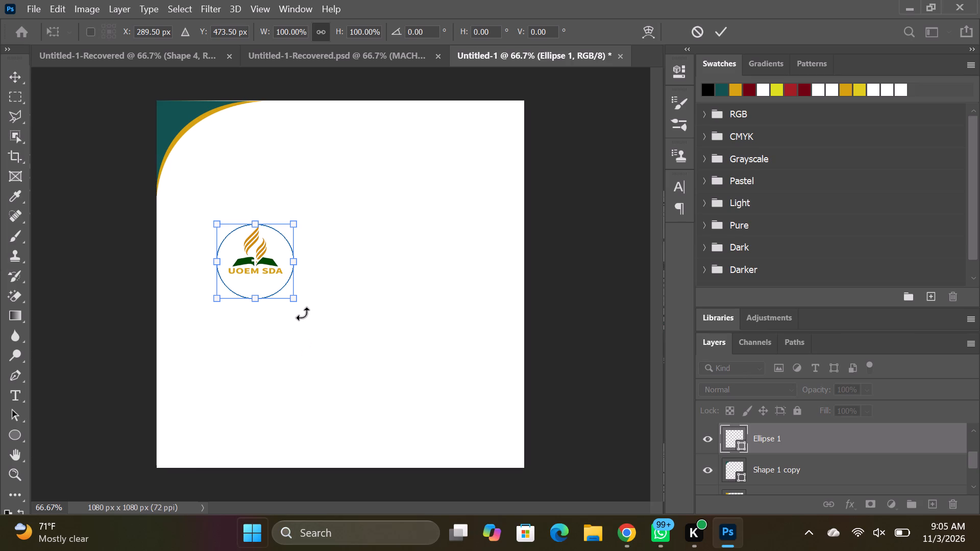
pyautogui.moveTo(292, 299); pyautogui.dragTo(285, 284)
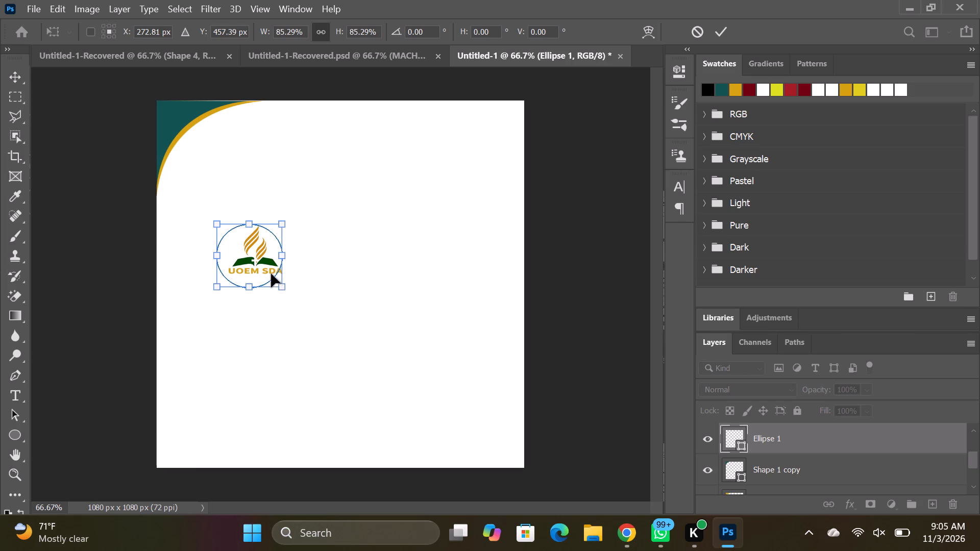
pyautogui.moveTo(264, 269); pyautogui.dragTo(273, 269)
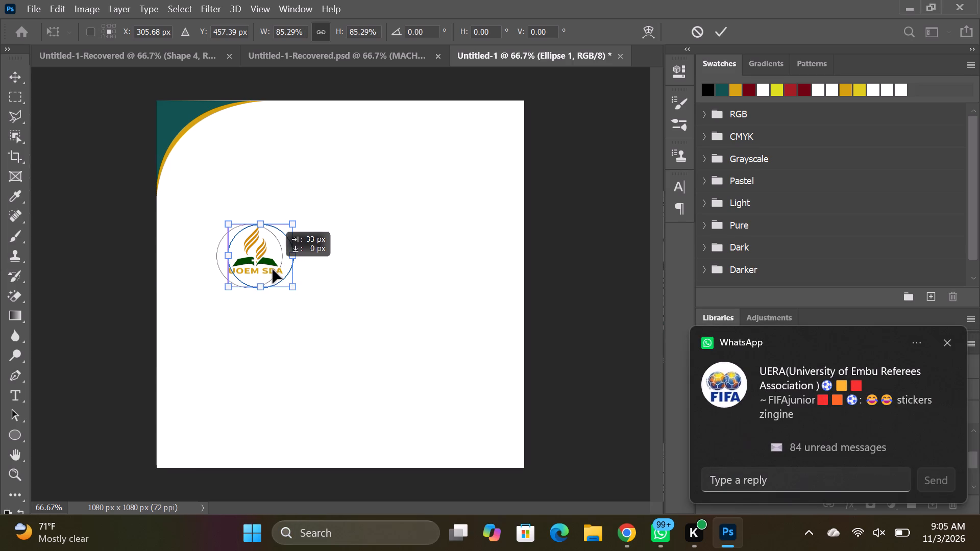
pyautogui.moveTo(273, 269); pyautogui.dragTo(272, 270)
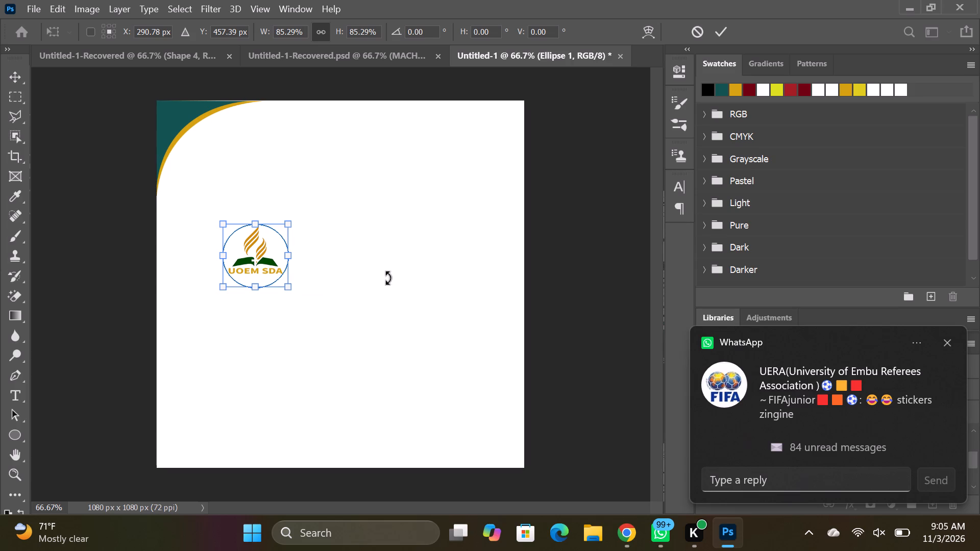
pyautogui.click(949, 341)
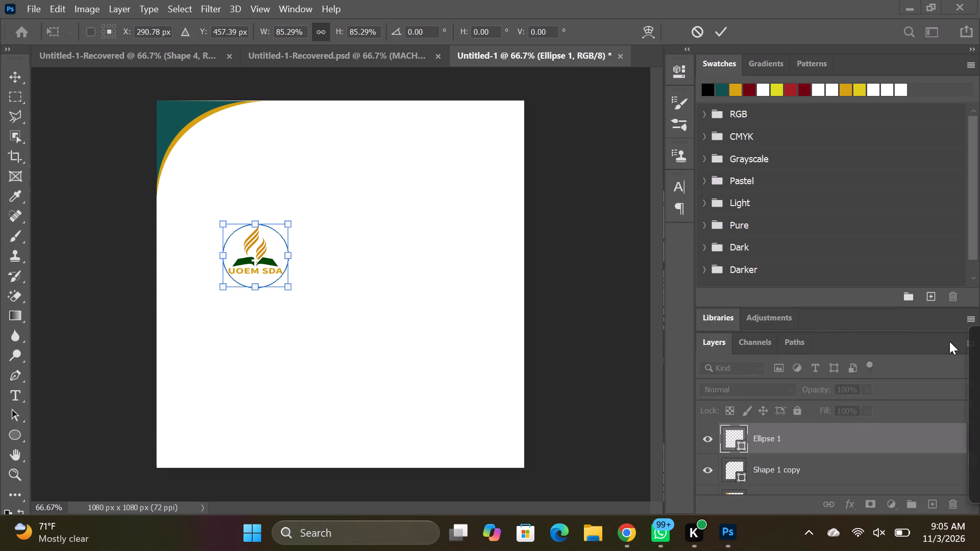
pyautogui.click(852, 437)
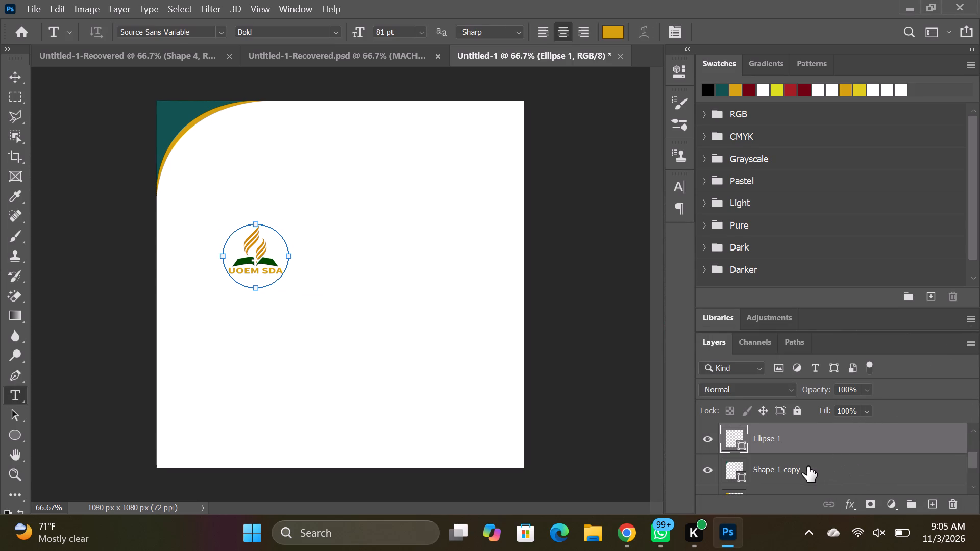
# Select the UOEM SDA text layer together with the logo layer and bring up the commands available for both.
pyautogui.scroll(1, 801, 447)
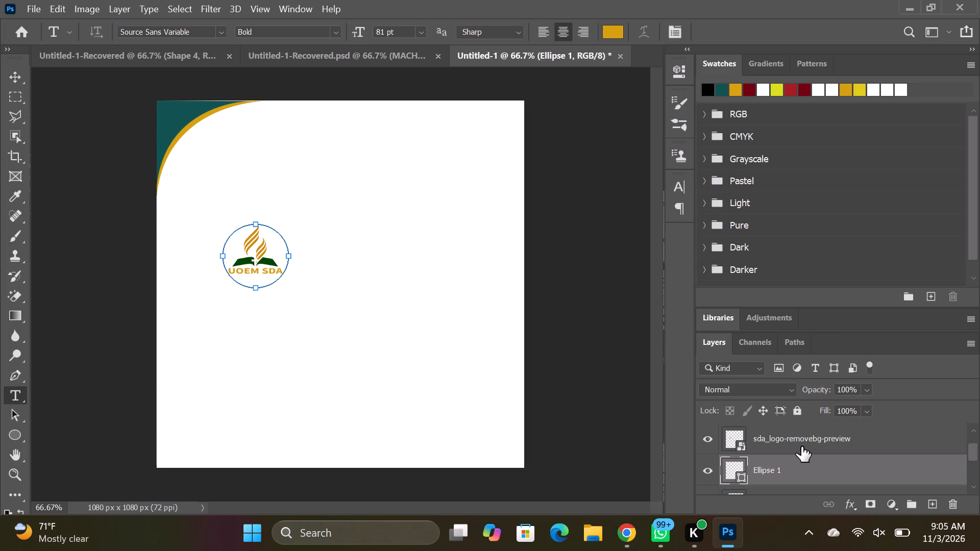
pyautogui.scroll(1, 801, 446)
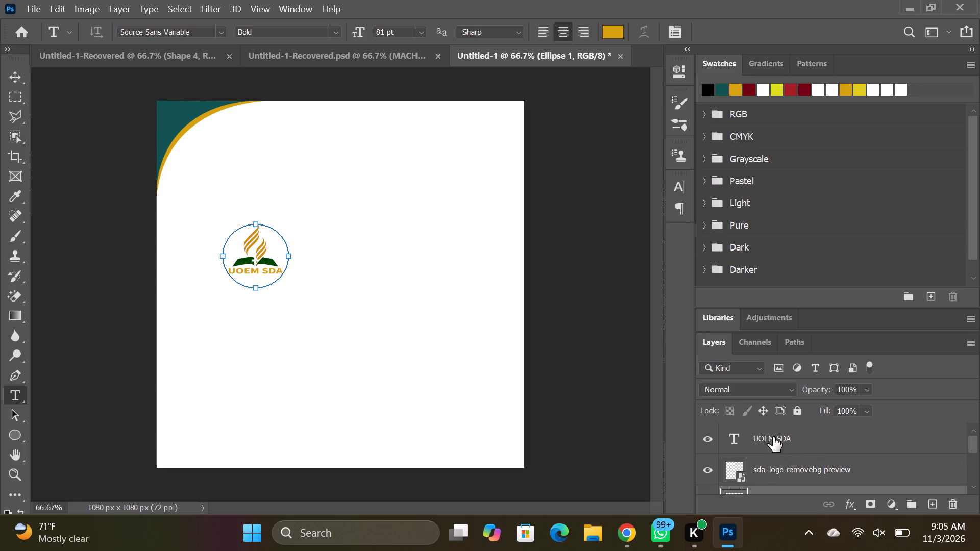
pyautogui.click(773, 437)
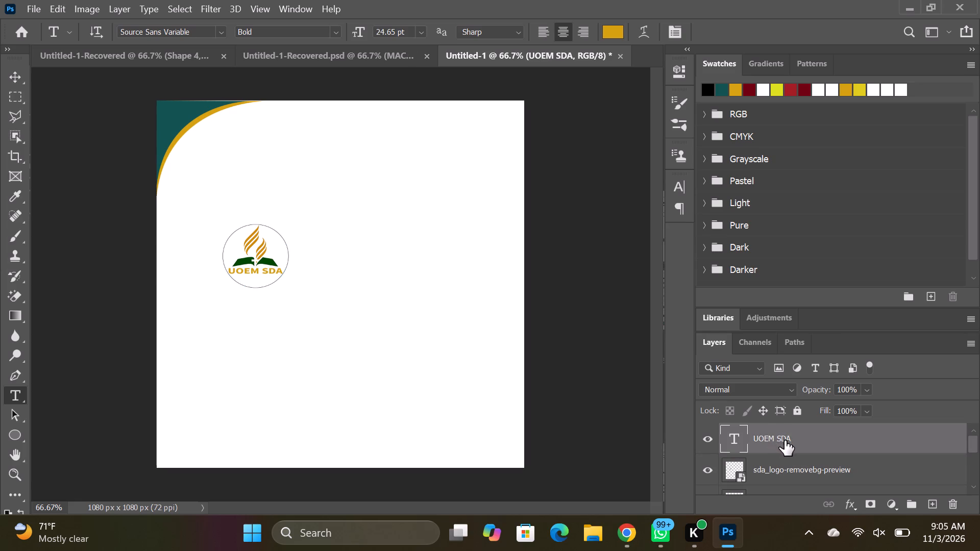
pyautogui.keyDown('ctrl'); pyautogui.click(794, 466); pyautogui.keyUp('ctrl')
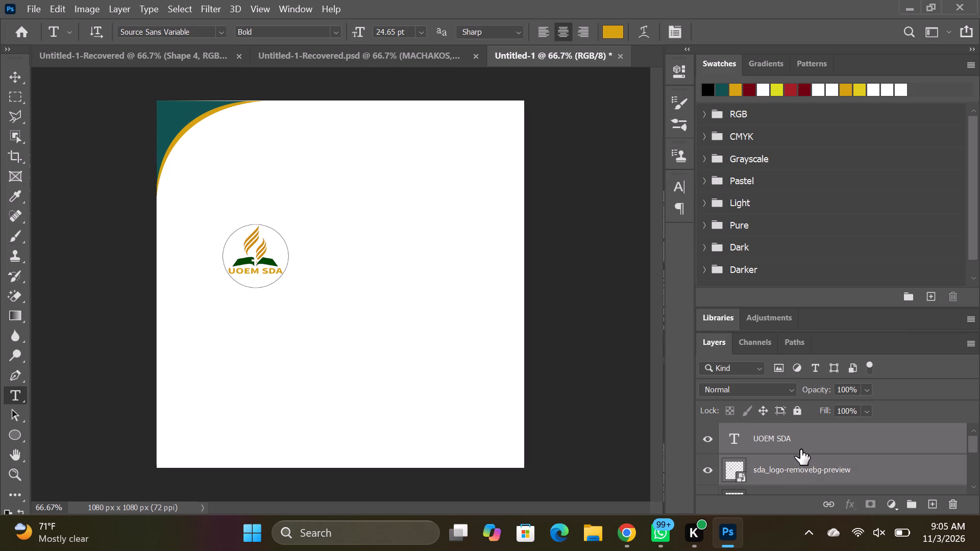
pyautogui.keyDown('ctrl'); pyautogui.rightClick(800, 445); pyautogui.keyUp('ctrl')
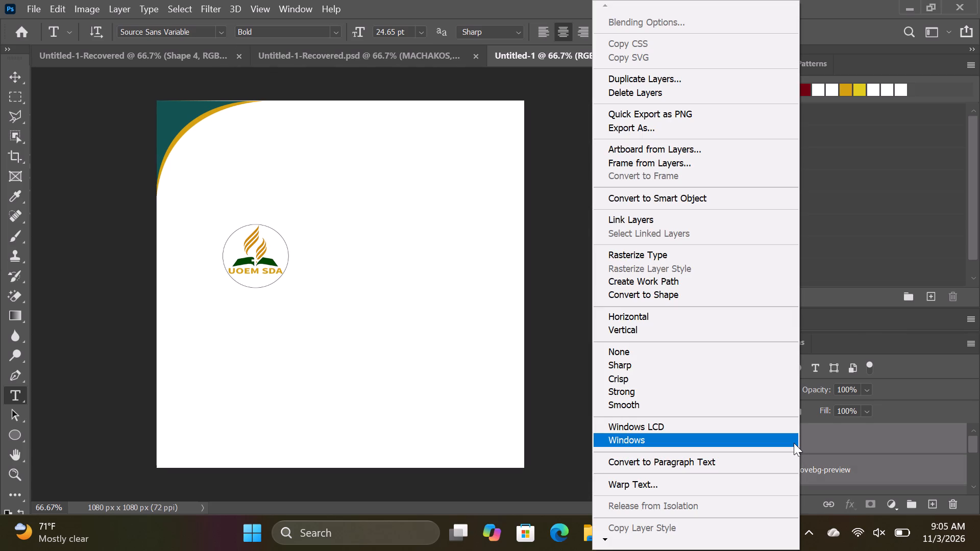
pyautogui.click(843, 454)
pyautogui.rightClick(844, 454)
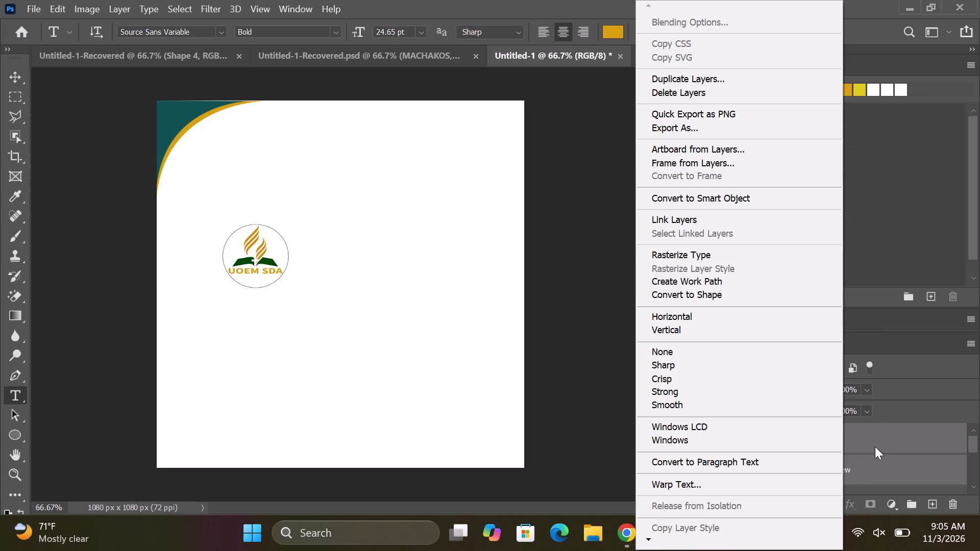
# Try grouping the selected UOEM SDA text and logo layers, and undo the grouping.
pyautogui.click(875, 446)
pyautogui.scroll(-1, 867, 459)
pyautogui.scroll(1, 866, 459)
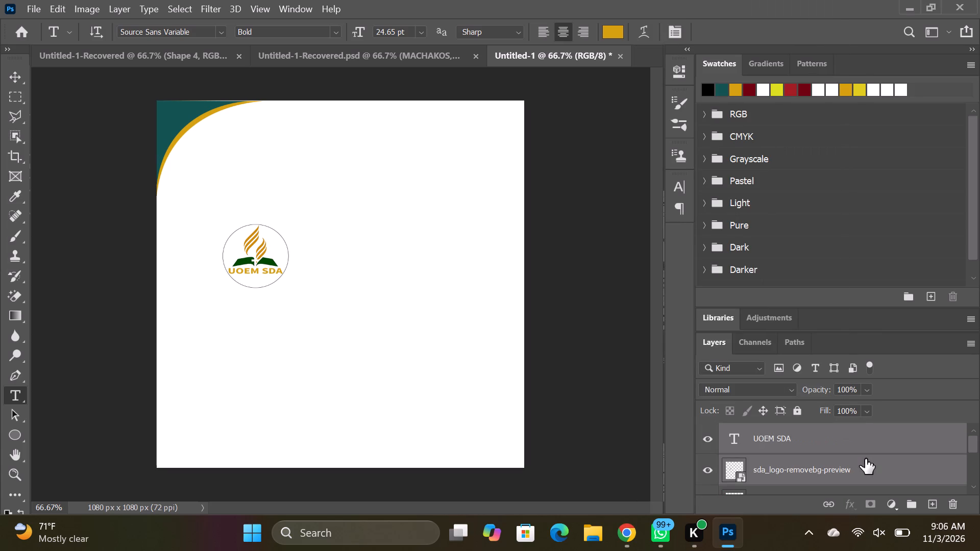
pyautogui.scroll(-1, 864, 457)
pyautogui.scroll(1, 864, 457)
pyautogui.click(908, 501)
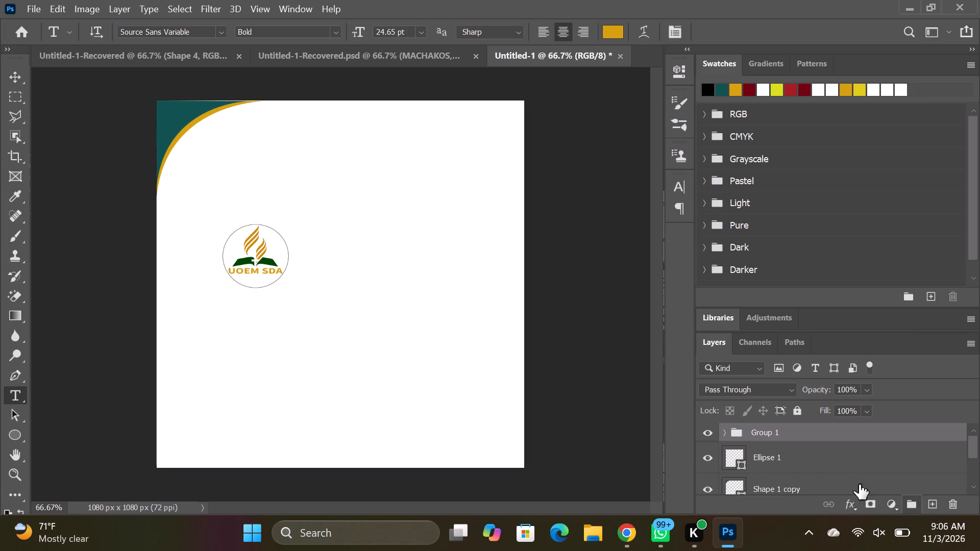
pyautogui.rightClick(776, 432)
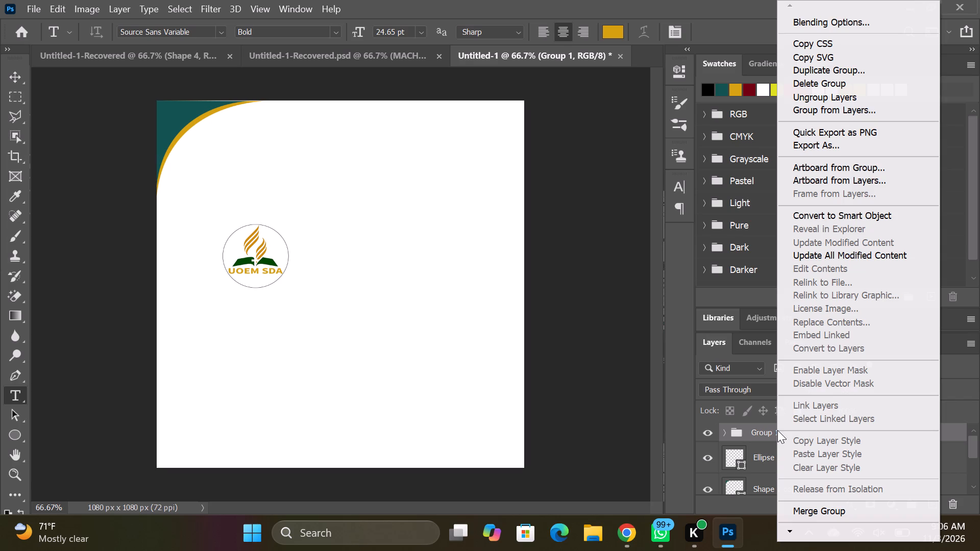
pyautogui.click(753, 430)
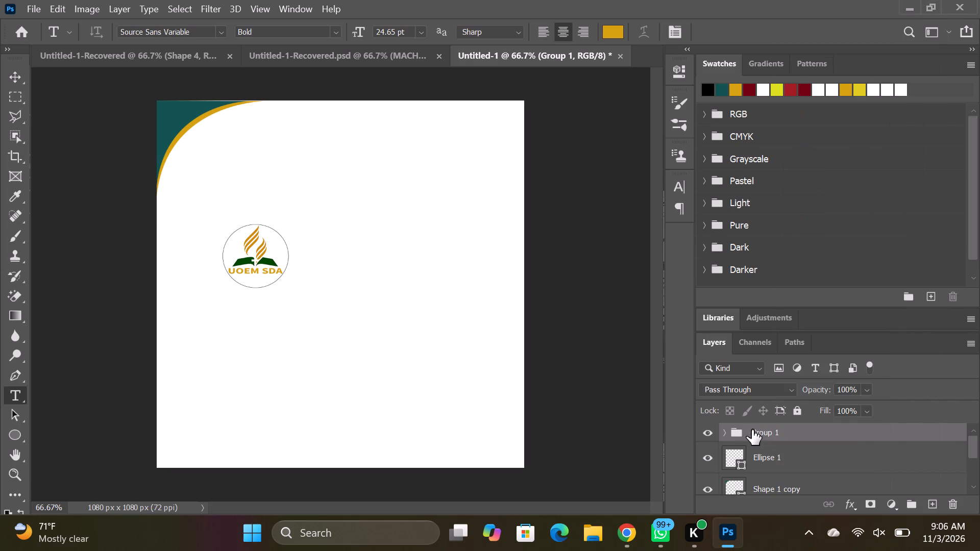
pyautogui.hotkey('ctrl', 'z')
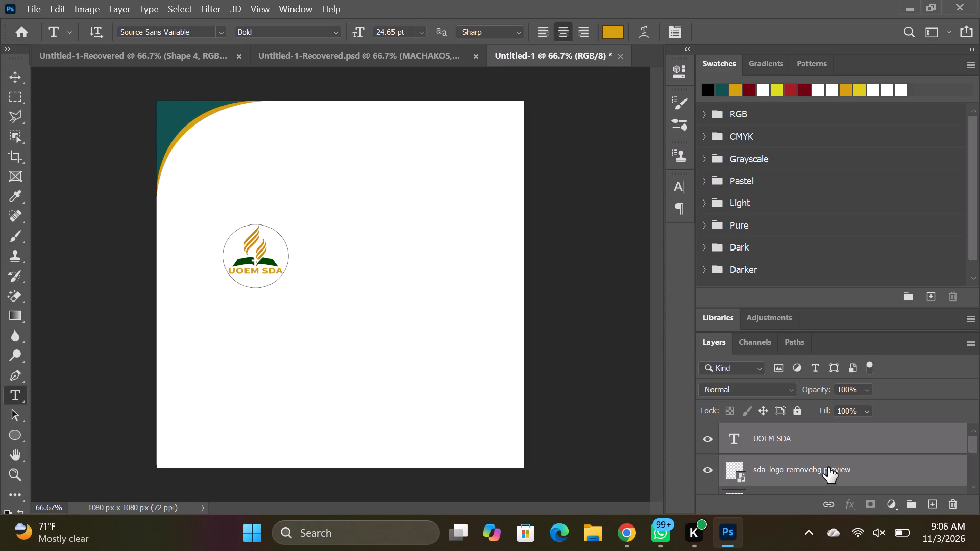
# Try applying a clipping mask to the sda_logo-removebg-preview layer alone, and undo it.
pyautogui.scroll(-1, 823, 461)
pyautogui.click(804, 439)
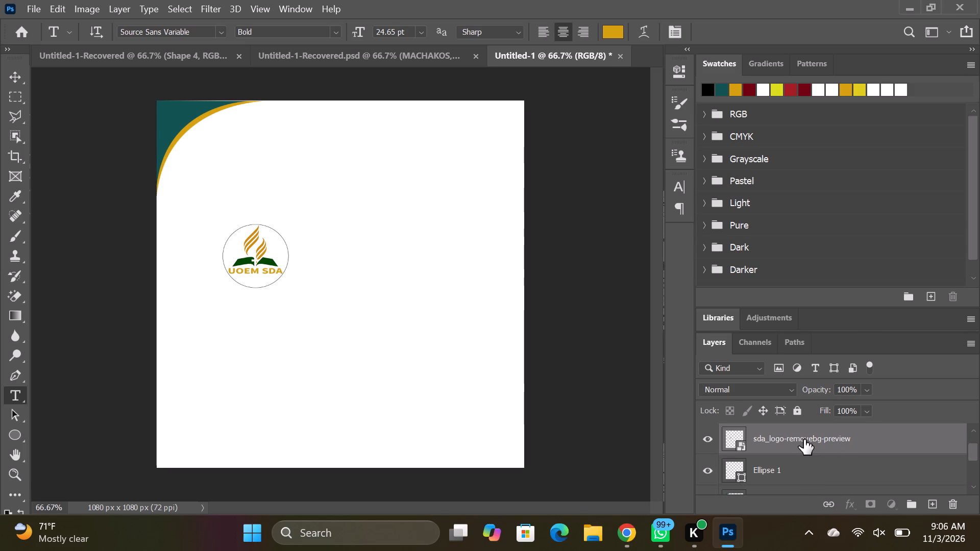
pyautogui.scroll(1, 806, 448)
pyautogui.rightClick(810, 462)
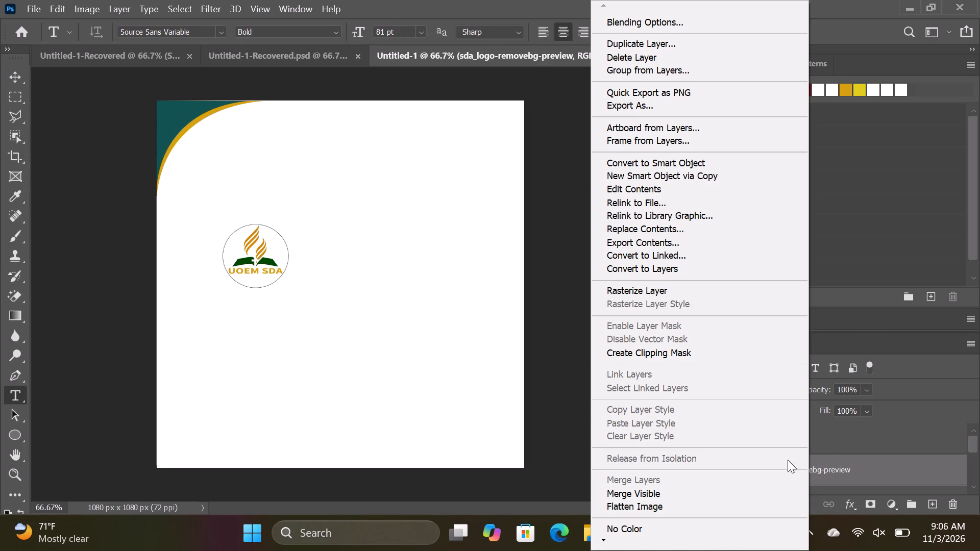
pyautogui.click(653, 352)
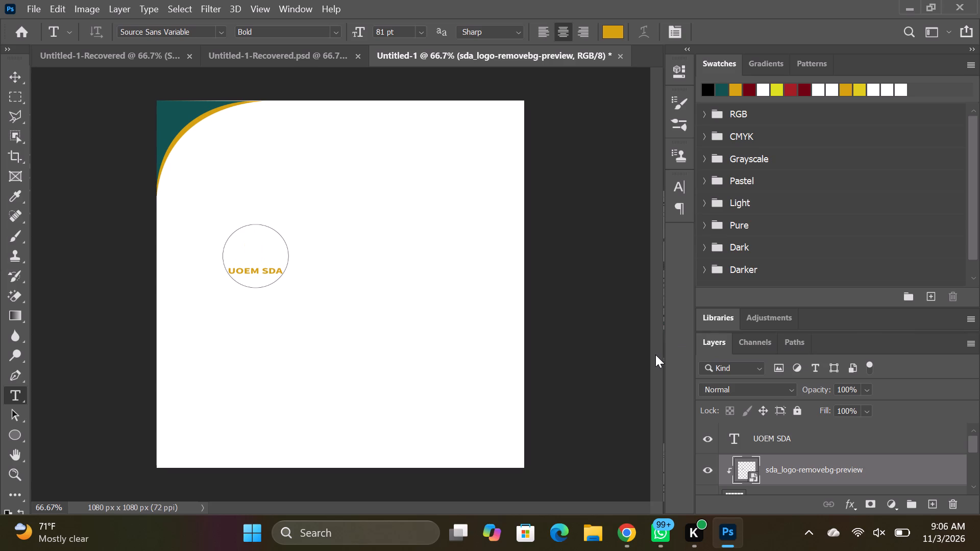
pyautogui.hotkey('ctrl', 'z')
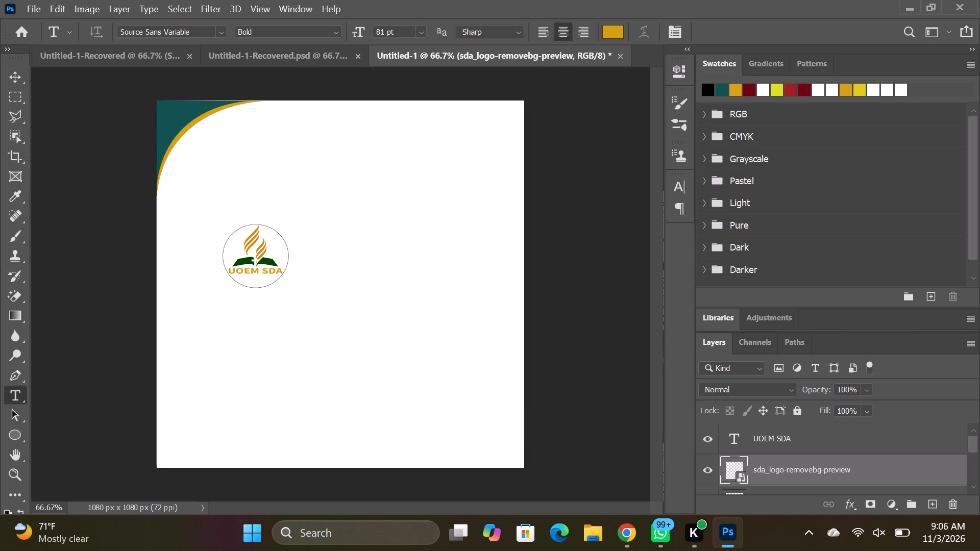
# Move the Ellipse 1 layer to the top of the layer stack, above the sda_logo-removebg-preview and UOEM SDA layers.
pyautogui.scroll(-1, 820, 453)
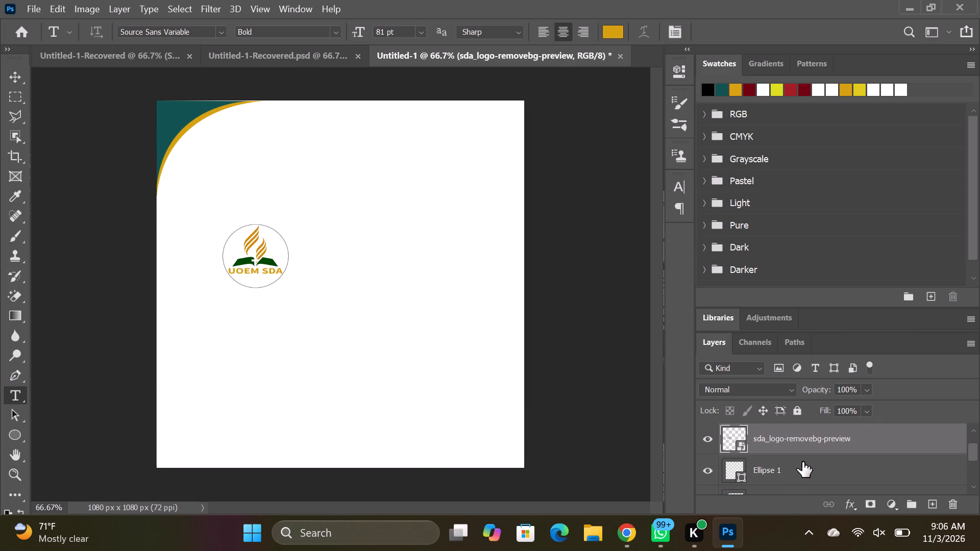
pyautogui.moveTo(772, 468); pyautogui.dragTo(757, 432)
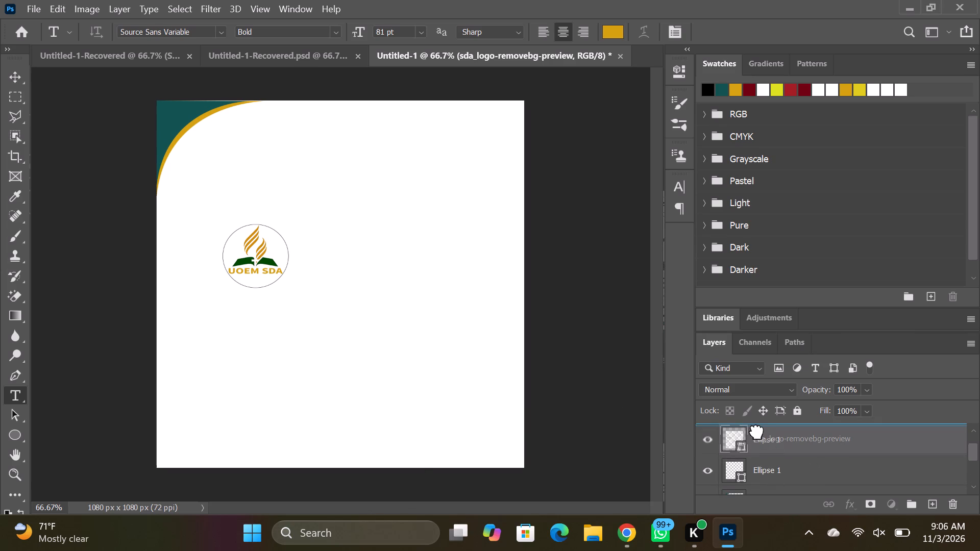
pyautogui.moveTo(757, 432); pyautogui.dragTo(752, 414)
pyautogui.scroll(2, 757, 432)
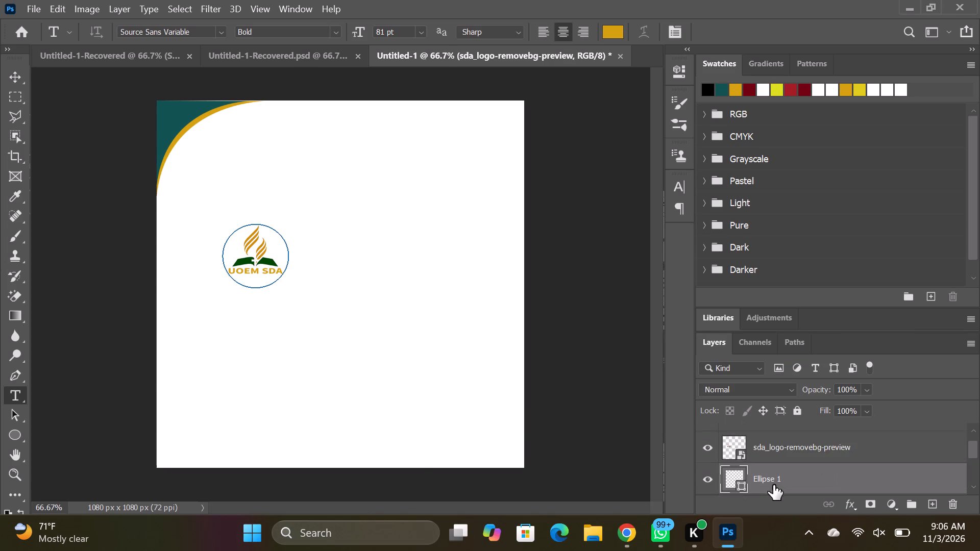
pyautogui.scroll(4, 771, 483)
pyautogui.scroll(2, 774, 441)
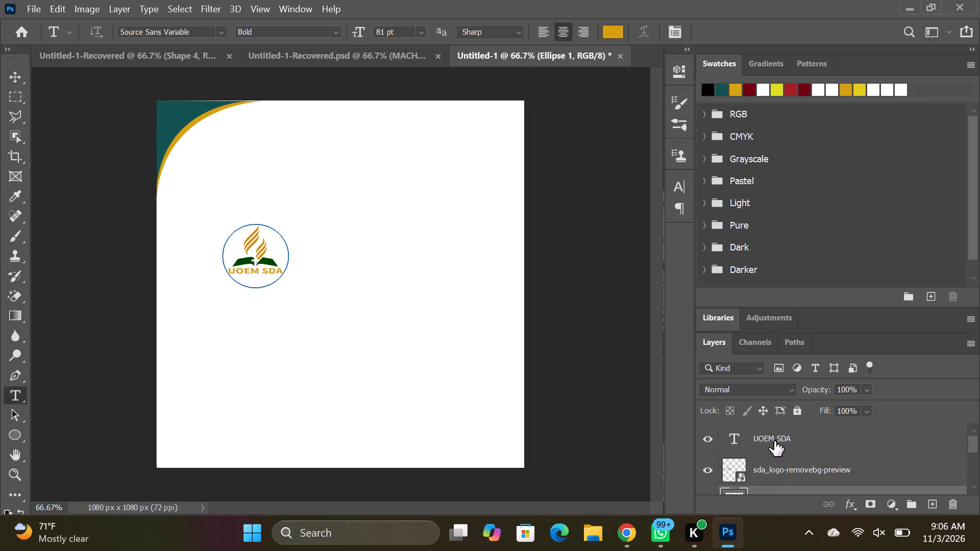
pyautogui.scroll(-1, 790, 462)
pyautogui.moveTo(792, 462); pyautogui.dragTo(787, 443)
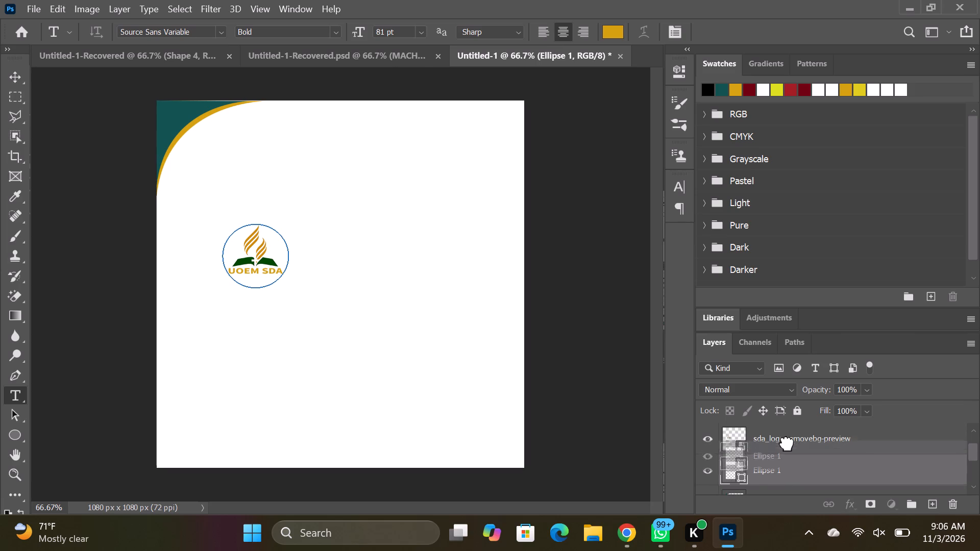
pyautogui.moveTo(787, 443); pyautogui.dragTo(784, 436)
pyautogui.scroll(1, 785, 452)
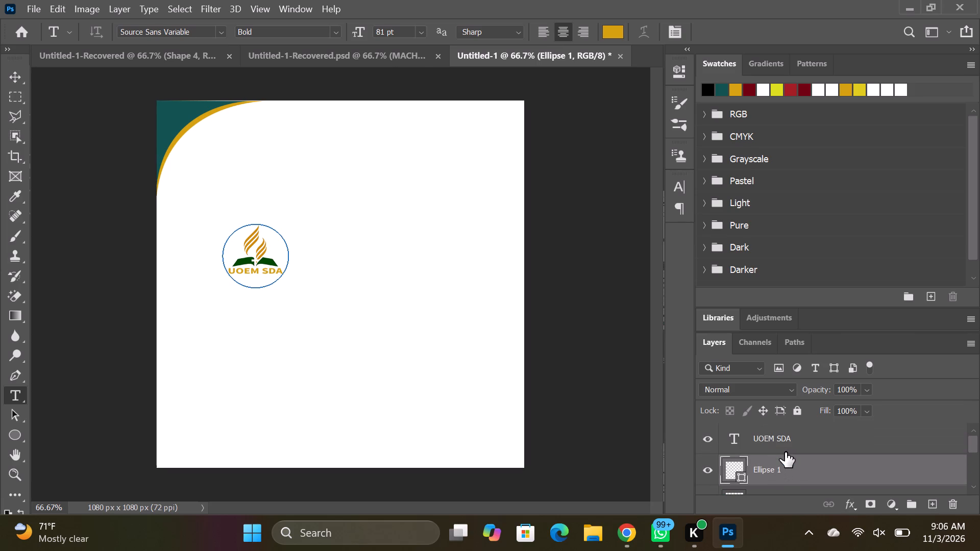
pyautogui.moveTo(764, 468); pyautogui.dragTo(751, 429)
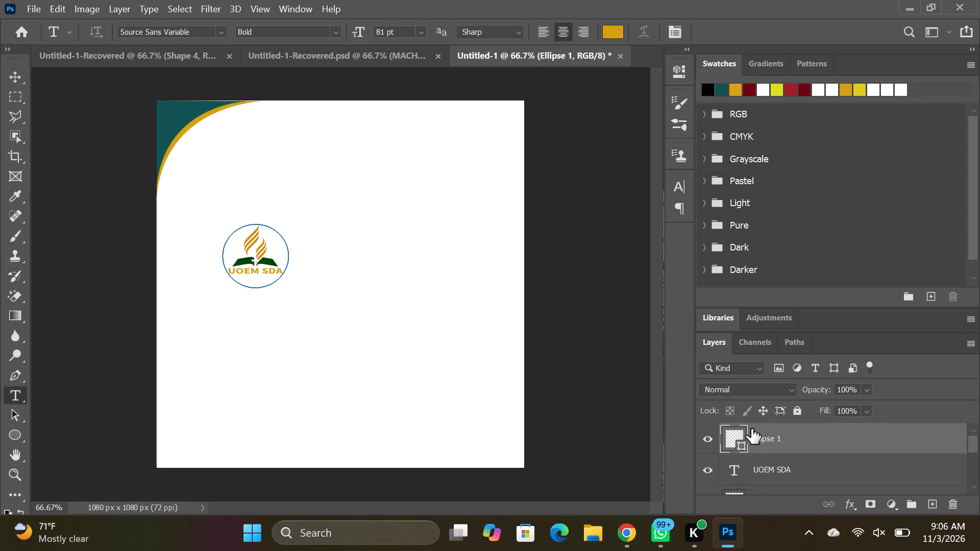
# Create a clipping mask on the sda_logo-removebg-preview layer, clipping it to the Shape 1 copy layer below.
pyautogui.scroll(-1, 777, 459)
pyautogui.click(779, 464)
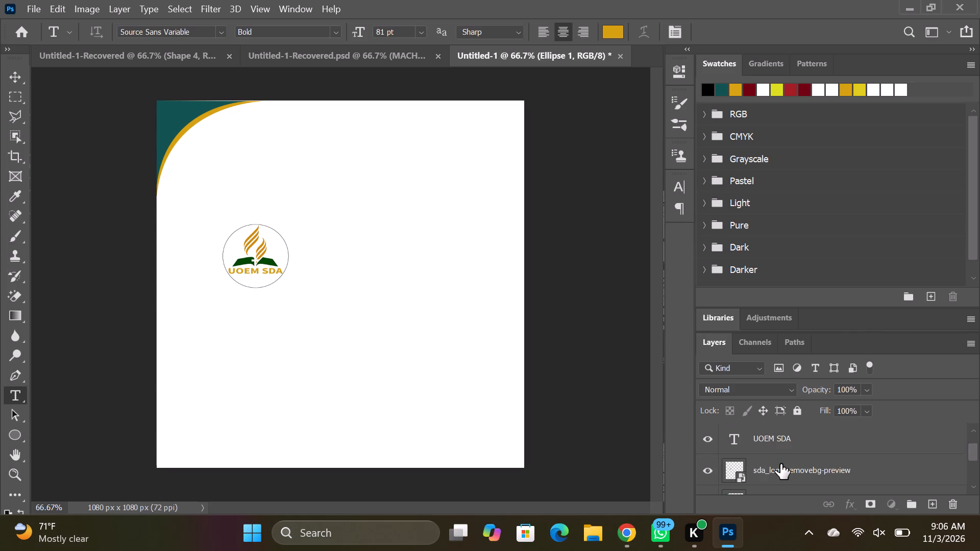
pyautogui.rightClick(780, 464)
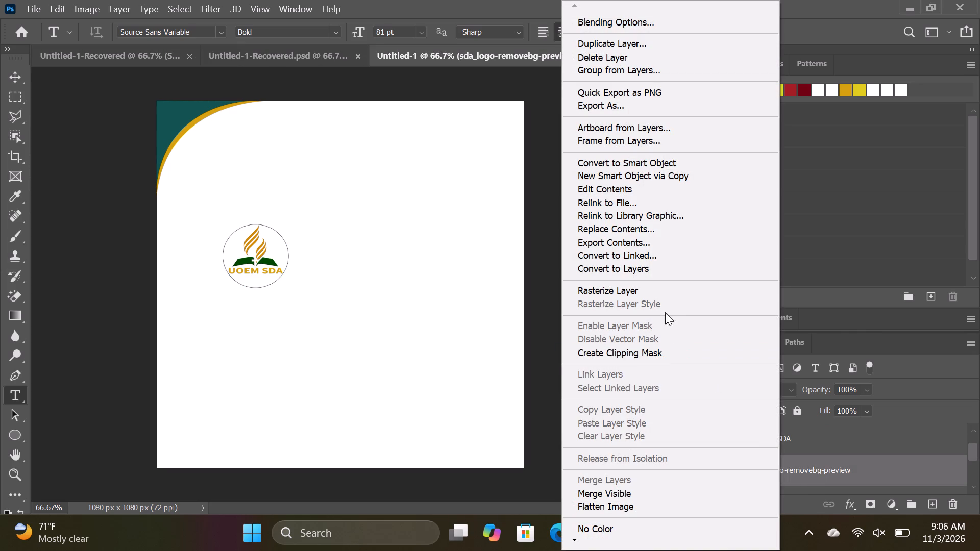
pyautogui.click(635, 352)
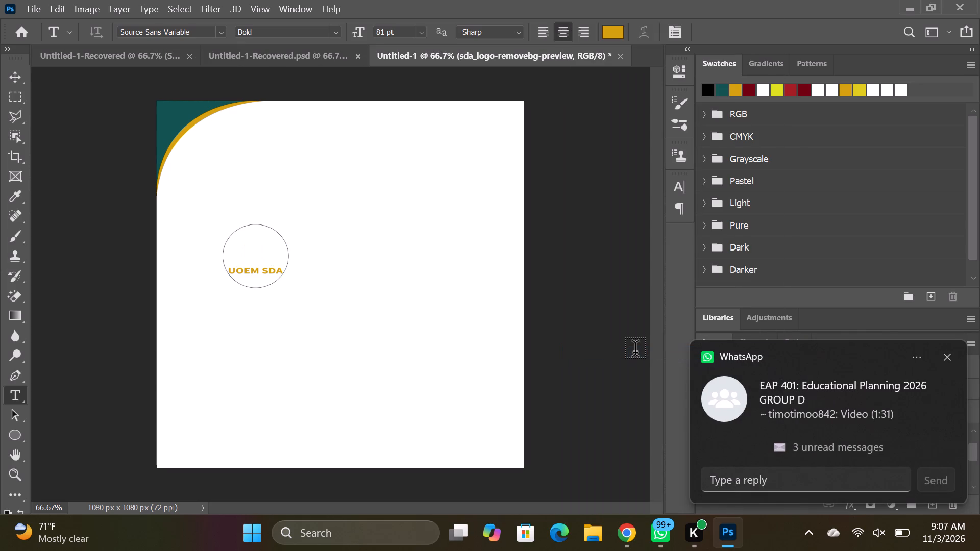
pyautogui.click(951, 357)
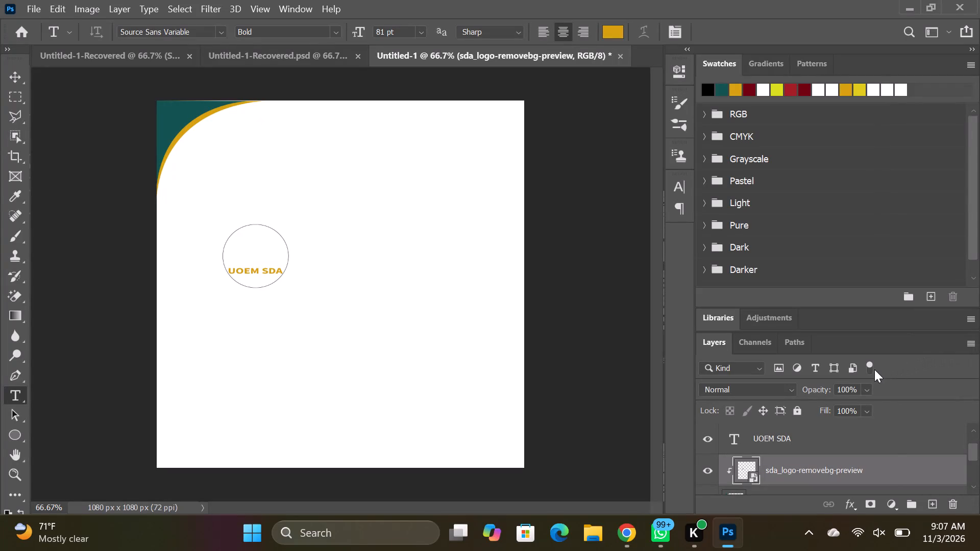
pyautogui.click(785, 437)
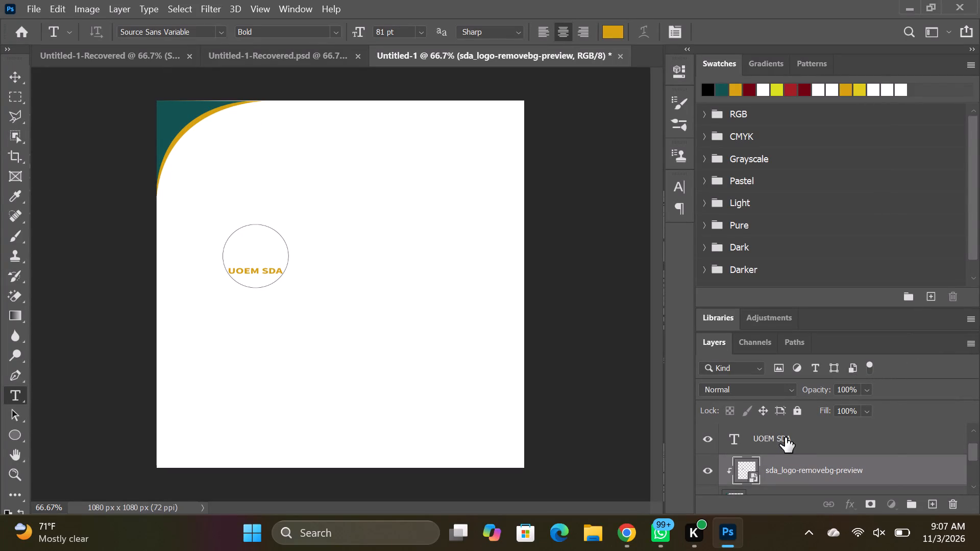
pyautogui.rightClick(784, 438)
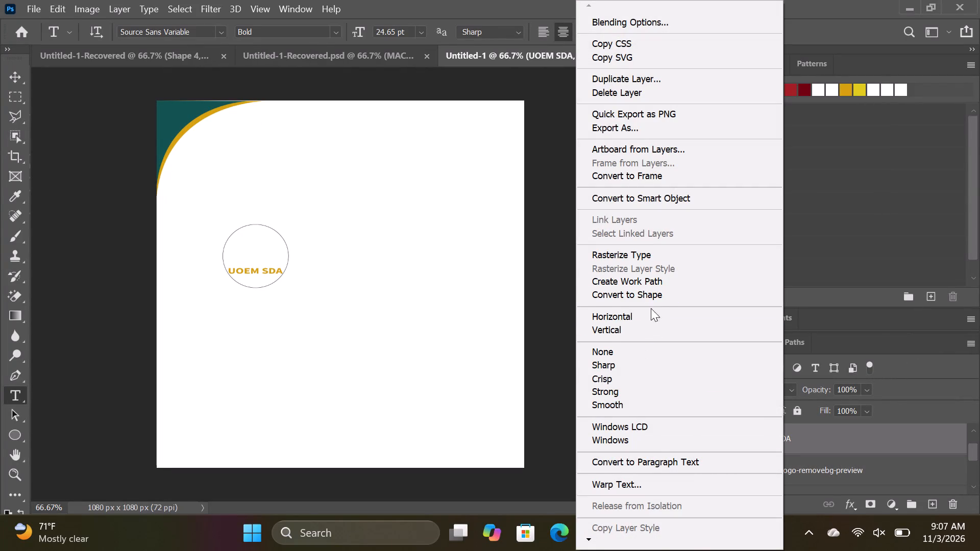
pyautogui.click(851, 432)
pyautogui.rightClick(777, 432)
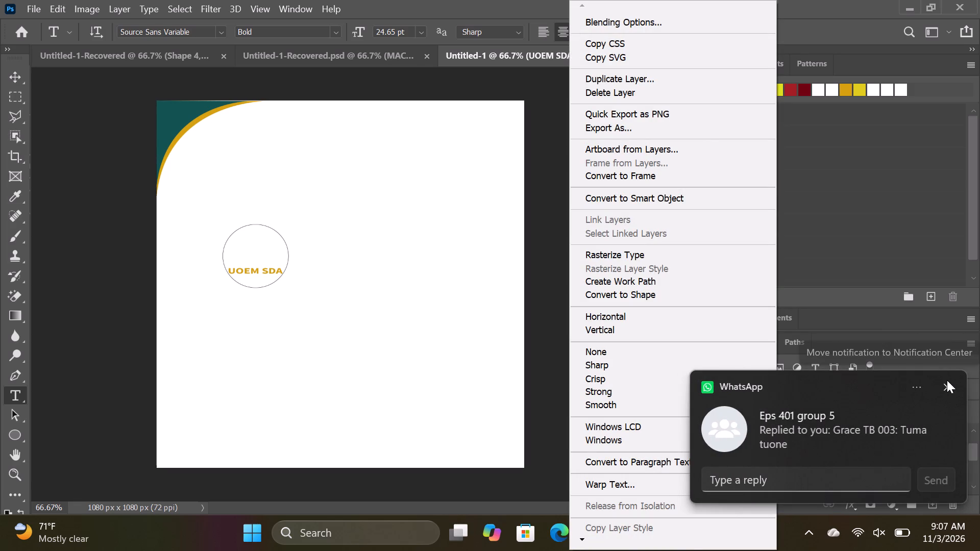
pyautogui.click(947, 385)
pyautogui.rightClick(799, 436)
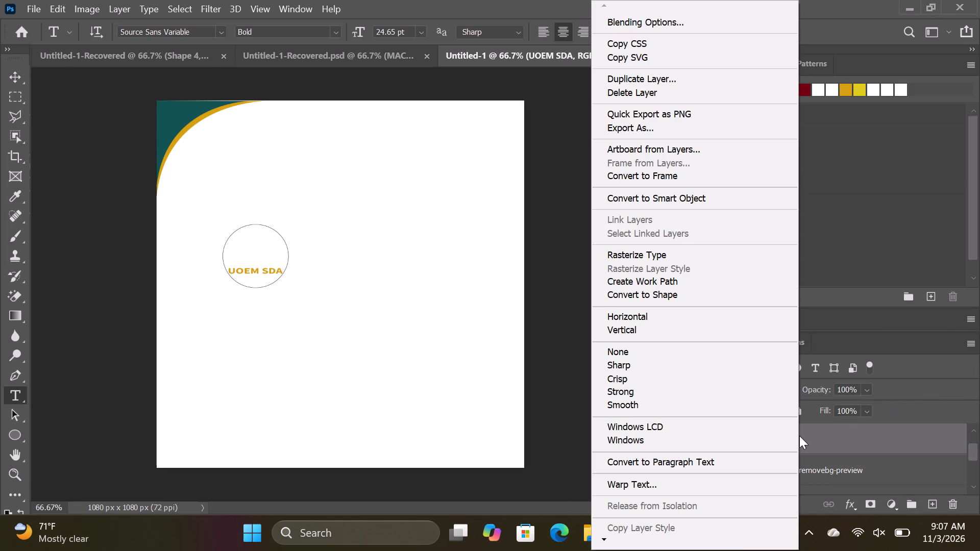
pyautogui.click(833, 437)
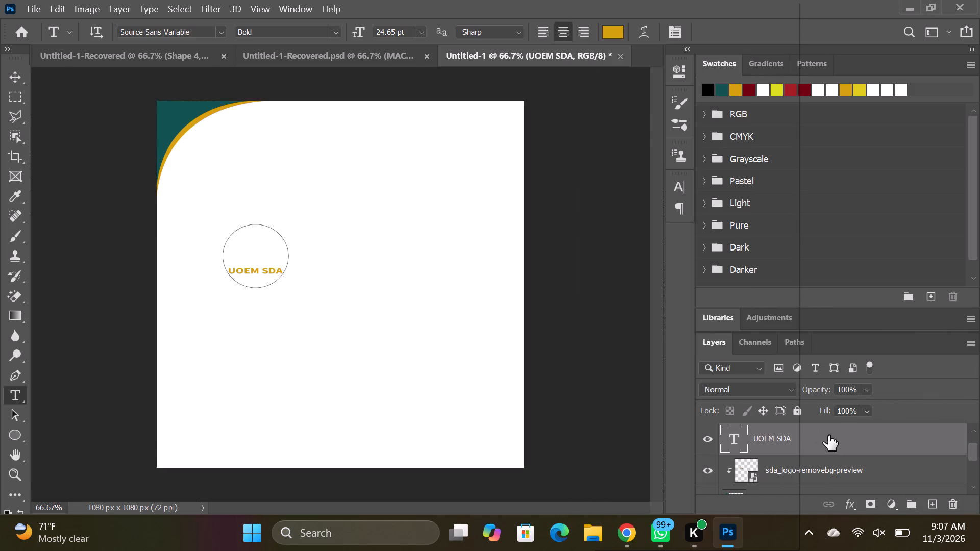
# Move the Ellipse 1 layer back below the UOEM SDA and sda_logo-removebg-preview layers, directly above Shape 1 copy.
pyautogui.scroll(-1, 804, 439)
pyautogui.scroll(1, 808, 442)
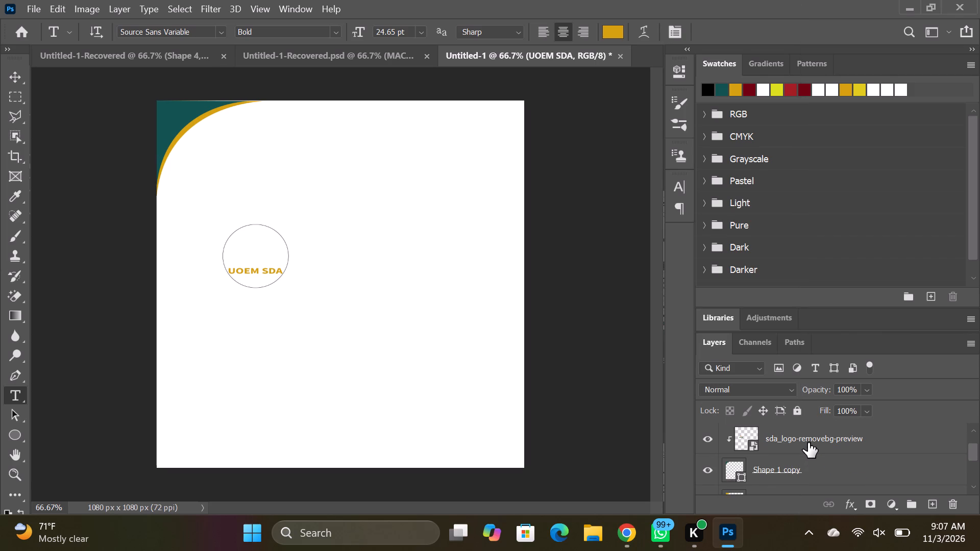
pyautogui.scroll(1, 804, 448)
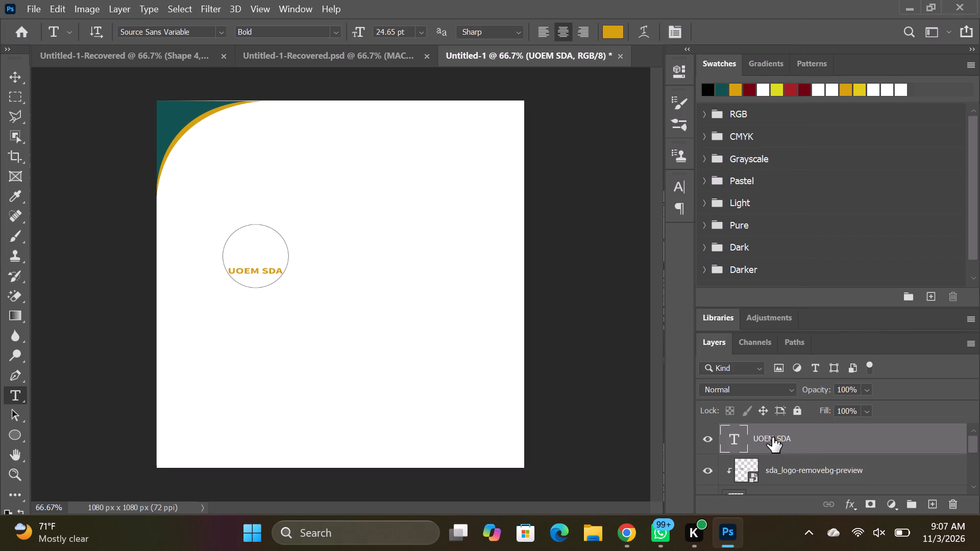
pyautogui.click(772, 437)
pyautogui.click(798, 438)
pyautogui.moveTo(784, 441); pyautogui.dragTo(795, 477)
pyautogui.scroll(-1, 793, 468)
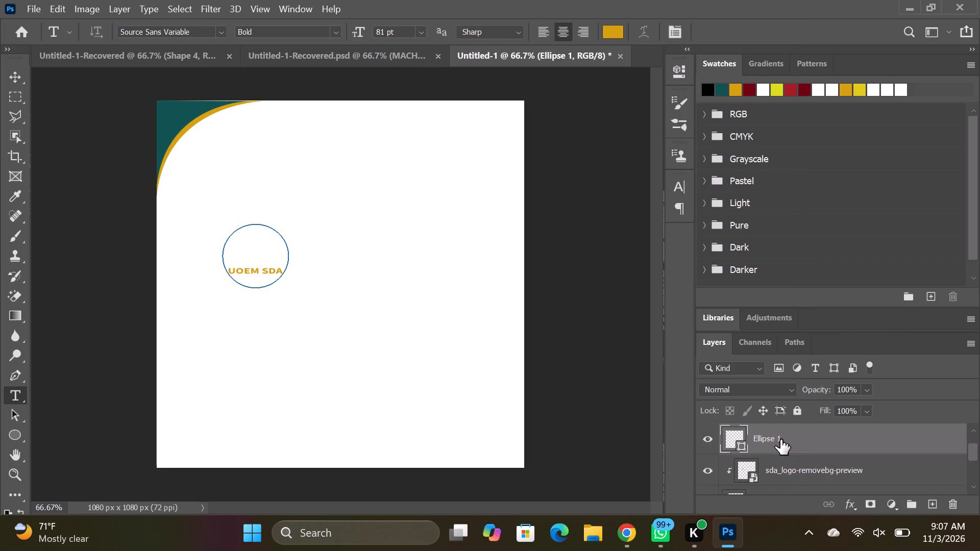
pyautogui.moveTo(779, 439); pyautogui.dragTo(795, 473)
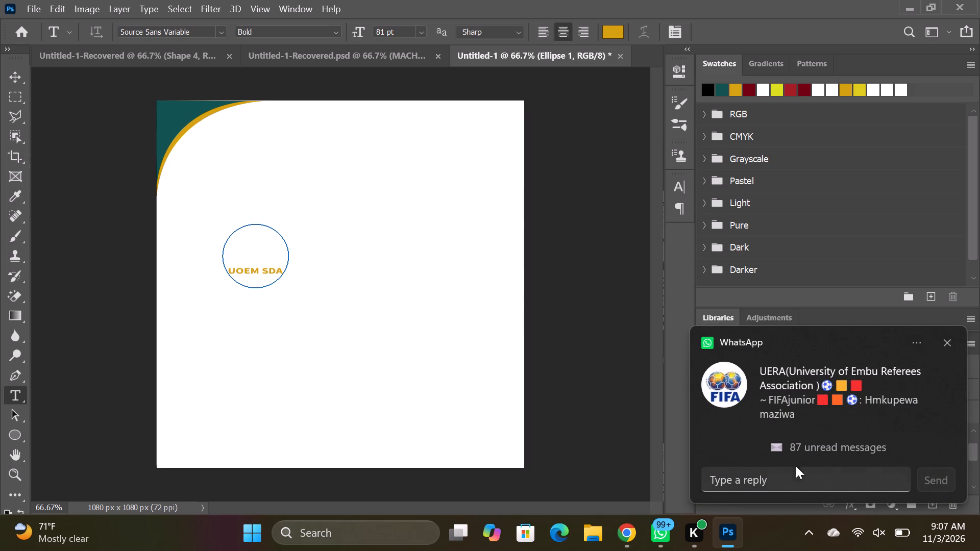
pyautogui.click(950, 342)
pyautogui.scroll(-1, 876, 380)
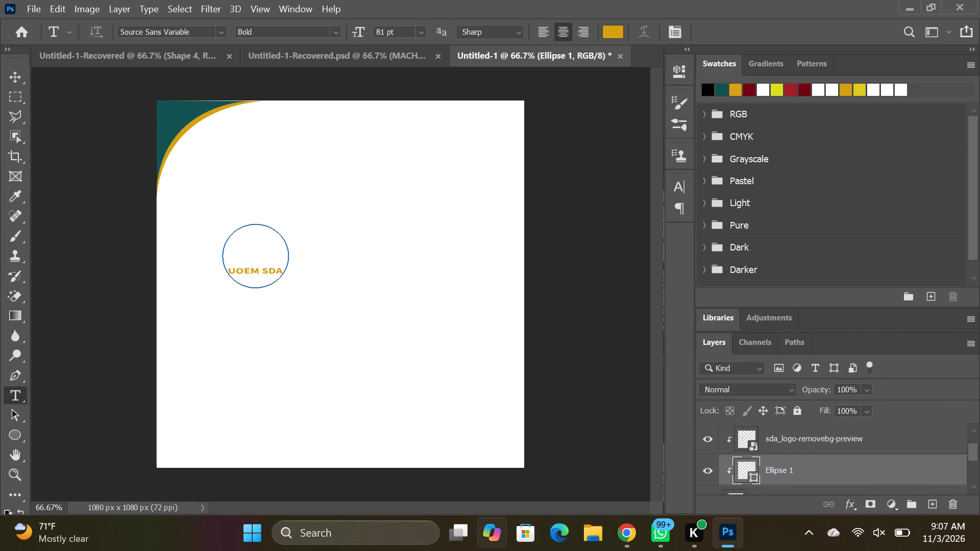
# Undo the recent clipping-mask and layer-order changes to the emblem's ellipse and logo layers.
pyautogui.hotkey('ctrl', 'z')
pyautogui.hotkey('ctrl', 'z')
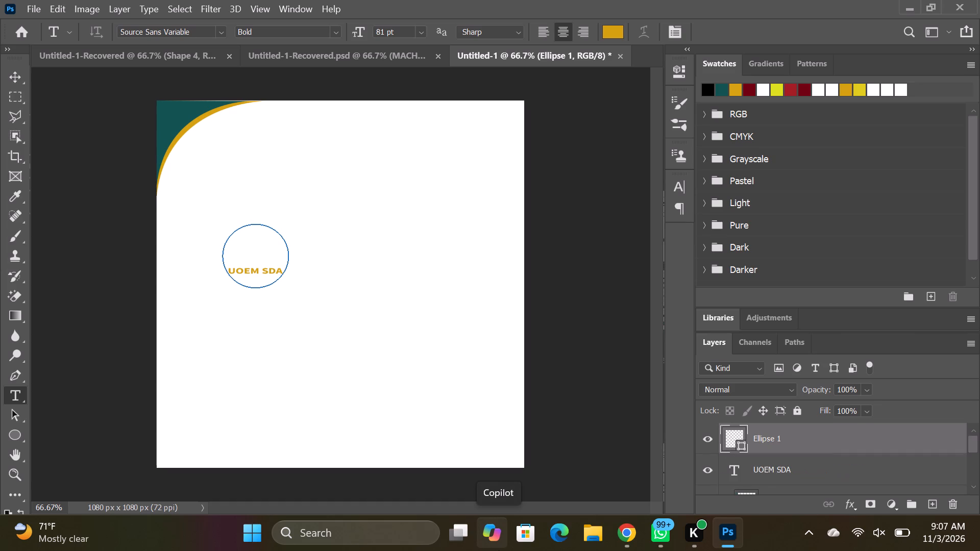
pyautogui.hotkey('ctrl', 'z')
pyautogui.hotkey('ctrl', 'z')
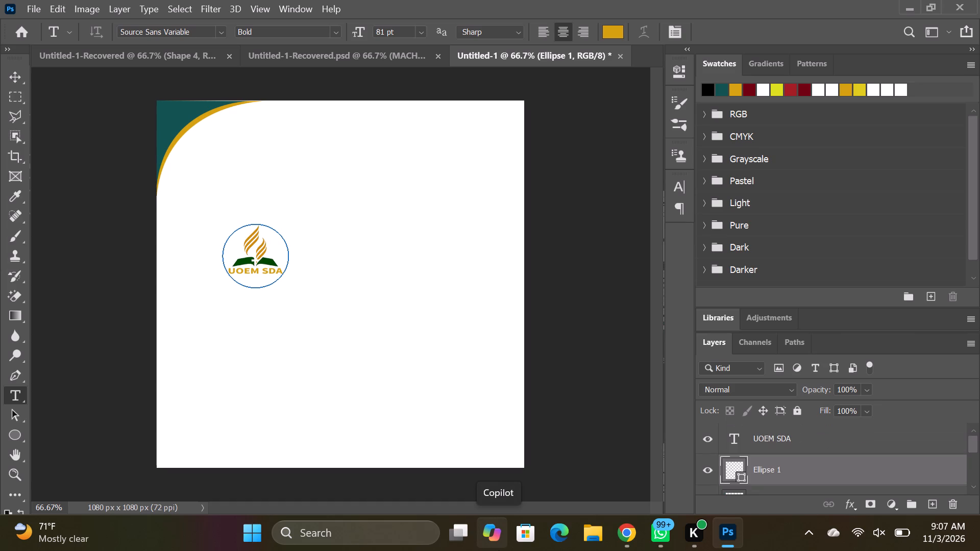
pyautogui.scroll(-1, 810, 442)
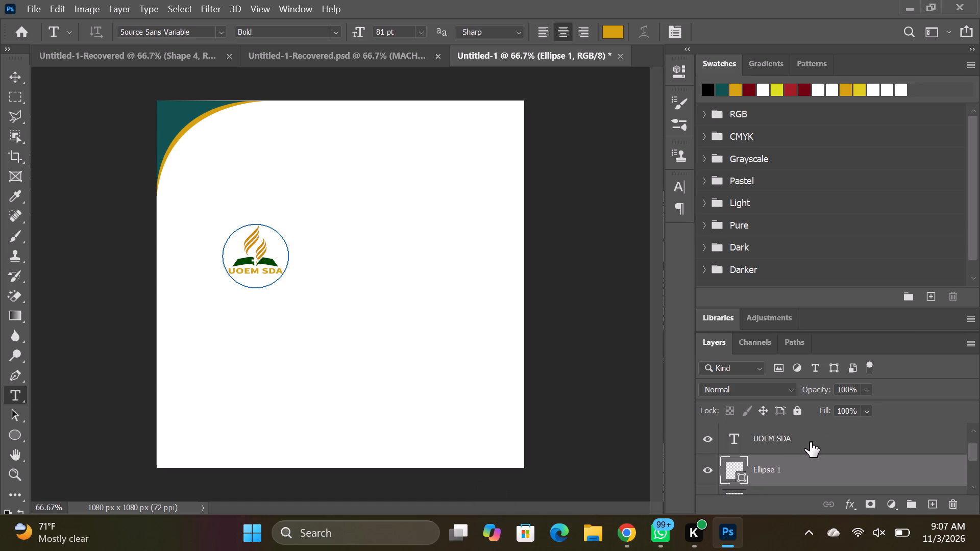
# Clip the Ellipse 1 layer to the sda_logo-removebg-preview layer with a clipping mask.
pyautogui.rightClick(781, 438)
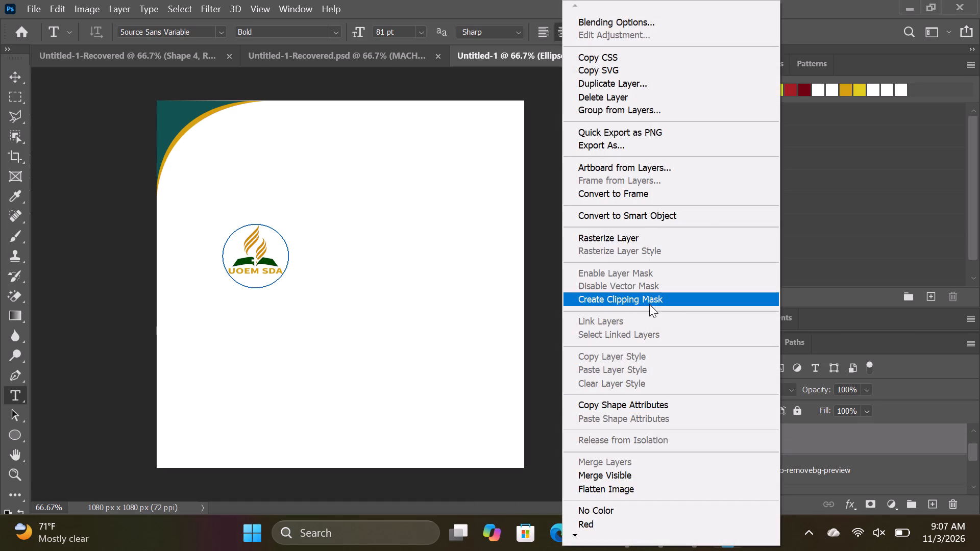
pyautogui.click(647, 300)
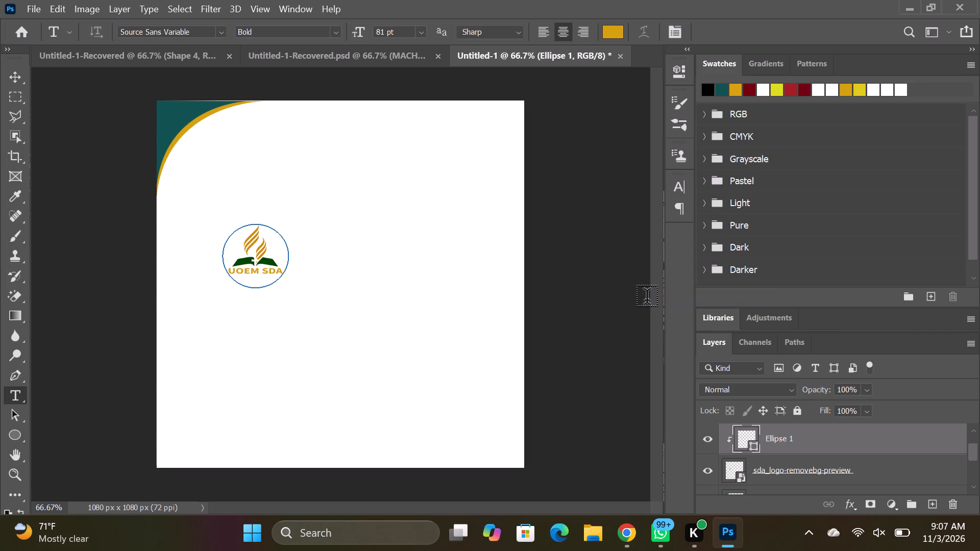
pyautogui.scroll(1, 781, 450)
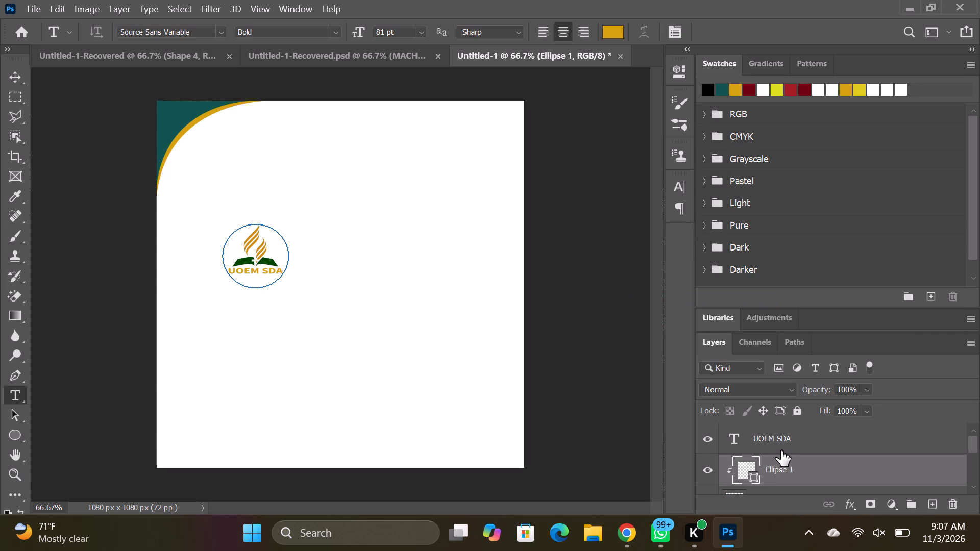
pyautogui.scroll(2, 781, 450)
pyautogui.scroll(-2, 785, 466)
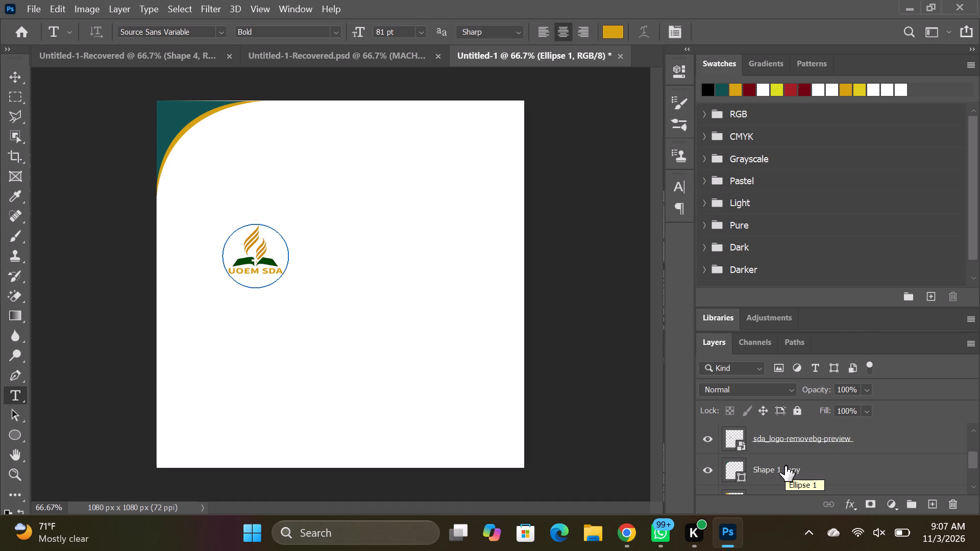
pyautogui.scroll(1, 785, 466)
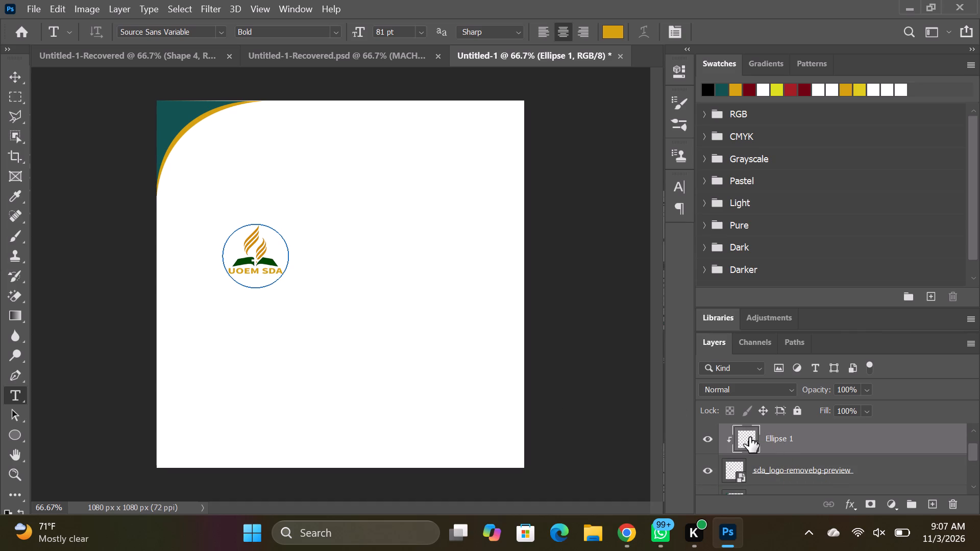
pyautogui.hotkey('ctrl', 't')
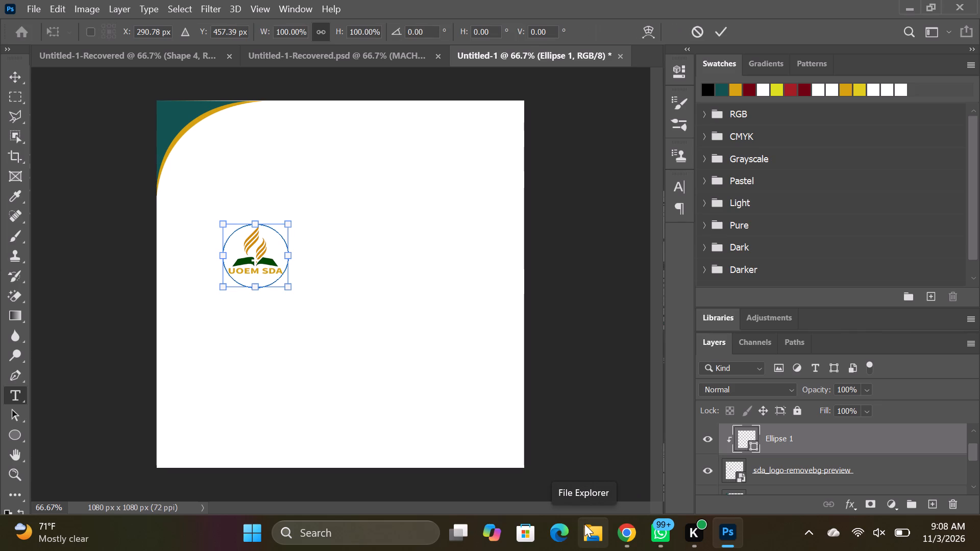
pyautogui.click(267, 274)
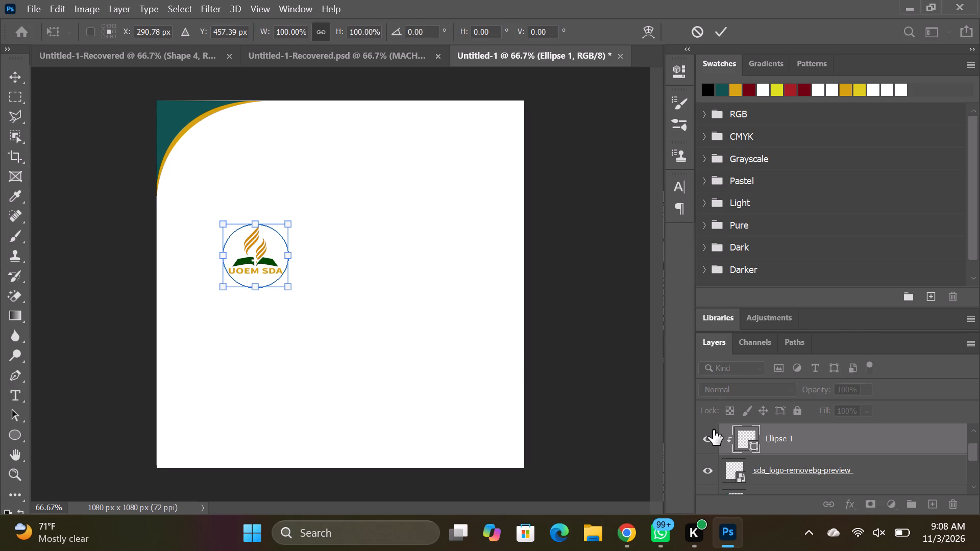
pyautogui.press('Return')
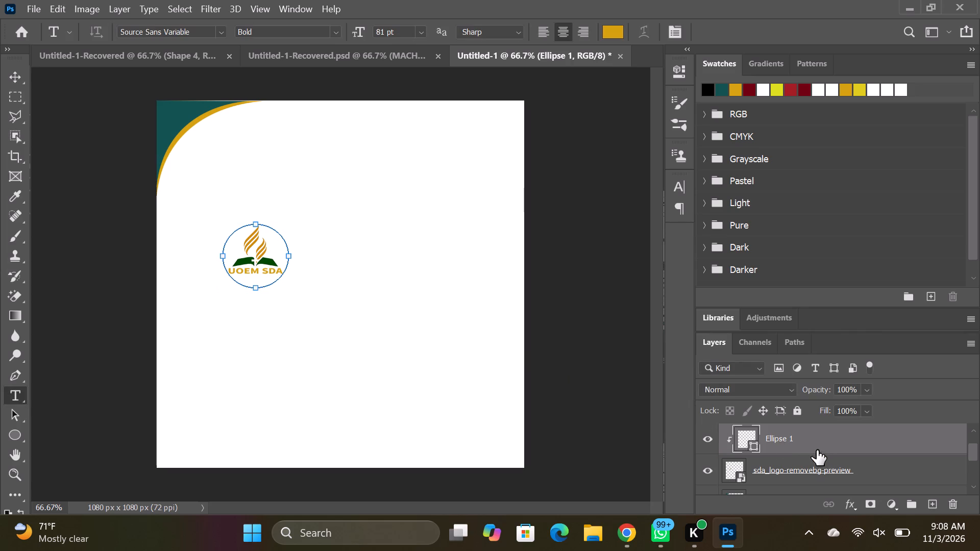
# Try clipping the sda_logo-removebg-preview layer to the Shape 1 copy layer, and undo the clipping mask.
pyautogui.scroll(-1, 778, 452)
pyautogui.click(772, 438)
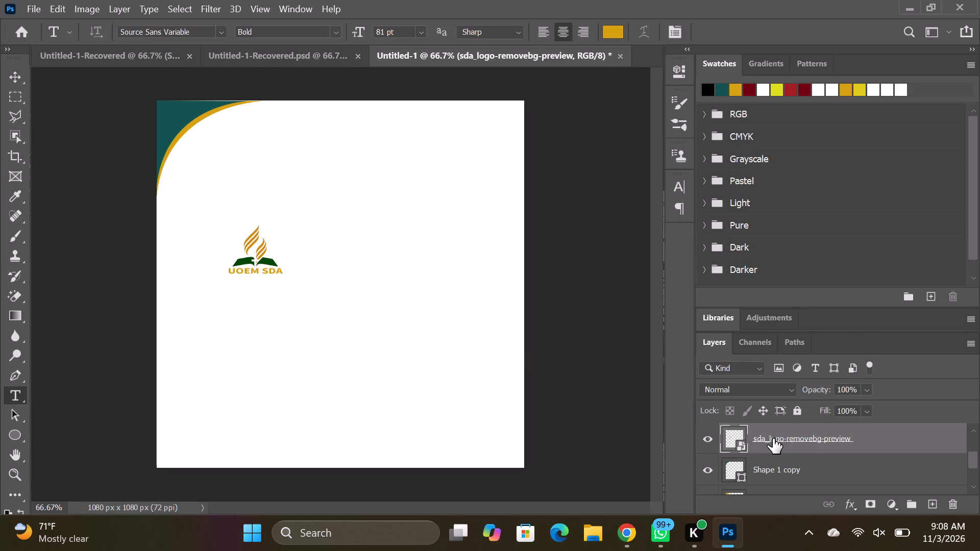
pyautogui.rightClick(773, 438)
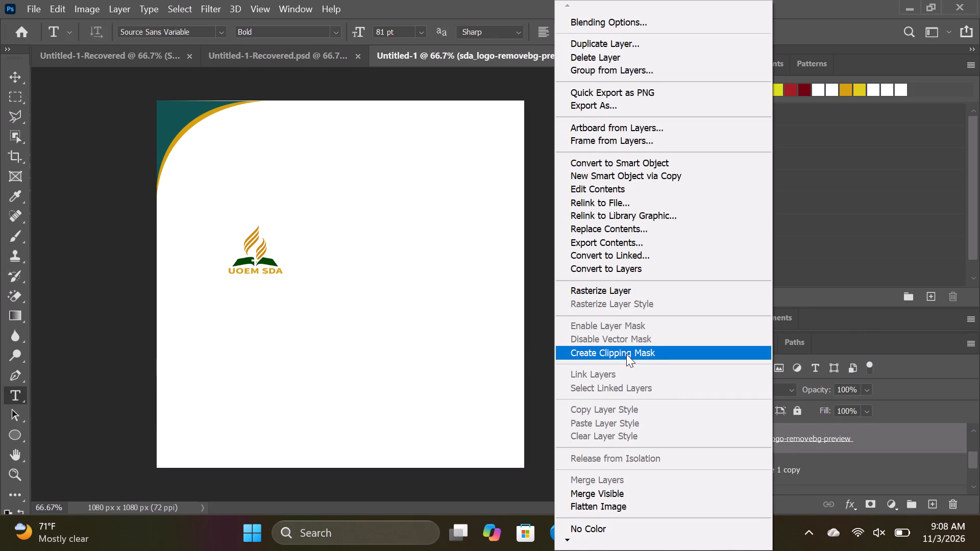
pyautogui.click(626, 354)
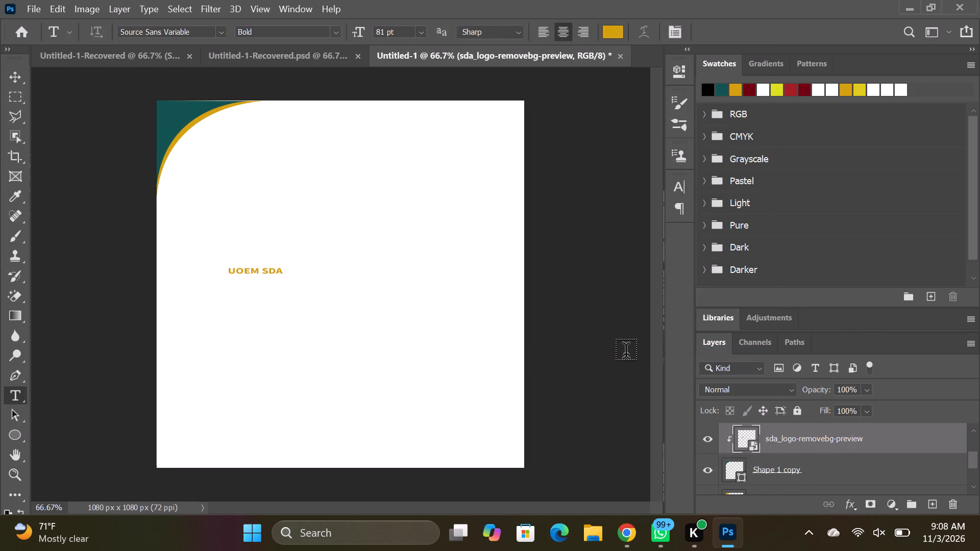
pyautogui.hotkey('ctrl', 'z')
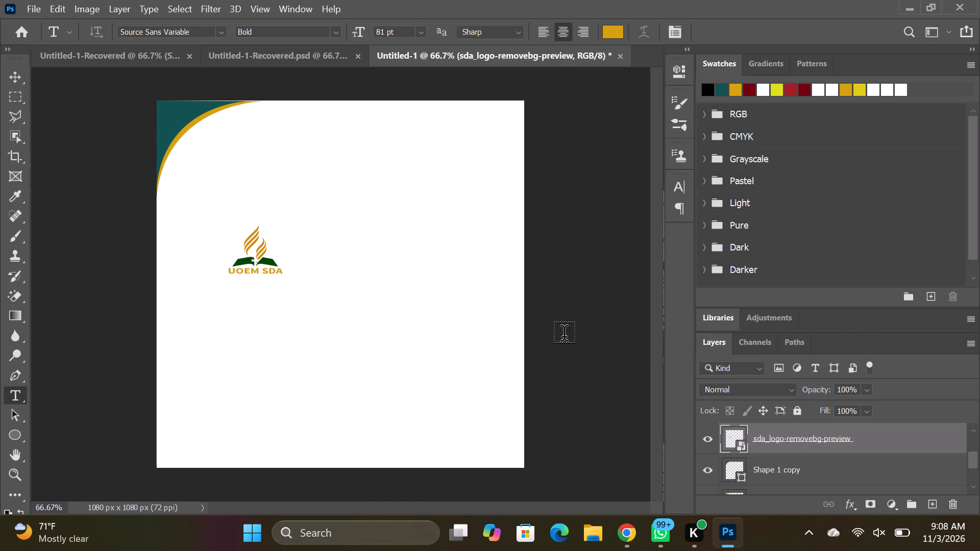
# Set the stroke width of the emblem's Ellipse 1 to 3.79 px.
pyautogui.scroll(1, 792, 454)
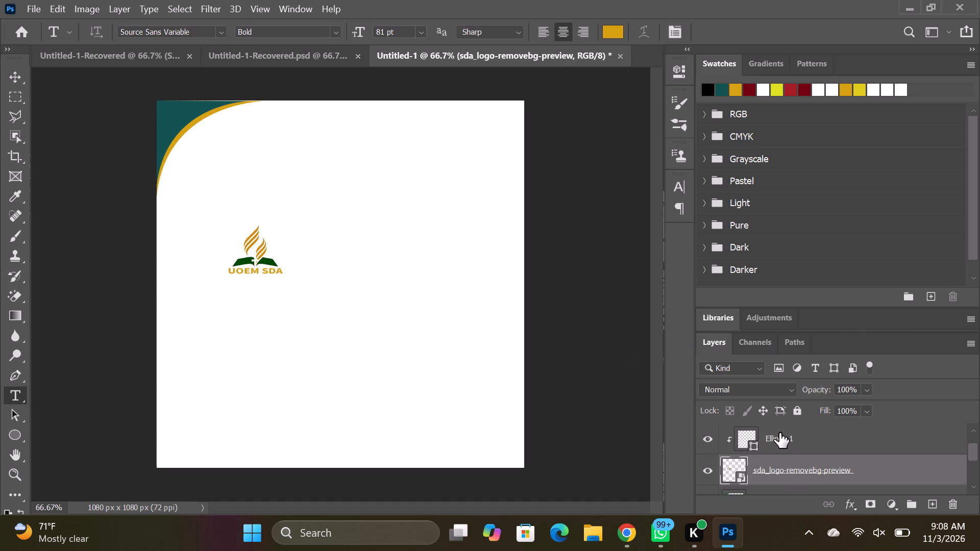
pyautogui.click(777, 432)
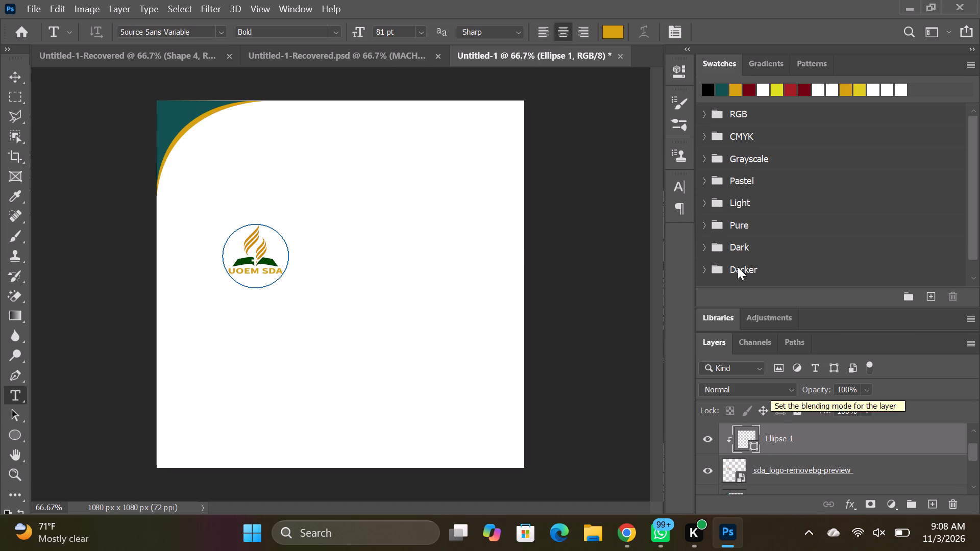
pyautogui.click(679, 77)
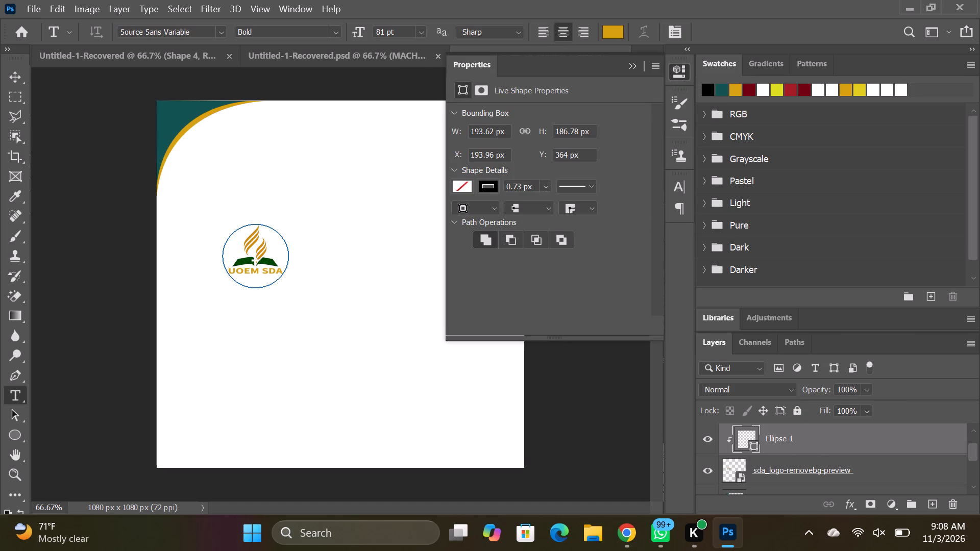
pyautogui.click(545, 187)
pyautogui.moveTo(550, 202); pyautogui.dragTo(558, 205)
pyautogui.click(798, 437)
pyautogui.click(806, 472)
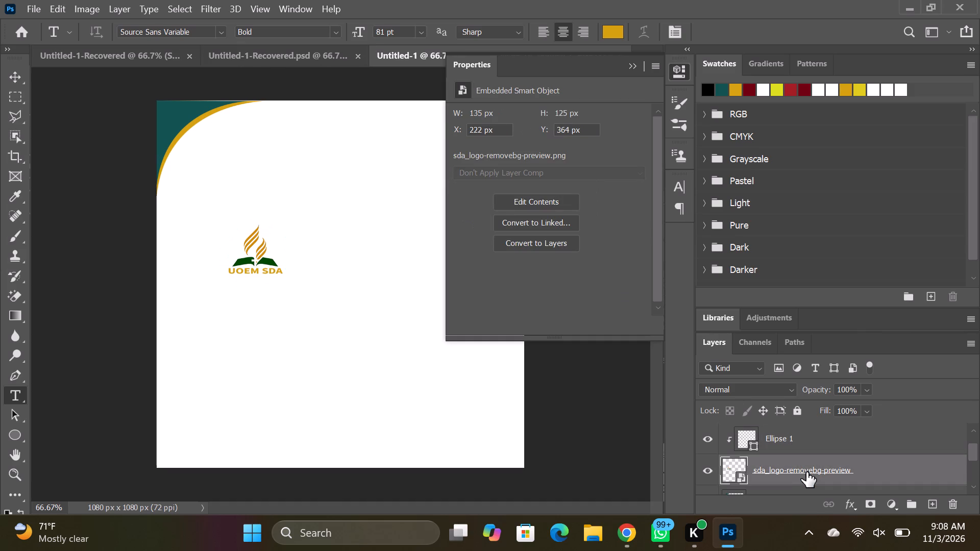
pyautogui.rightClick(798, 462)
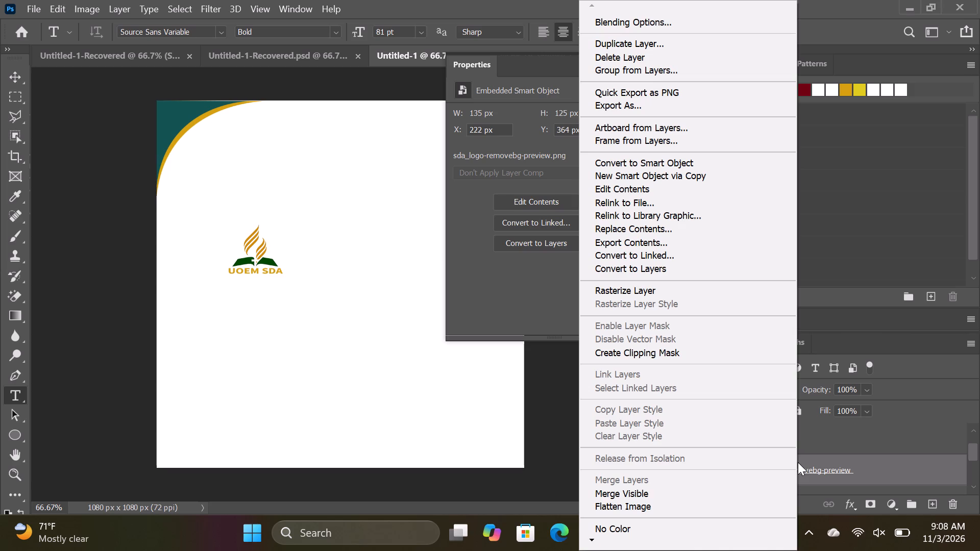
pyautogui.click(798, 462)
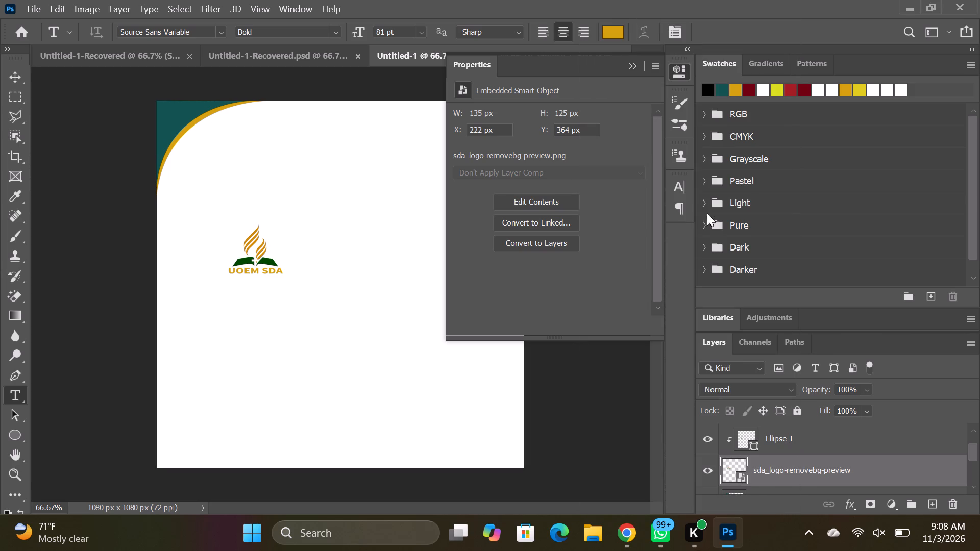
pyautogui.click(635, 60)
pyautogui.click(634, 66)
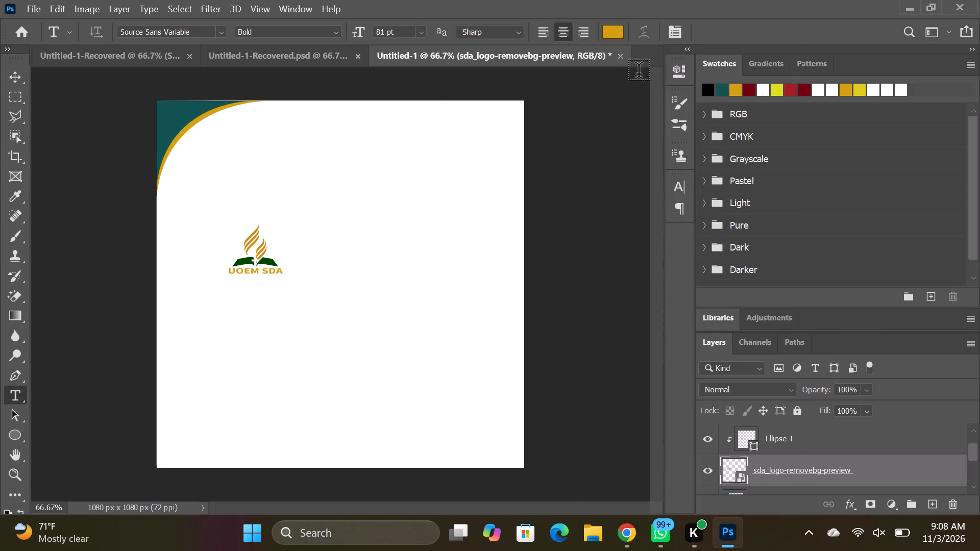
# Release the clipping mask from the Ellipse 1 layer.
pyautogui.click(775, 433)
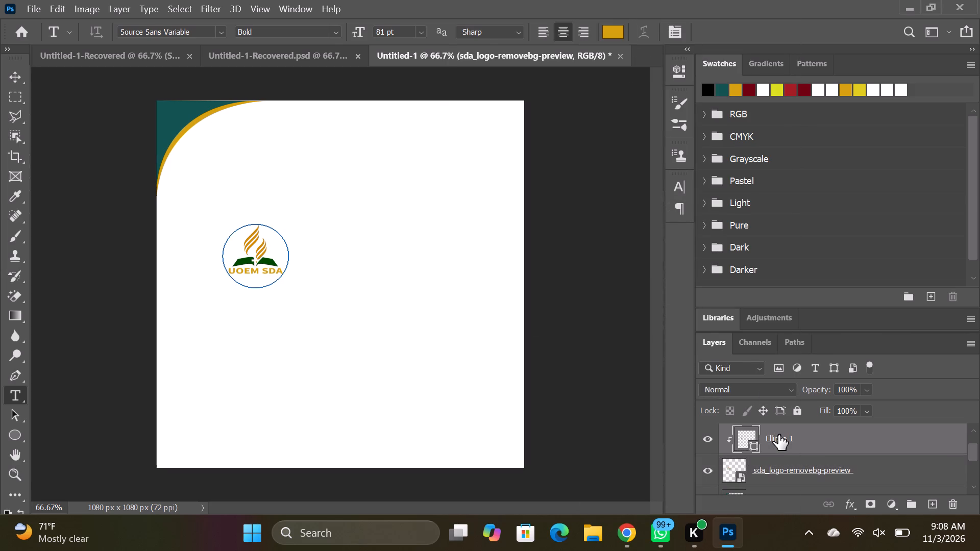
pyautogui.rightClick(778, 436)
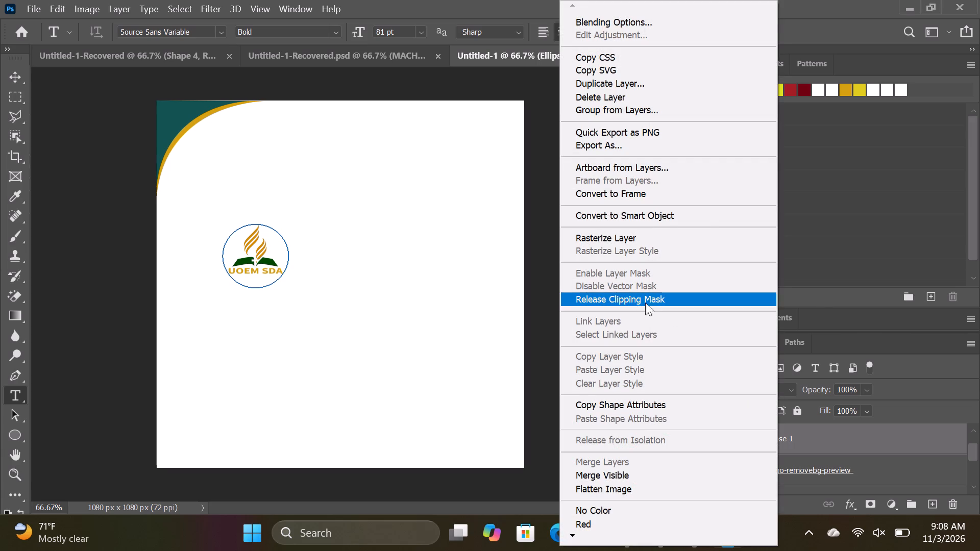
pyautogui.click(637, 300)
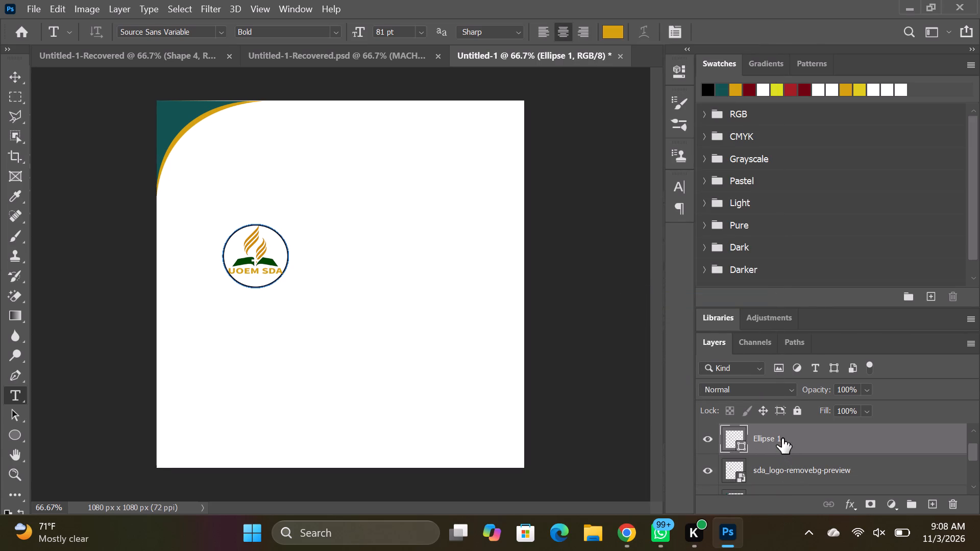
# Move the Ellipse 1 layer below the sda_logo-removebg-preview layer and clip the logo to the ellipse.
pyautogui.moveTo(754, 436); pyautogui.dragTo(790, 472)
pyautogui.scroll(-1, 788, 457)
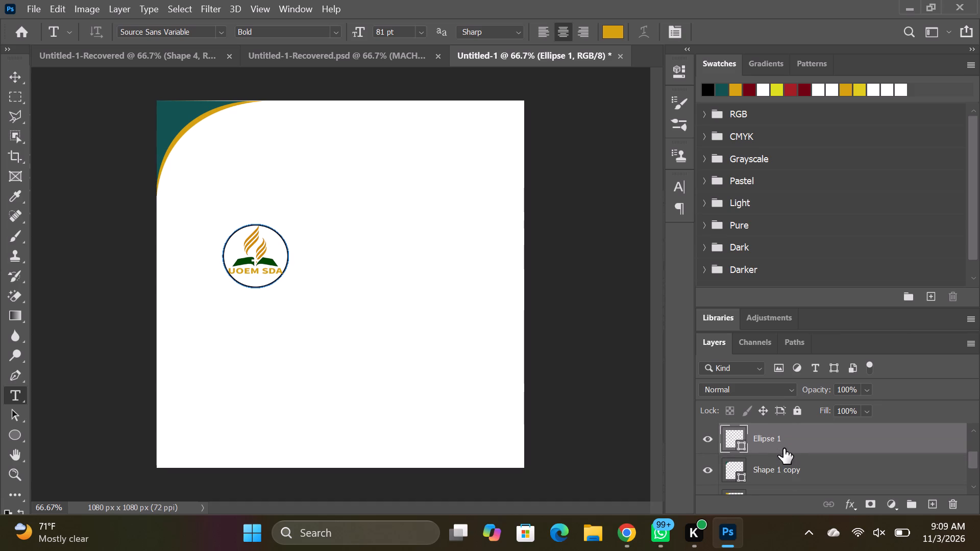
pyautogui.scroll(1, 780, 444)
pyautogui.click(777, 436)
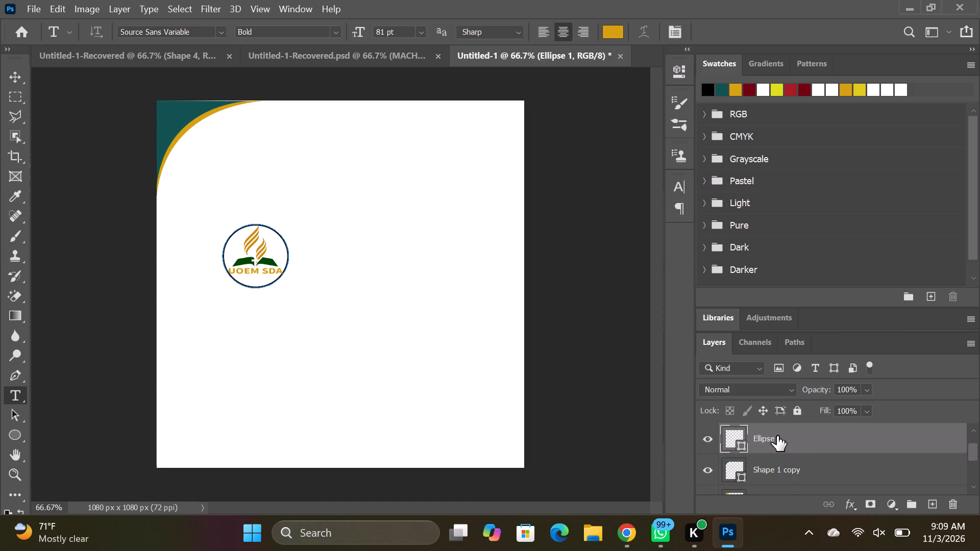
pyautogui.rightClick(776, 436)
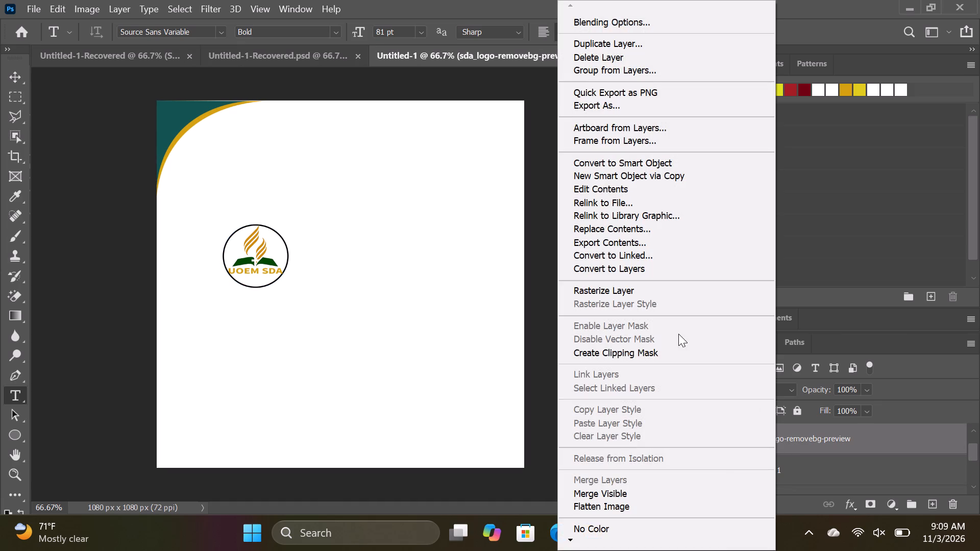
pyautogui.click(667, 354)
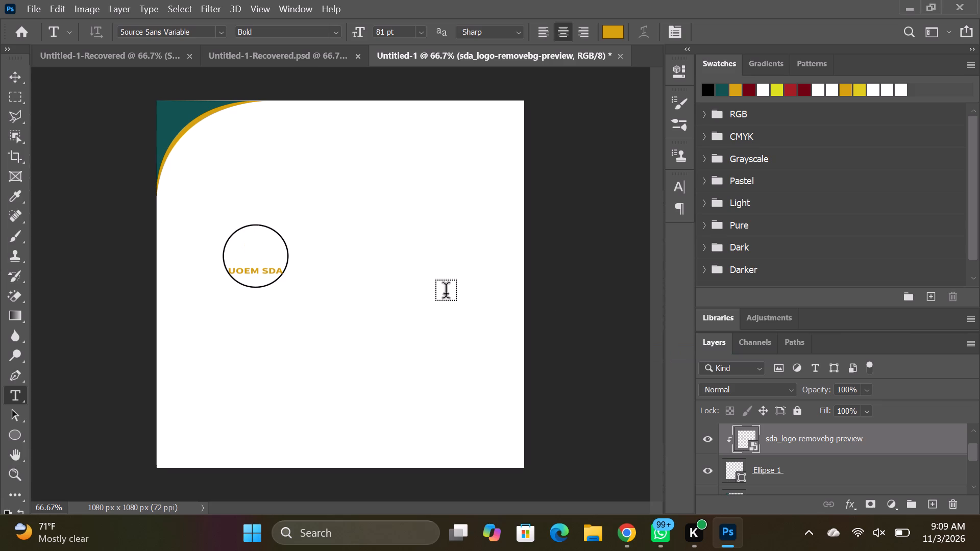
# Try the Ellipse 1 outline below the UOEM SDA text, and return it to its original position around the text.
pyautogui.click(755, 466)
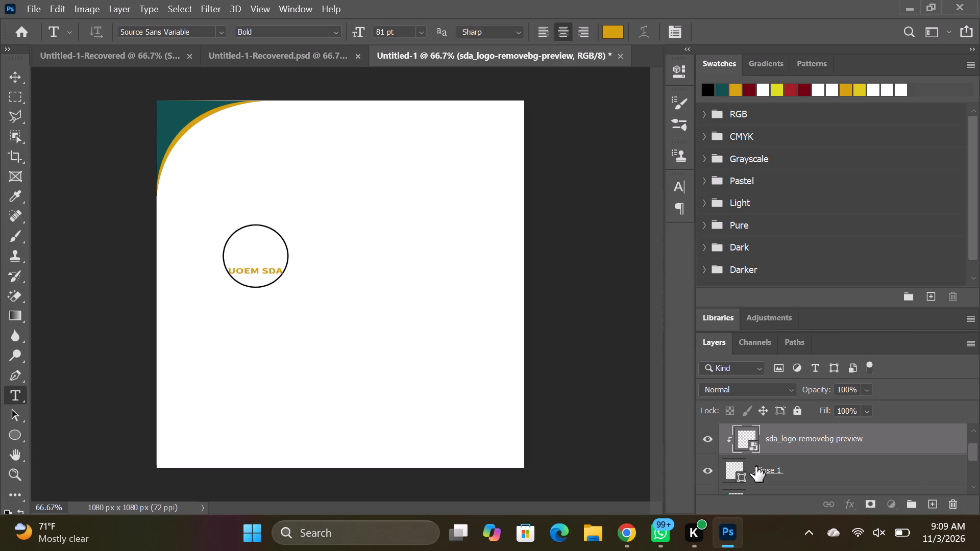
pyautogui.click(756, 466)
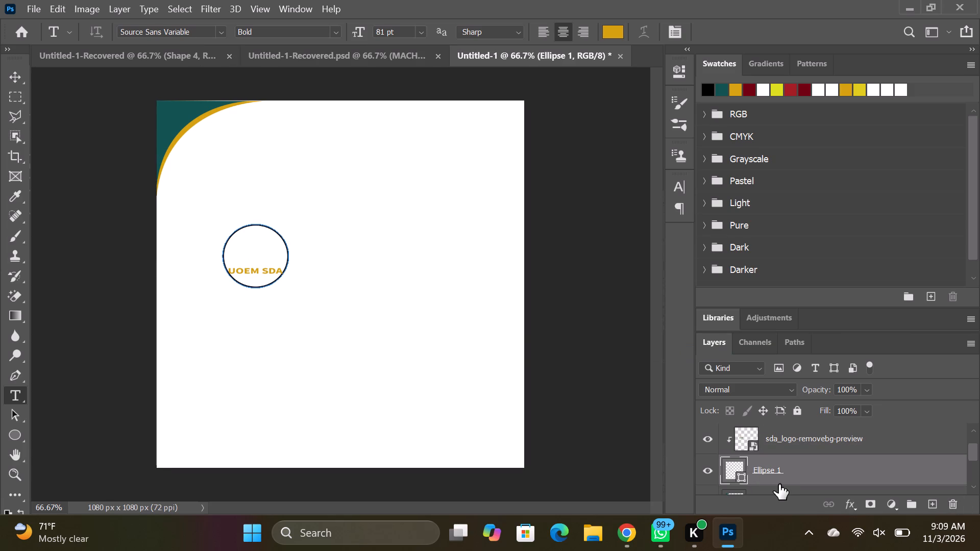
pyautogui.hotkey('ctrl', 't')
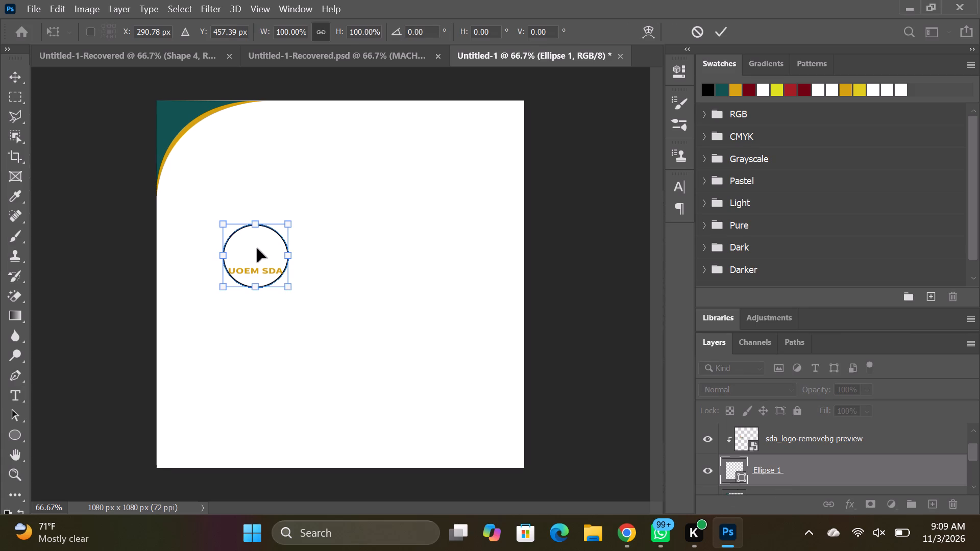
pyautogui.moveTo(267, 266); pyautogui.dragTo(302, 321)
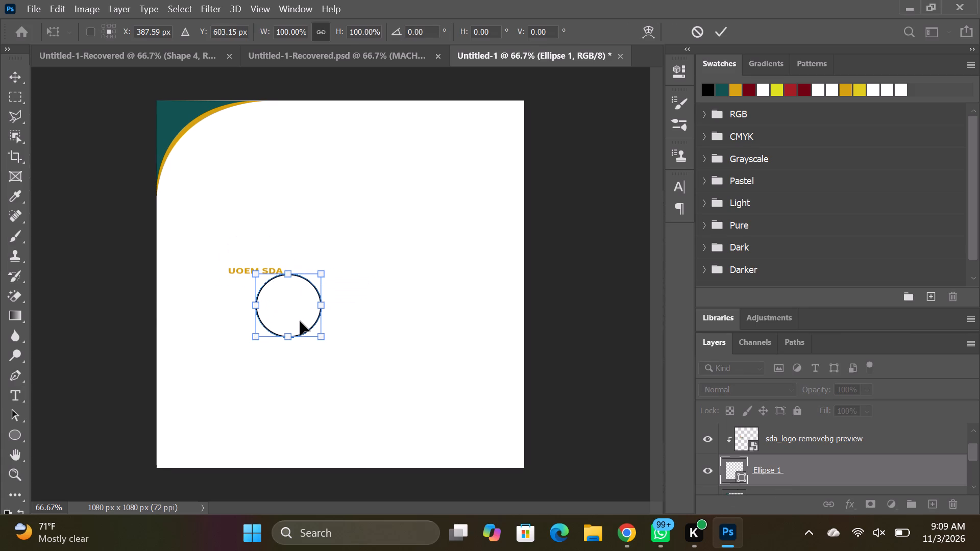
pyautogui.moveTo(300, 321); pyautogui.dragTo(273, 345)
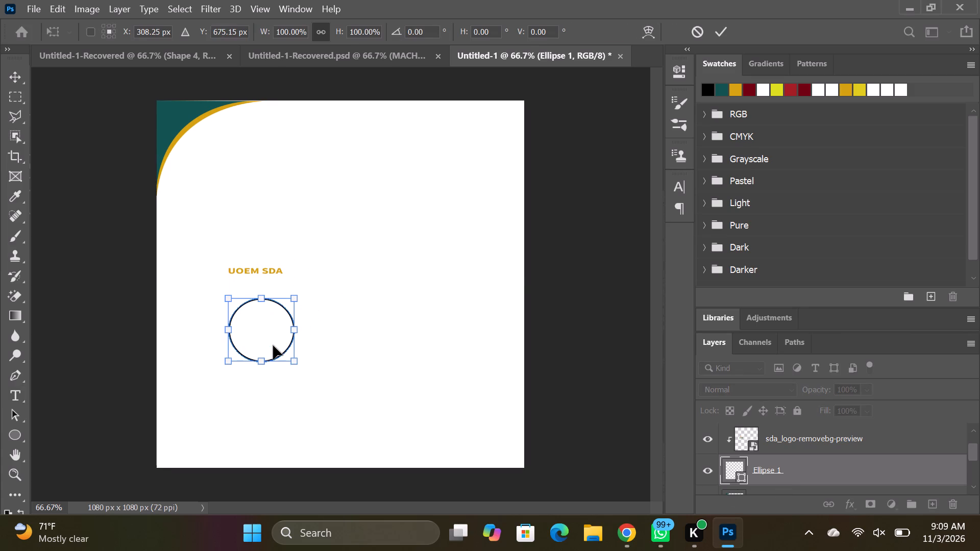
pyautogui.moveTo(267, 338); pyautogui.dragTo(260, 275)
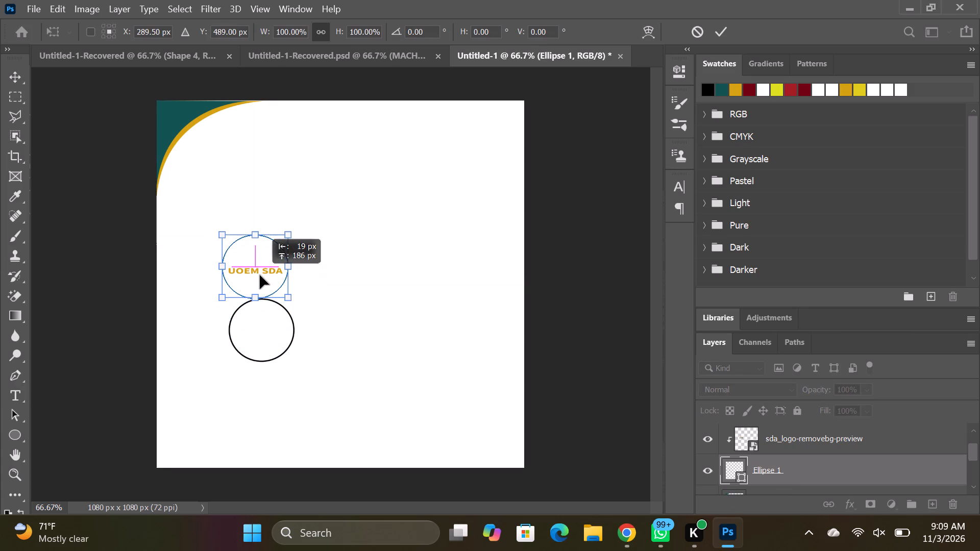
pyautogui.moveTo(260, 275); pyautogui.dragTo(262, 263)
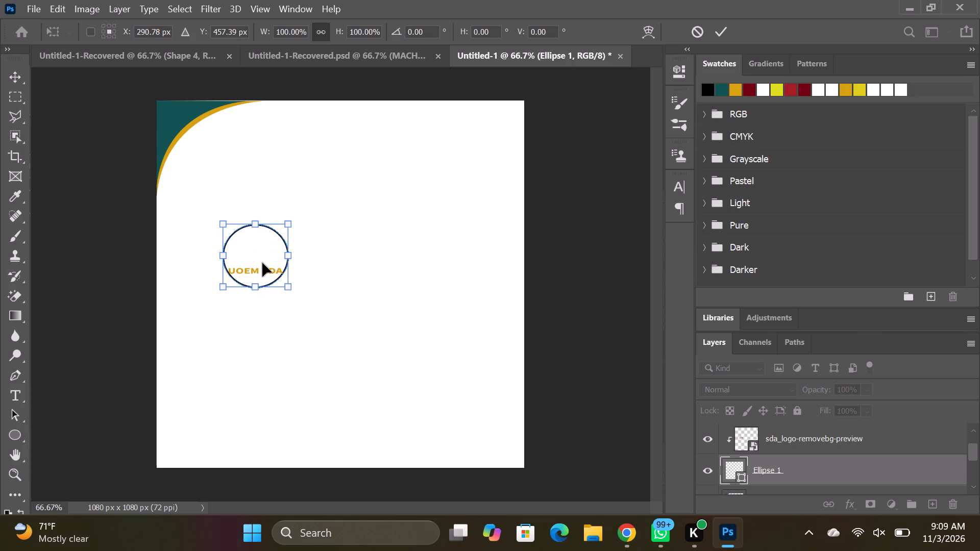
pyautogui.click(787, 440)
# Move the UOEM SDA text layer below the sda_logo-removebg-preview layer in the layer stack.
pyautogui.scroll(1, 787, 439)
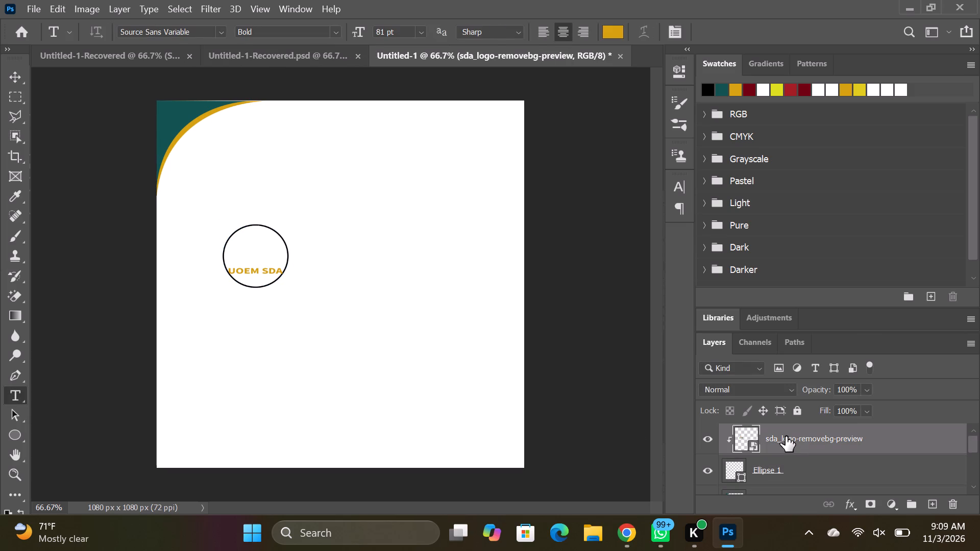
pyautogui.click(786, 436)
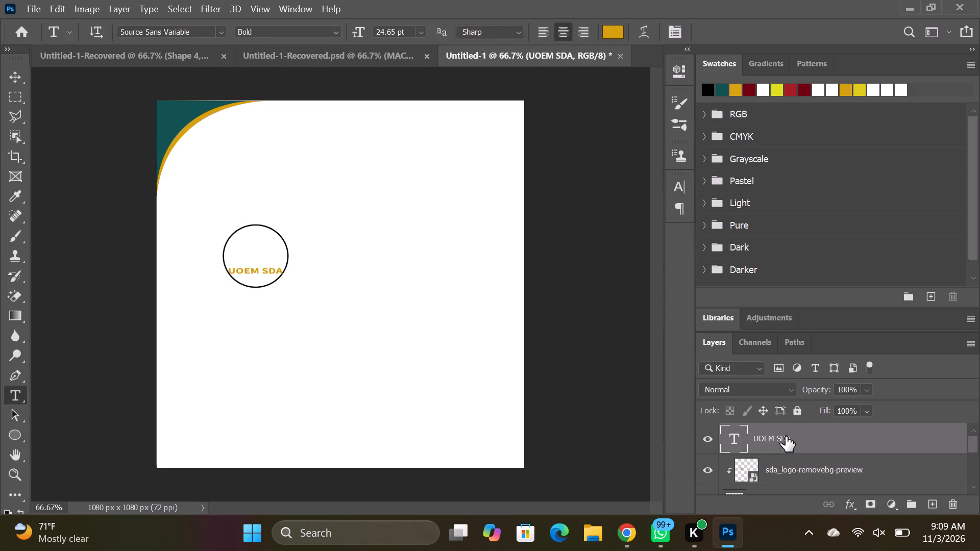
pyautogui.moveTo(786, 436); pyautogui.dragTo(807, 468)
# Move the sda_logo-removebg-preview layer above the UOEM SDA text layer, out of its clipping.
pyautogui.moveTo(794, 467); pyautogui.dragTo(782, 439)
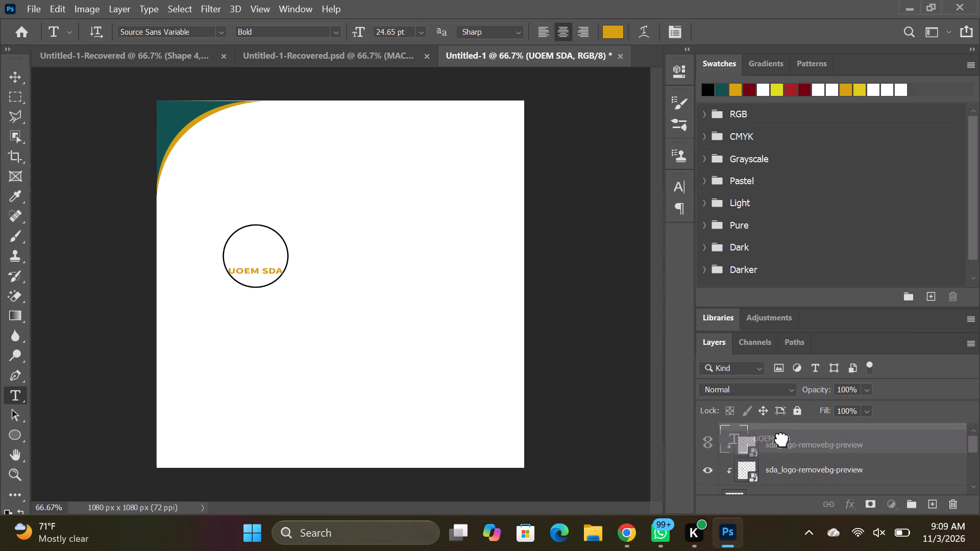
pyautogui.moveTo(782, 439); pyautogui.dragTo(776, 425)
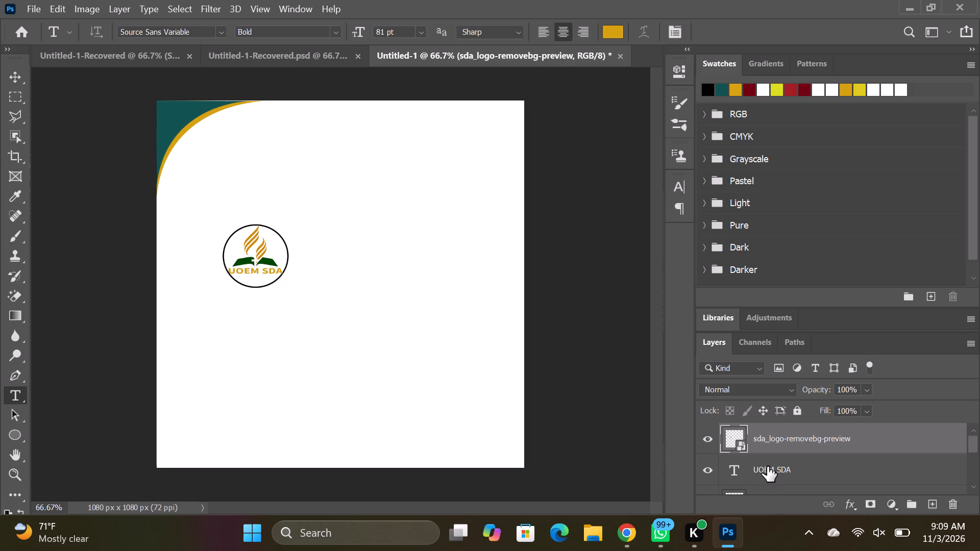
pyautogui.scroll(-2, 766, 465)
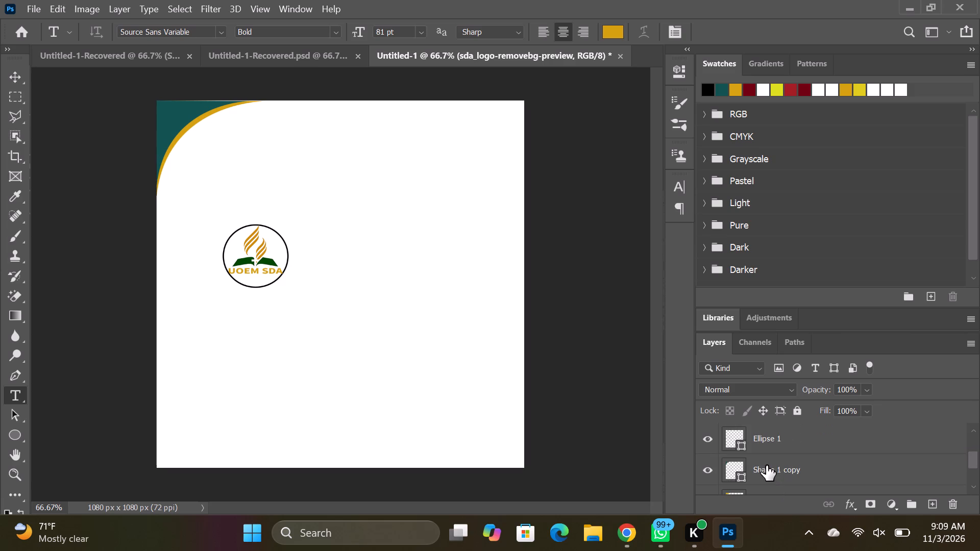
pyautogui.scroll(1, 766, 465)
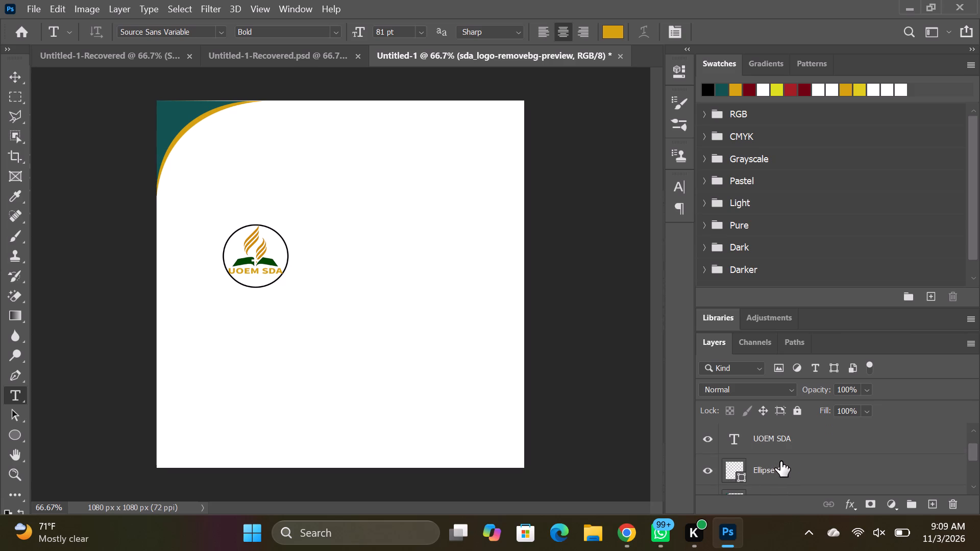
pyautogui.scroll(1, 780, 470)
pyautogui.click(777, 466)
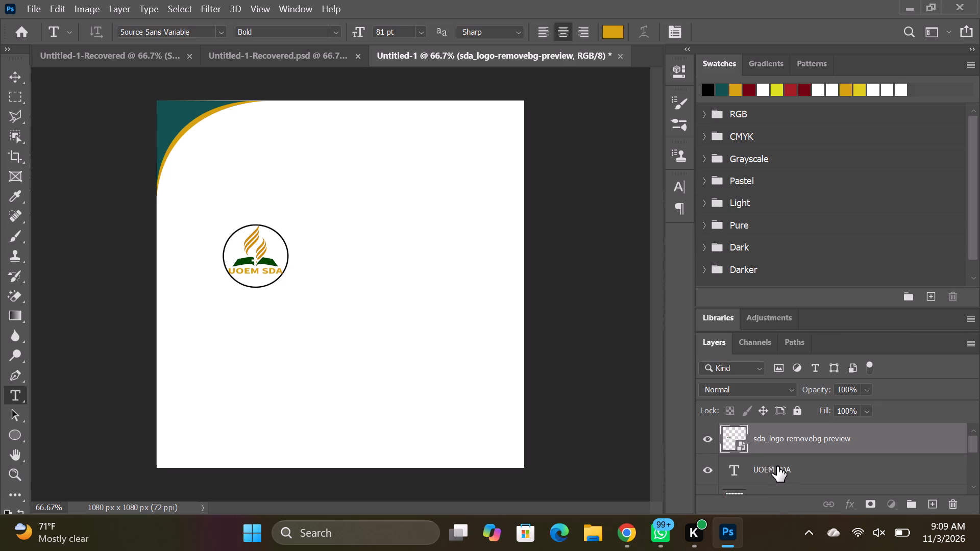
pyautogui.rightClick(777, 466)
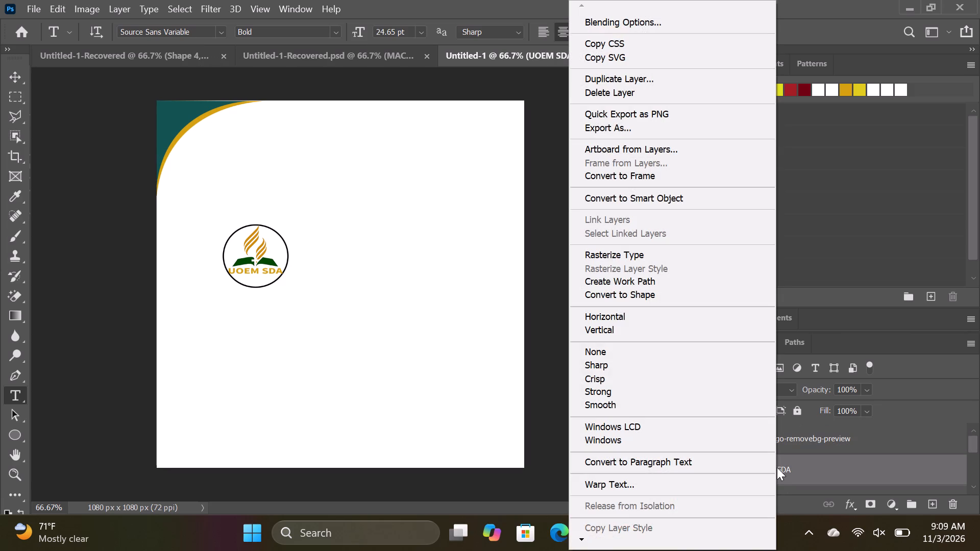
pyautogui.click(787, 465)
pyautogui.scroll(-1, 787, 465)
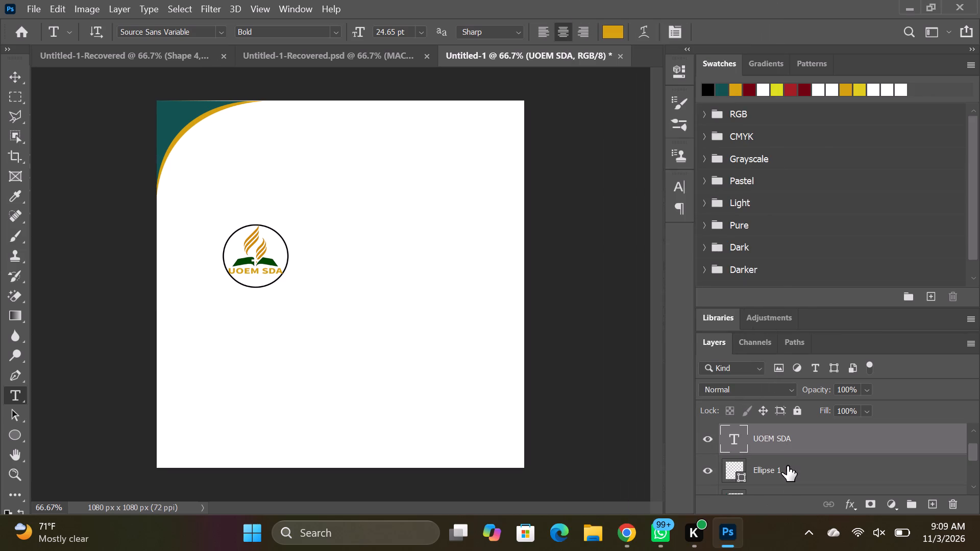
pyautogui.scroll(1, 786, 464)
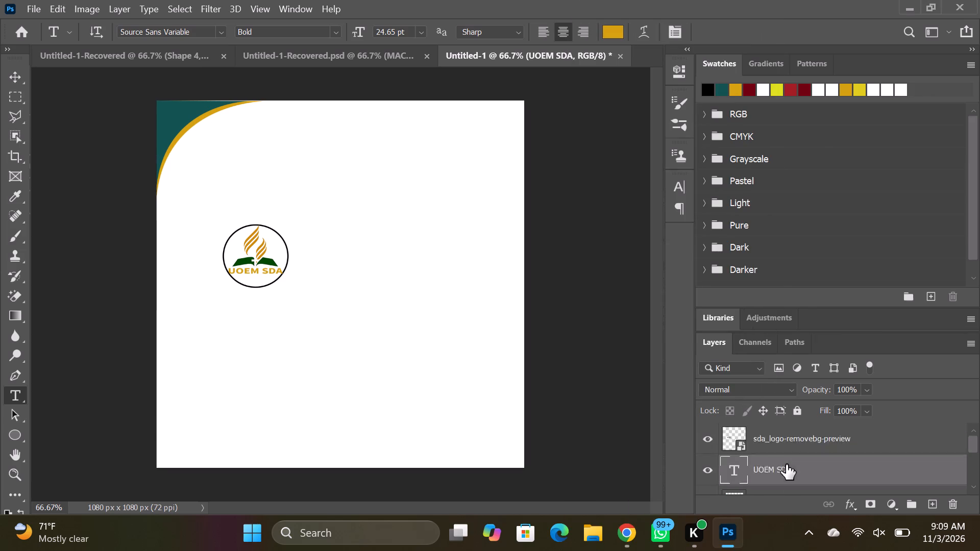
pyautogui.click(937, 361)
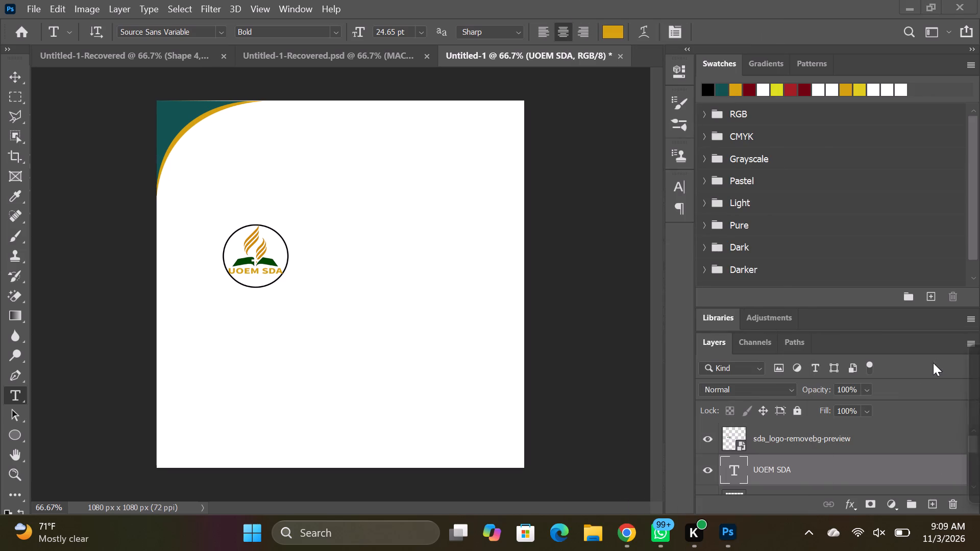
# Reduce the Ellipse 1 outline's stroke width to 0.51 px.
pyautogui.scroll(-1, 778, 471)
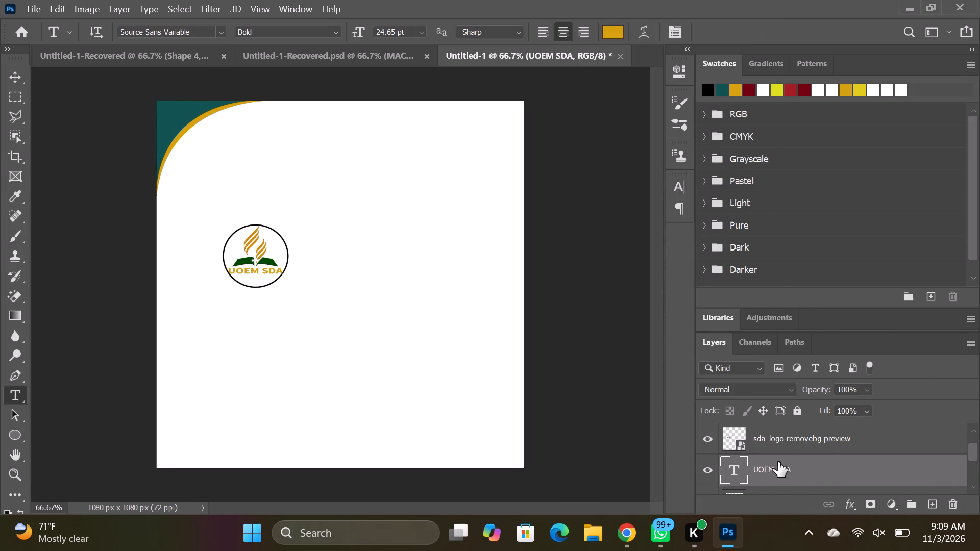
pyautogui.click(777, 462)
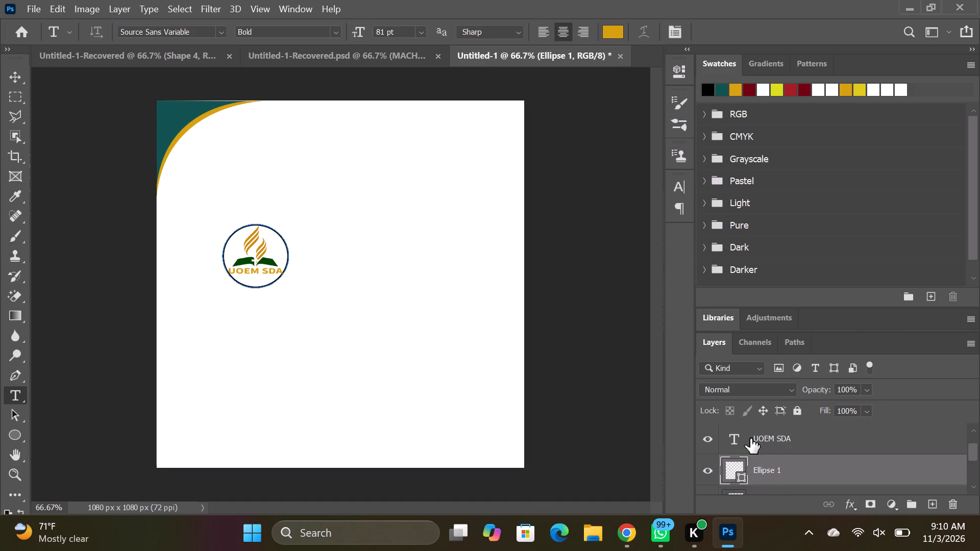
pyautogui.click(675, 74)
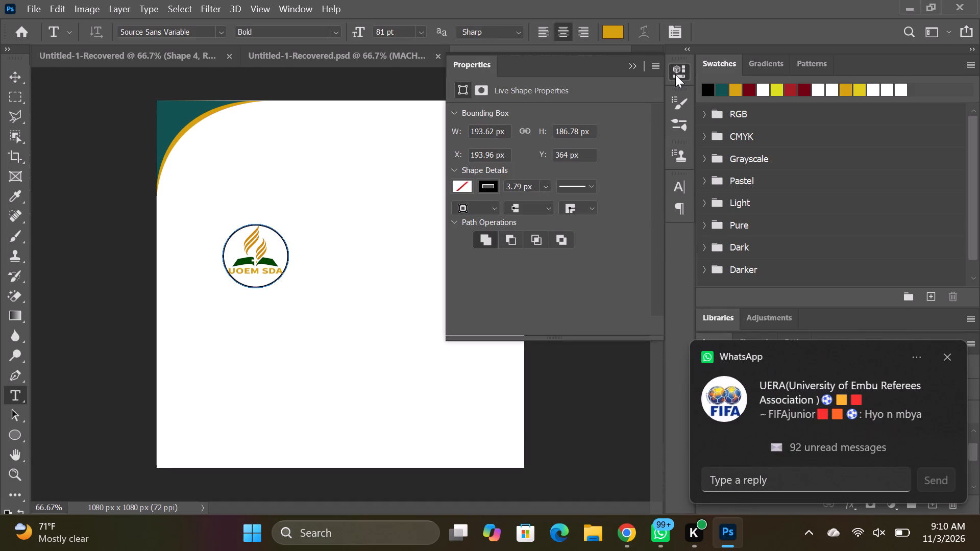
pyautogui.click(543, 185)
pyautogui.moveTo(546, 198); pyautogui.dragTo(537, 196)
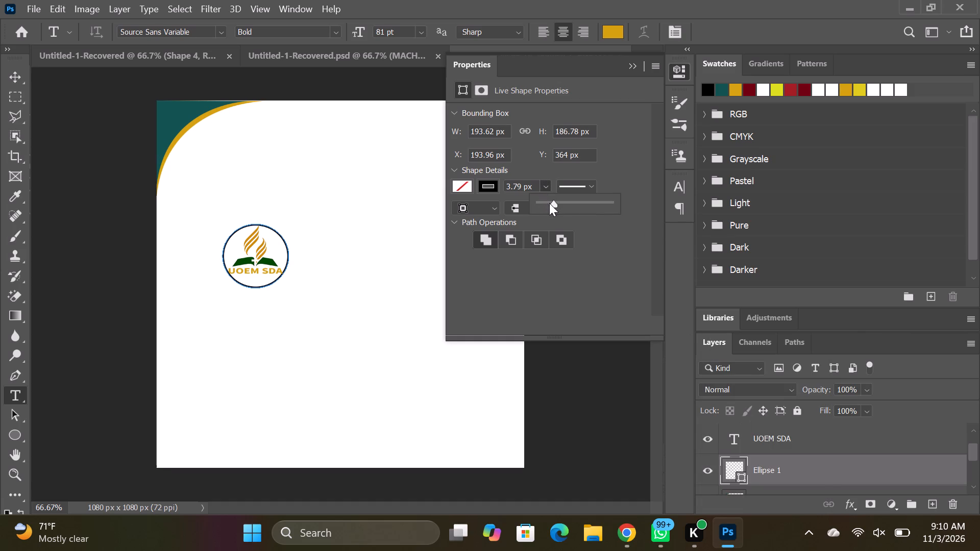
pyautogui.click(552, 203)
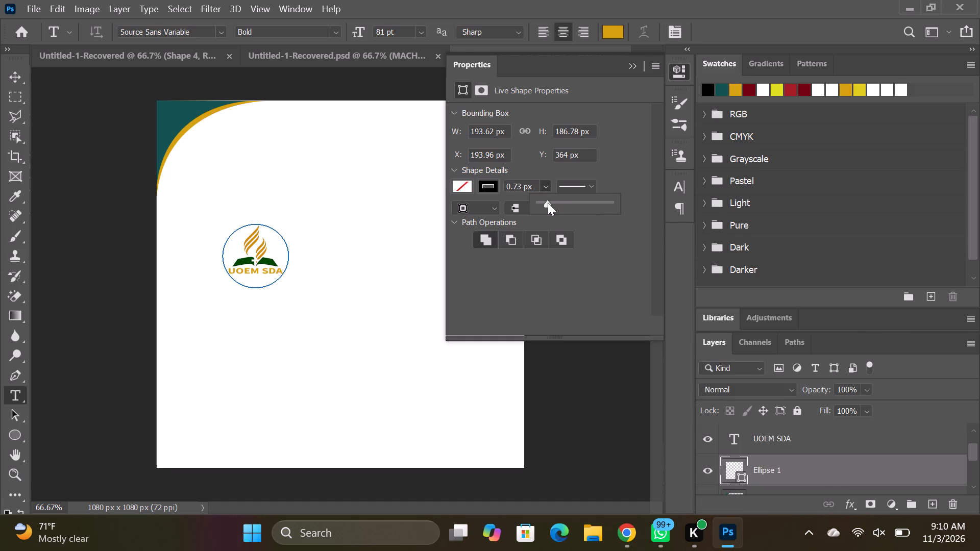
pyautogui.click(548, 203)
pyautogui.press('Return')
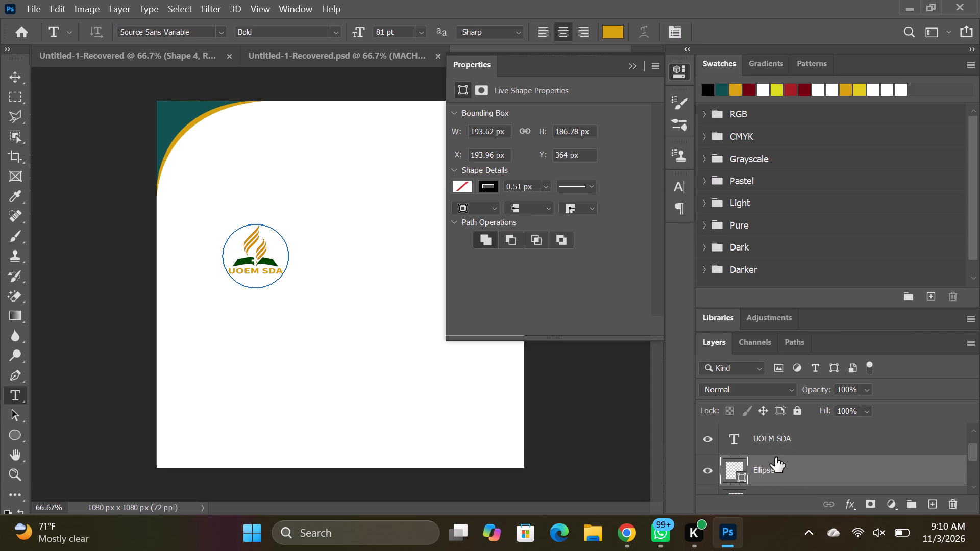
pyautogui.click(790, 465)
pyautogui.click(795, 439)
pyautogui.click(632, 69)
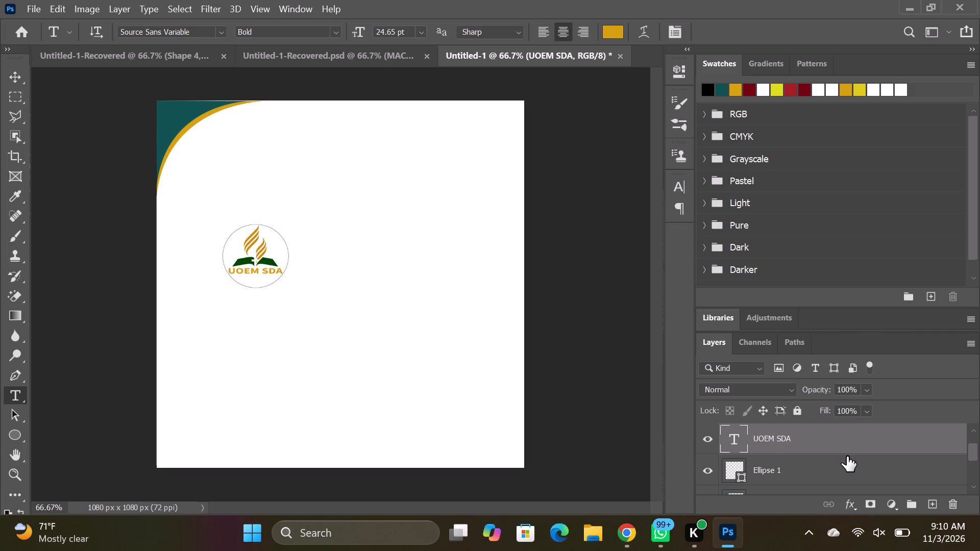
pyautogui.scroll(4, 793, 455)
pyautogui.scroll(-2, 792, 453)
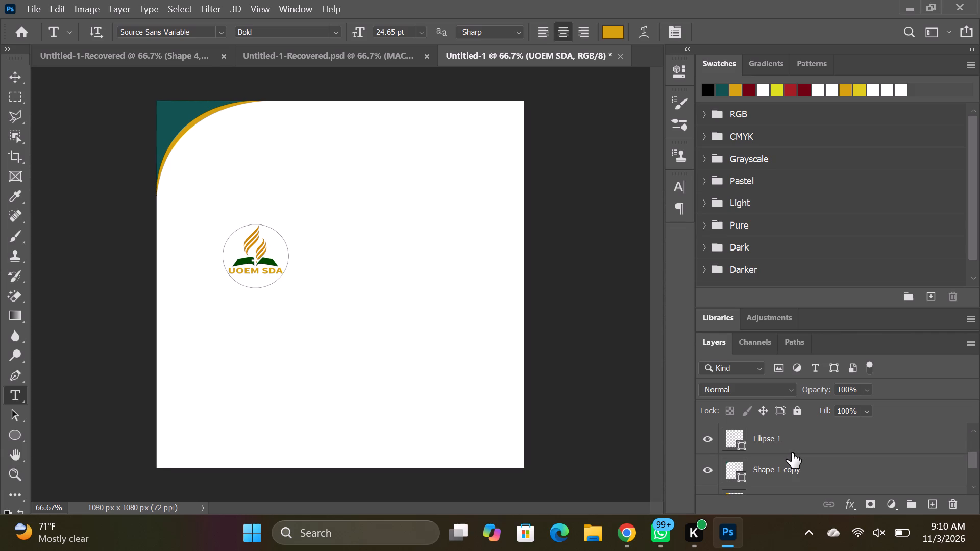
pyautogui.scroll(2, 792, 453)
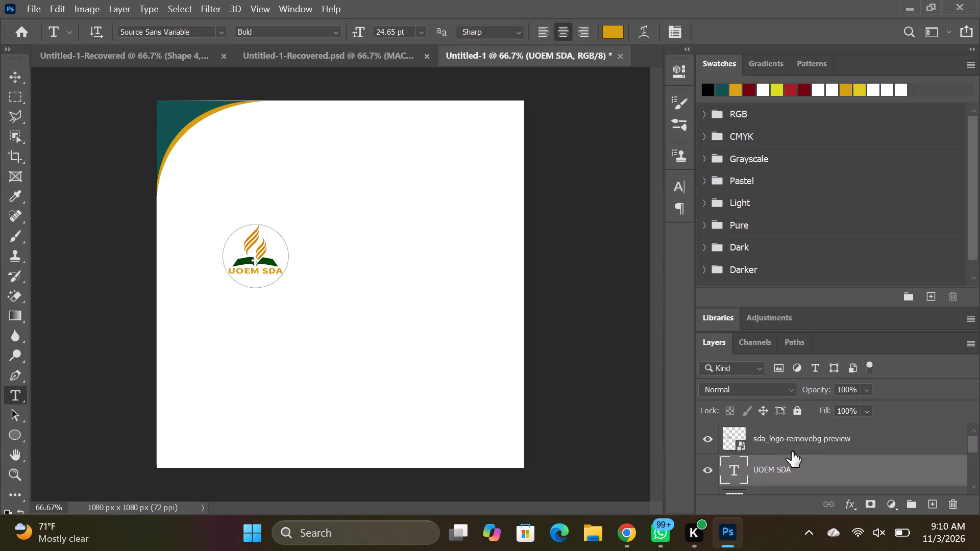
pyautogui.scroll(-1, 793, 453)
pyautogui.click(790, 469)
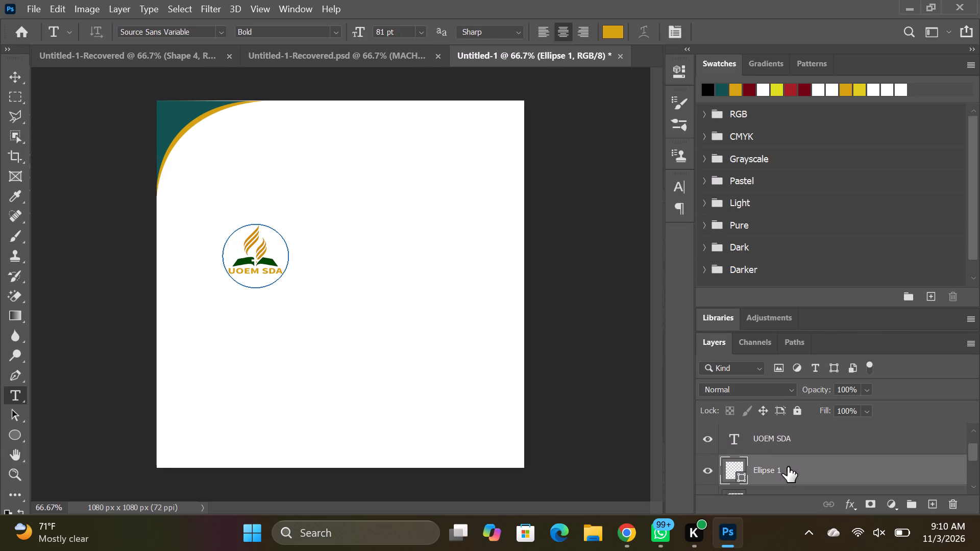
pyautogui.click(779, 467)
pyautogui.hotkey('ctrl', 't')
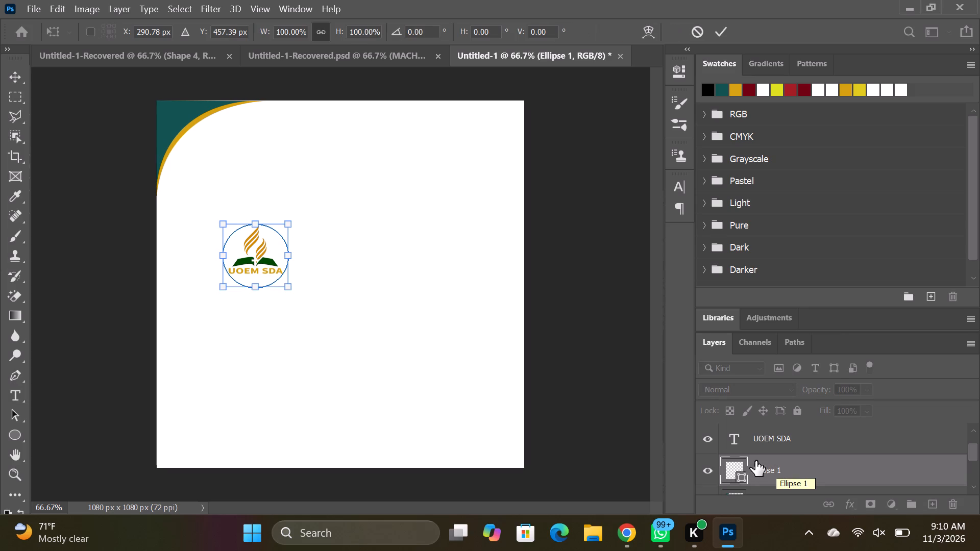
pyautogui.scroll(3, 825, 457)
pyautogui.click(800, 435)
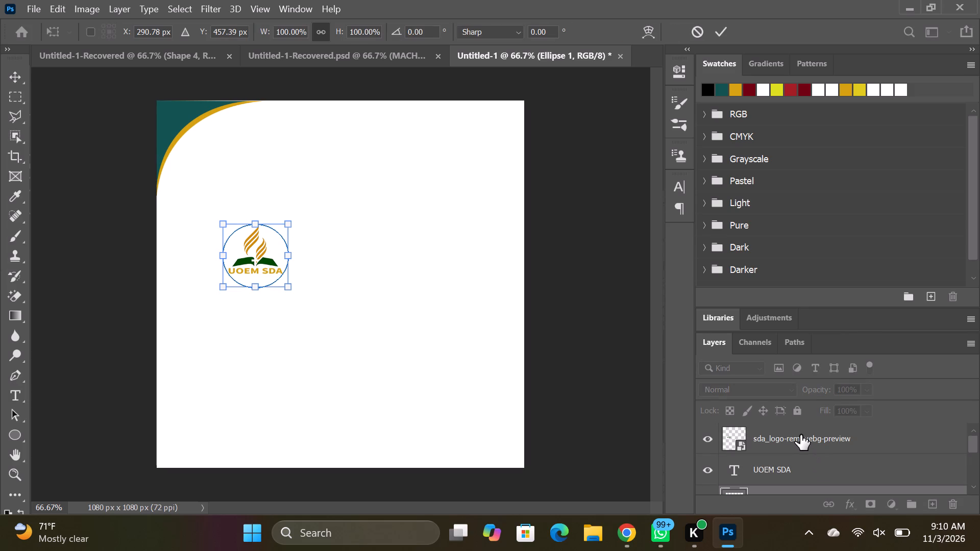
# Group the sda_logo-removebg-preview, UOEM SDA and Ellipse 1 layers together.
pyautogui.click(800, 435)
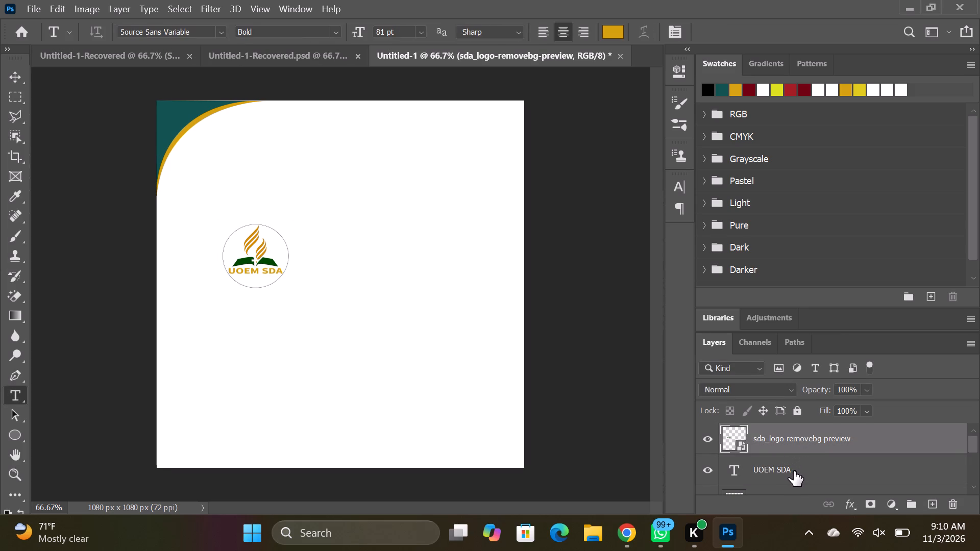
pyautogui.keyDown('shift'); pyautogui.scroll(-1, 794, 471); pyautogui.keyUp('shift')
pyautogui.keyDown('shift'); pyautogui.scroll(2, 788, 458); pyautogui.keyUp('shift')
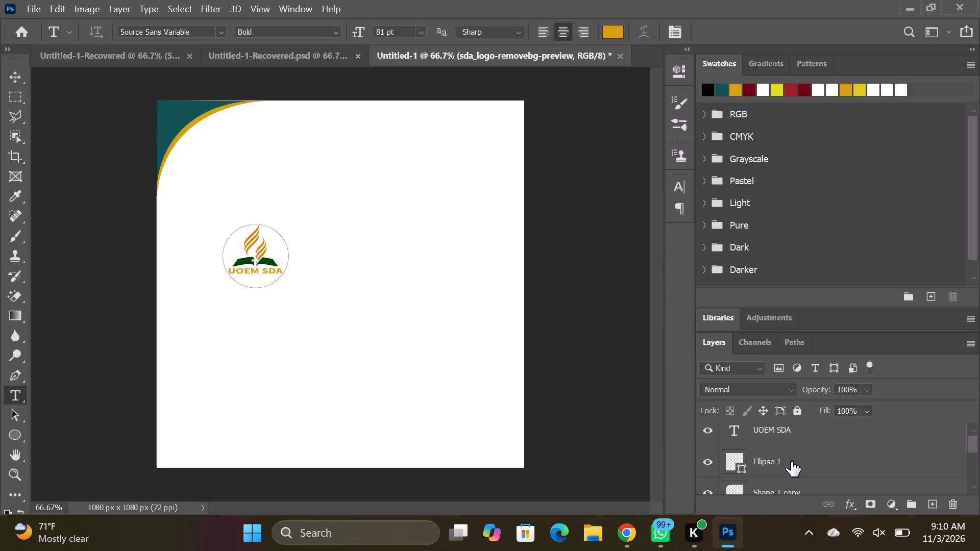
pyautogui.keyDown('shift'); pyautogui.click(791, 468); pyautogui.keyUp('shift')
pyautogui.keyDown('shift'); pyautogui.scroll(-1, 791, 468); pyautogui.keyUp('shift')
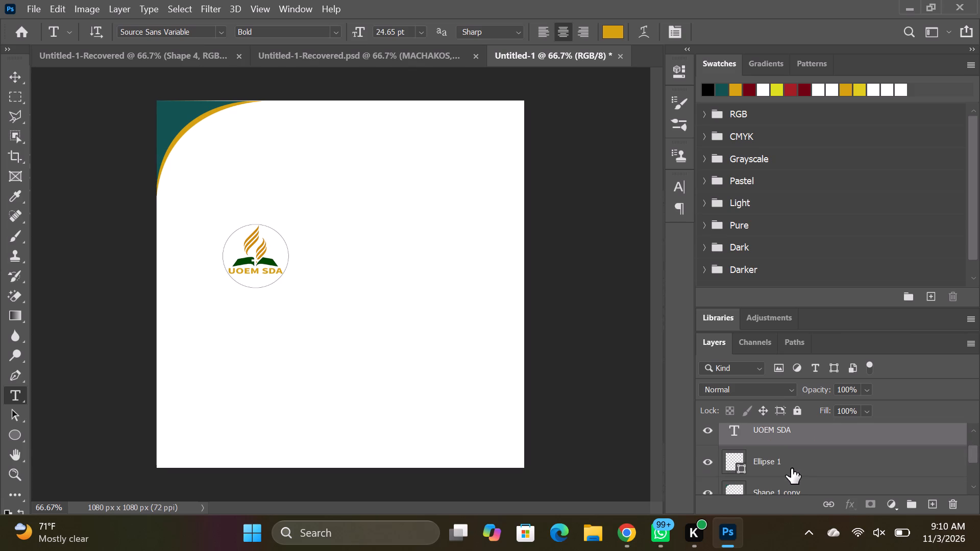
pyautogui.keyDown('shift'); pyautogui.click(790, 460); pyautogui.keyUp('shift')
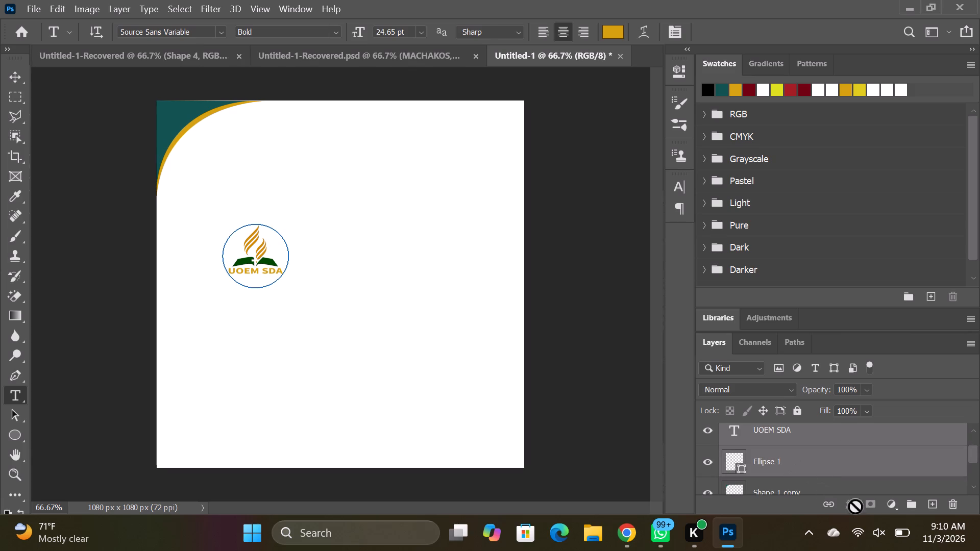
pyautogui.click(909, 507)
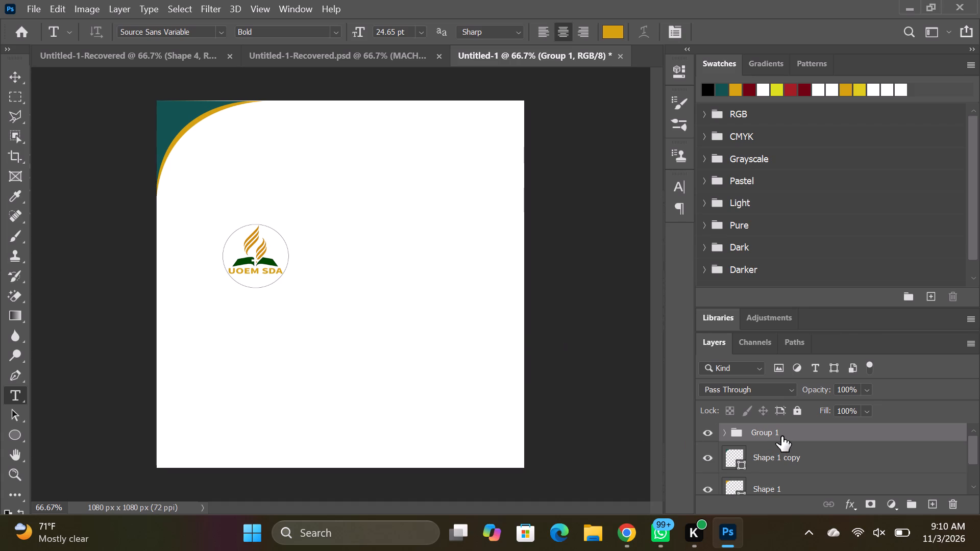
# Move the emblem group up beside the canvas's upper-left corner curve and scale it to about 66%.
pyautogui.hotkey('ctrl', 't')
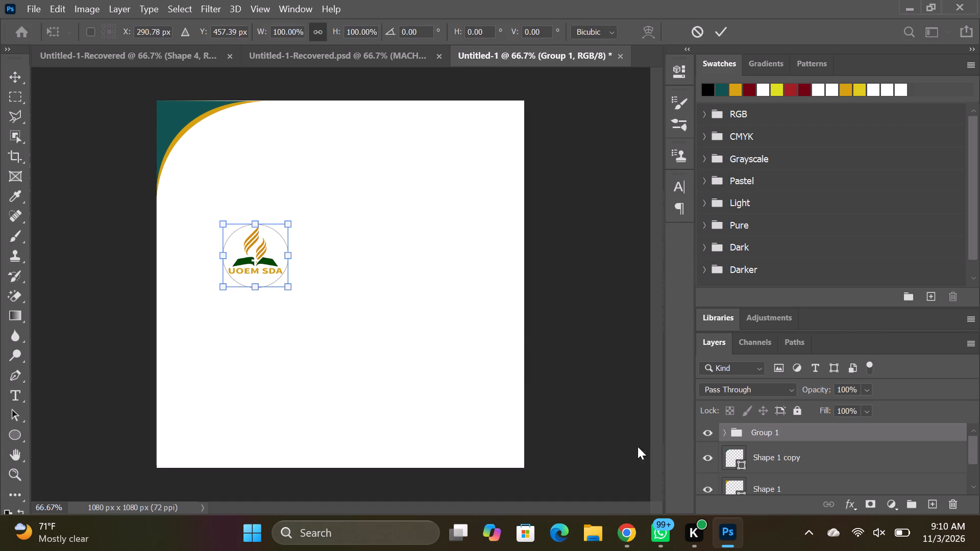
pyautogui.moveTo(264, 249); pyautogui.dragTo(255, 207)
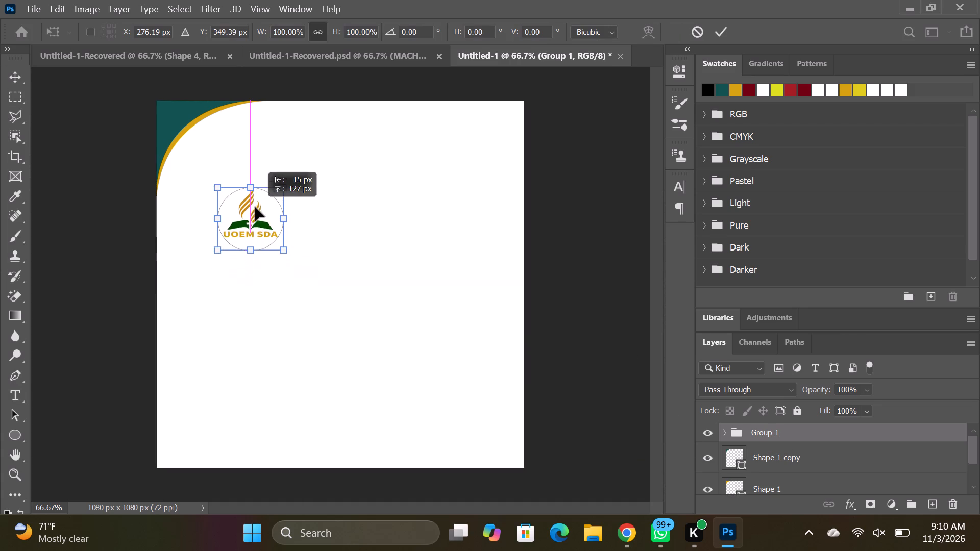
pyautogui.moveTo(255, 207); pyautogui.dragTo(261, 153)
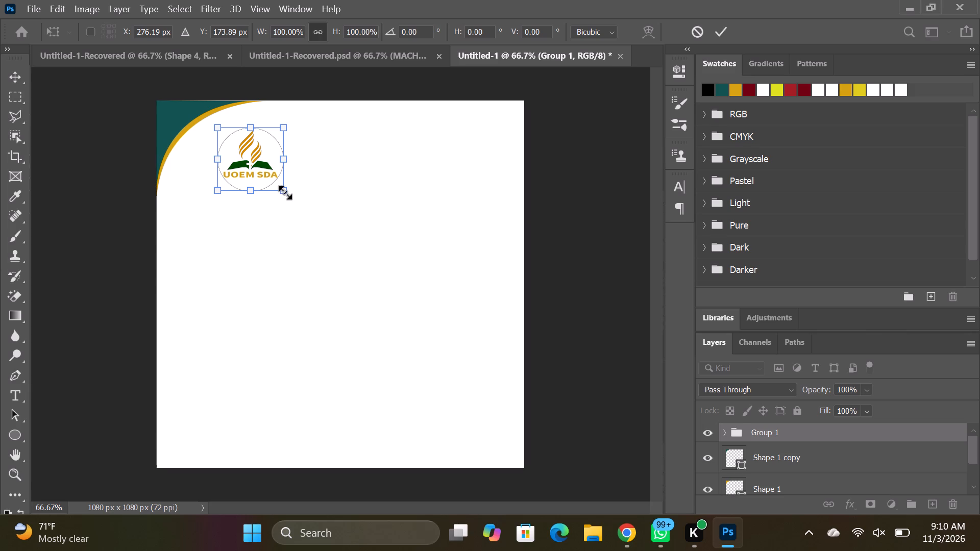
pyautogui.moveTo(285, 192); pyautogui.dragTo(264, 169)
pyautogui.click(780, 434)
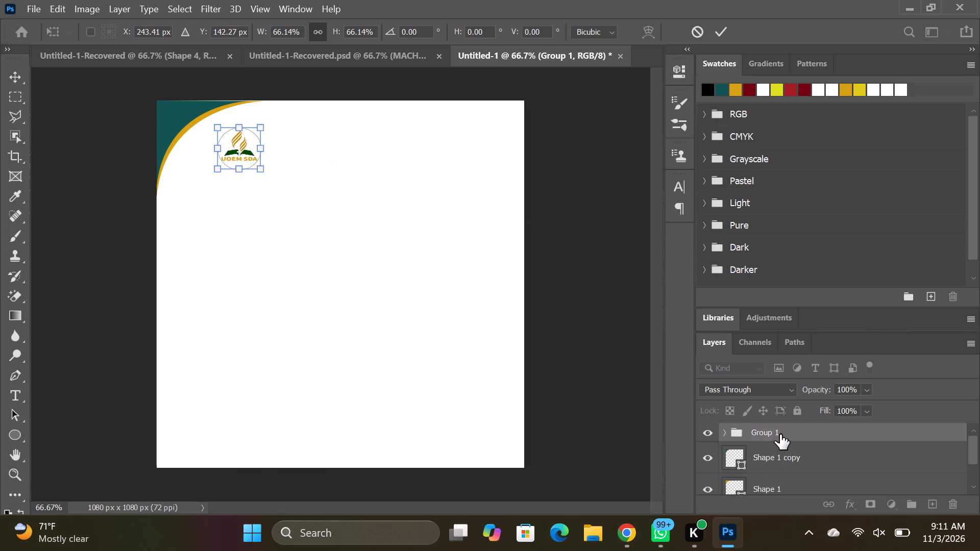
pyautogui.press('Return')
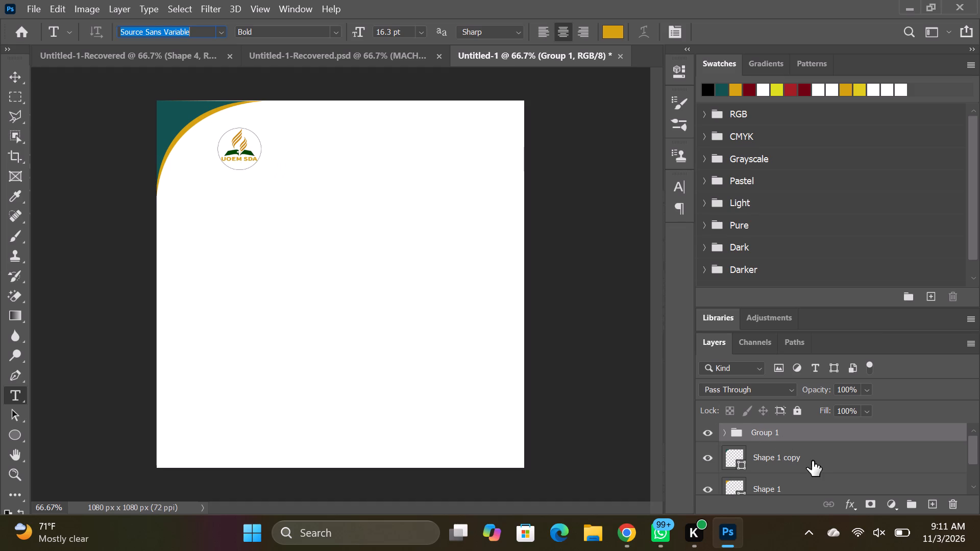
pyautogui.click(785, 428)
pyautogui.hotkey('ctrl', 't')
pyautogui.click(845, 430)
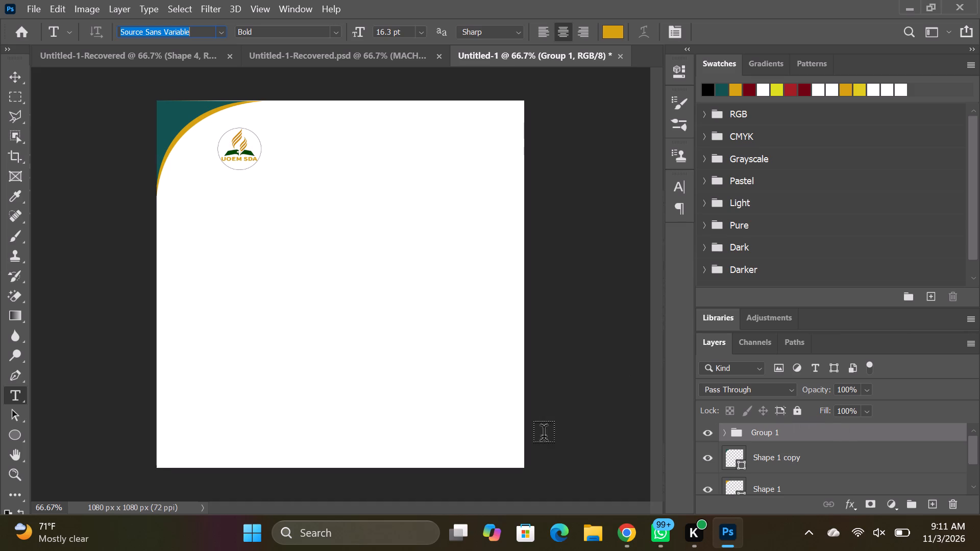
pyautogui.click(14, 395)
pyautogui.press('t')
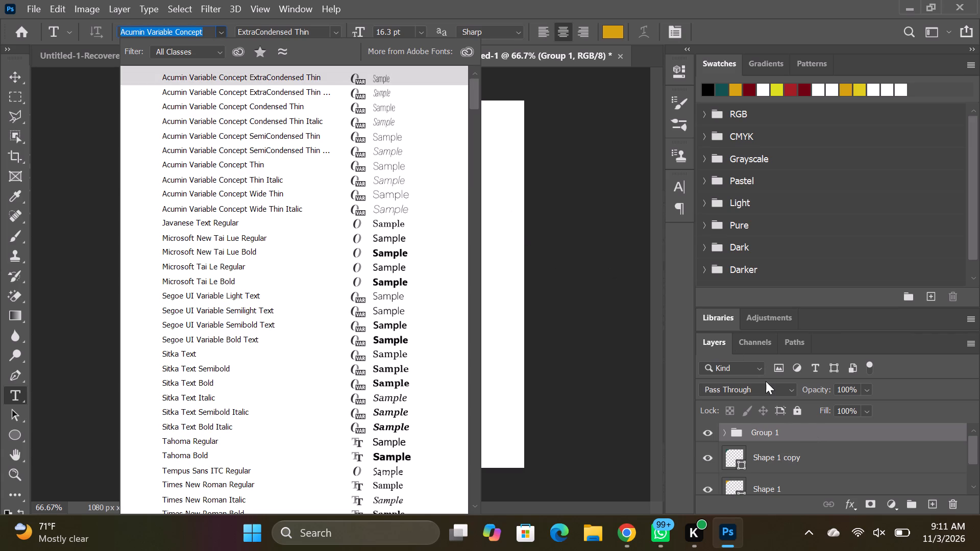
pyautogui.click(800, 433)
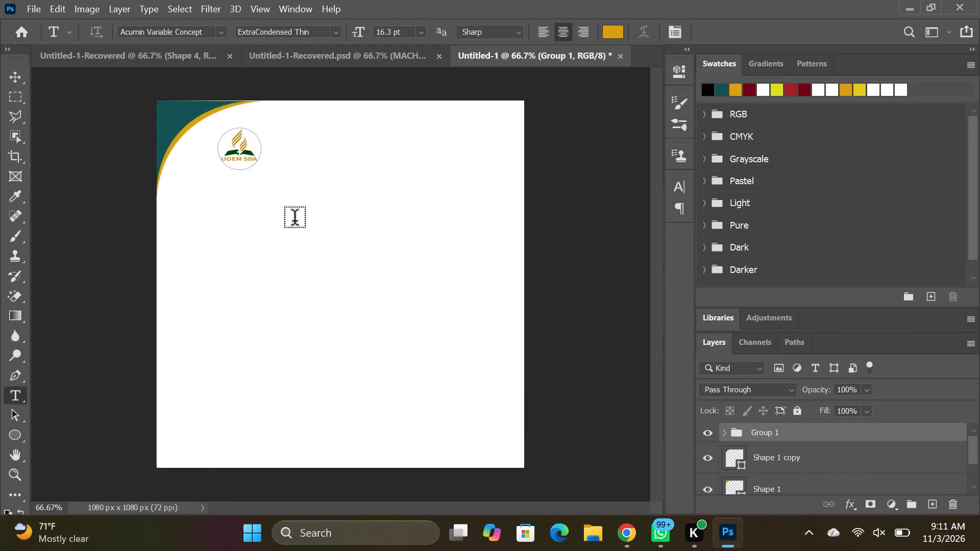
# Add a new layer and draw a rectangle about 869 x 165 px around the emblem with the Rectangle tool.
pyautogui.click(934, 503)
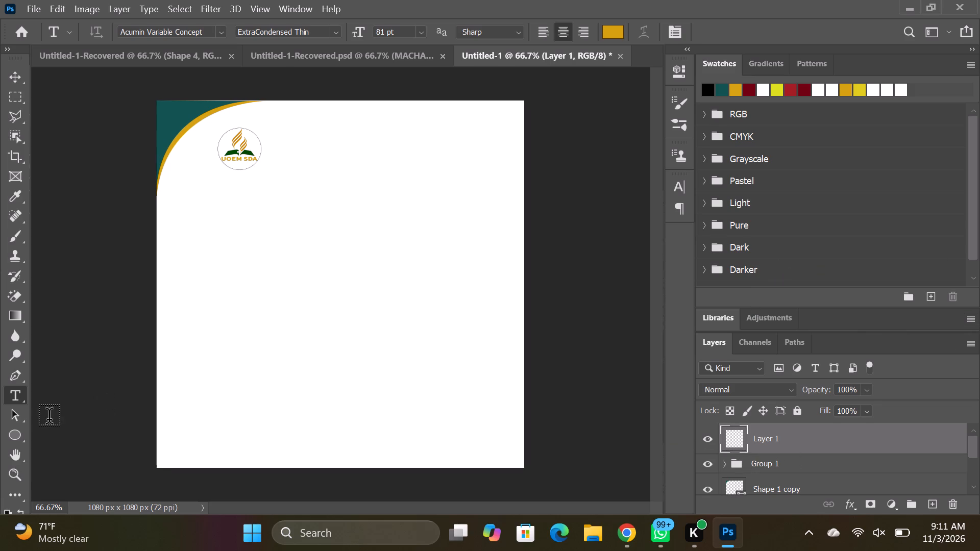
pyautogui.click(10, 435)
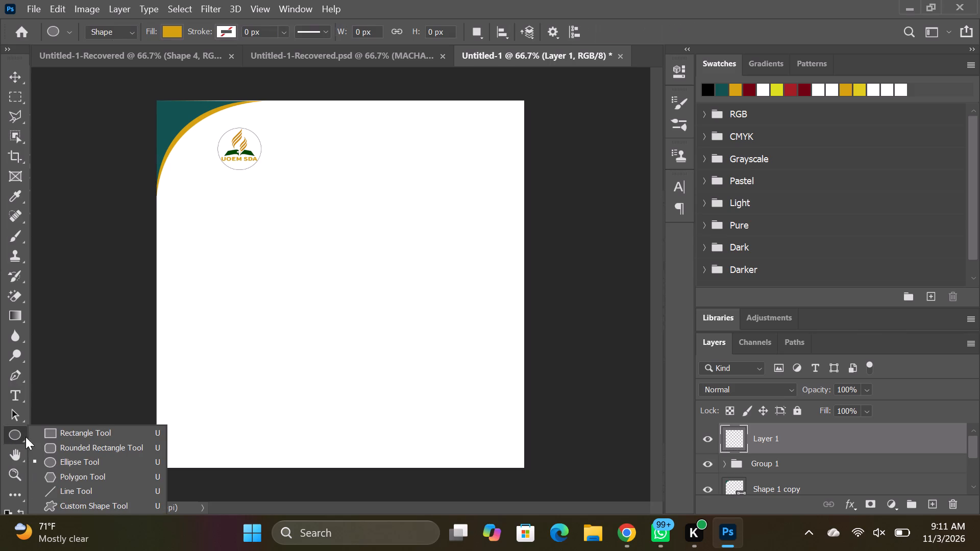
pyautogui.click(62, 436)
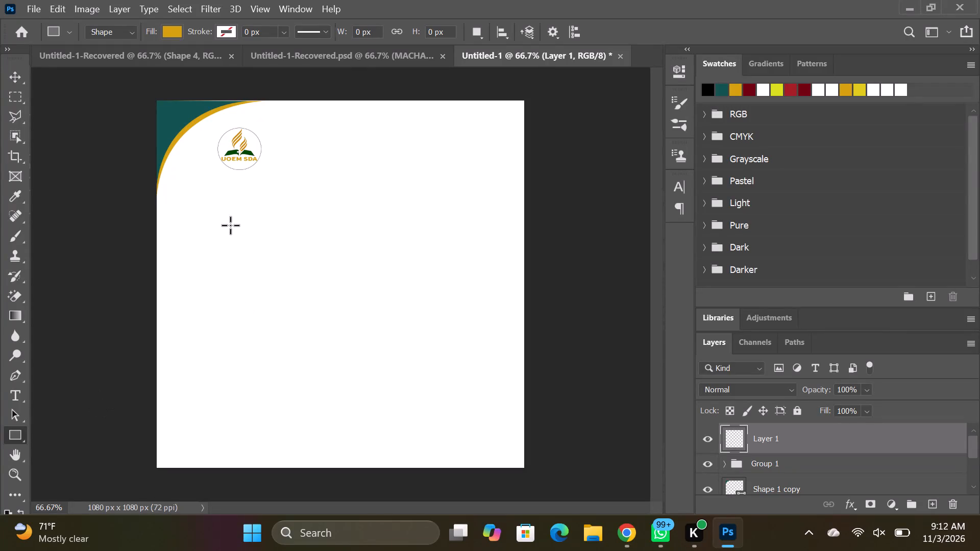
pyautogui.moveTo(209, 120); pyautogui.dragTo(228, 144)
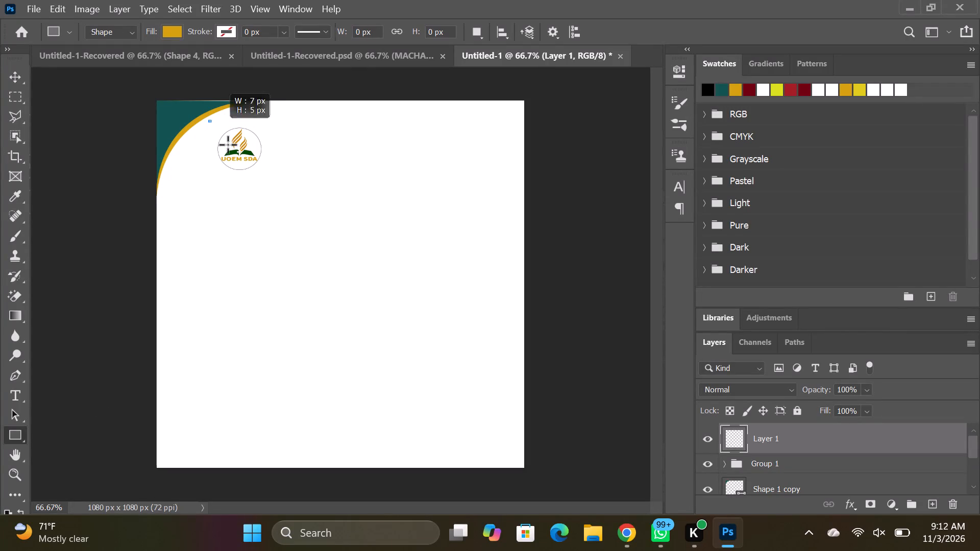
pyautogui.moveTo(228, 144); pyautogui.dragTo(484, 181)
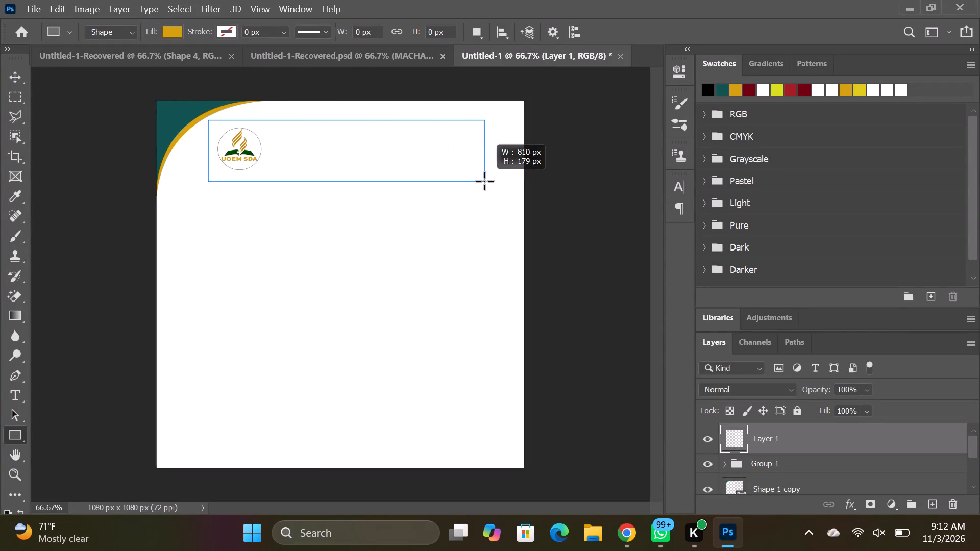
pyautogui.moveTo(484, 181); pyautogui.dragTo(504, 178)
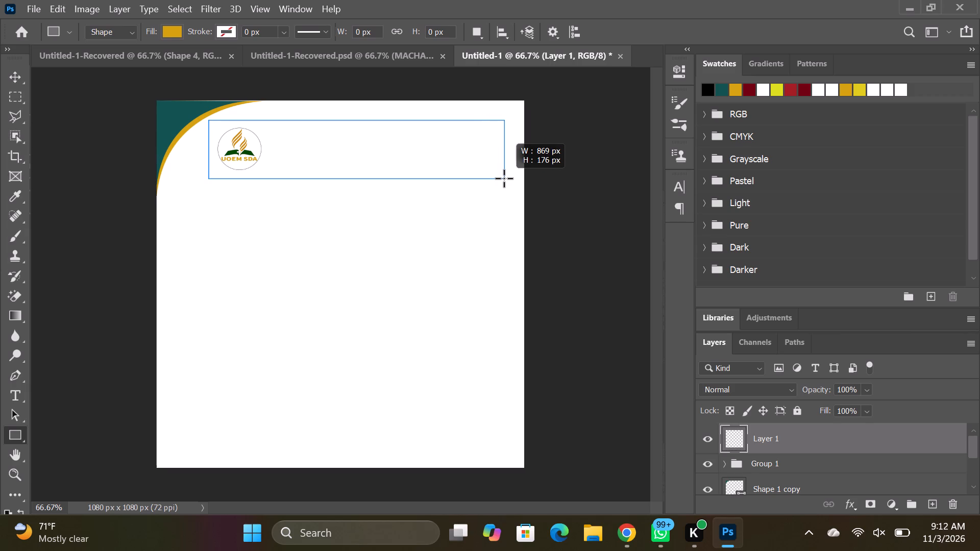
pyautogui.moveTo(504, 178); pyautogui.dragTo(504, 176)
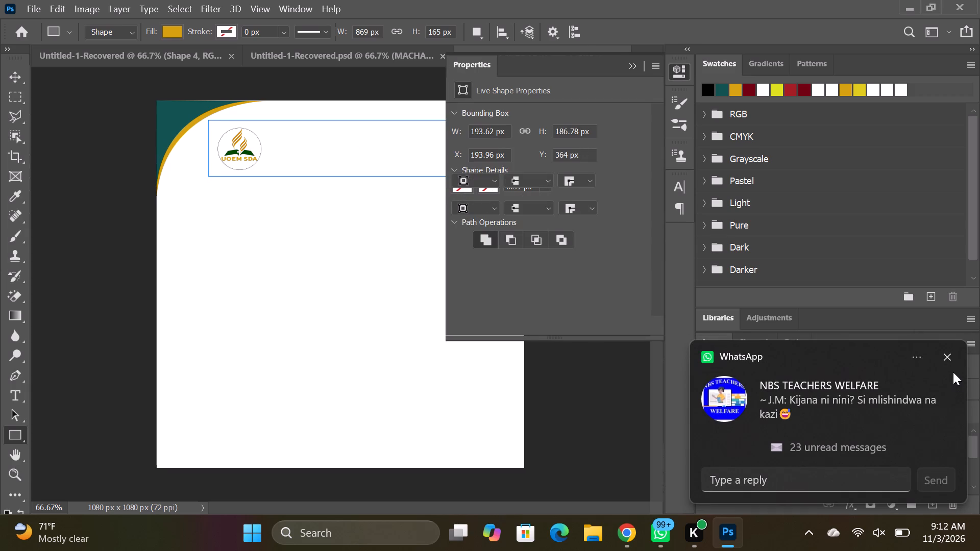
pyautogui.click(949, 361)
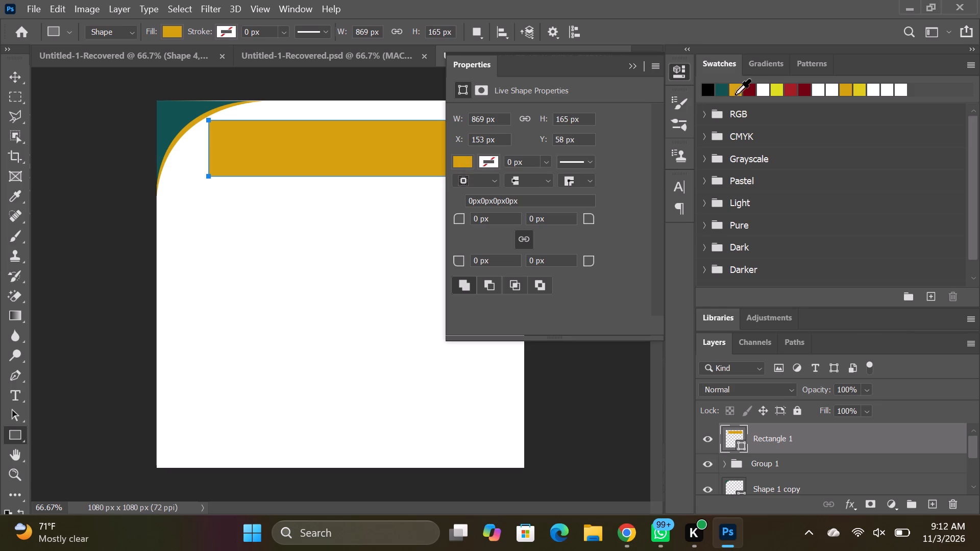
# Give the rectangle a white fill and a black 1.87 px stroke.
pyautogui.click(762, 94)
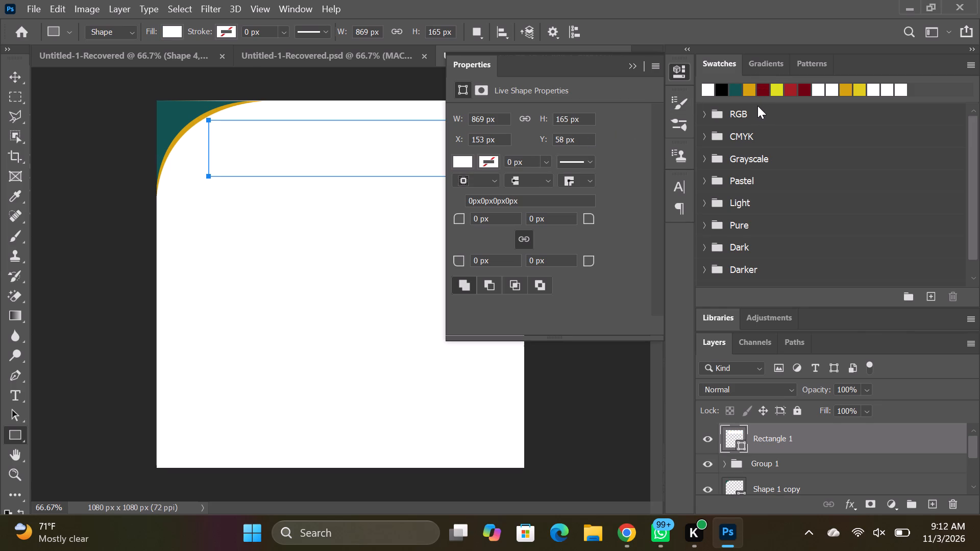
pyautogui.click(468, 160)
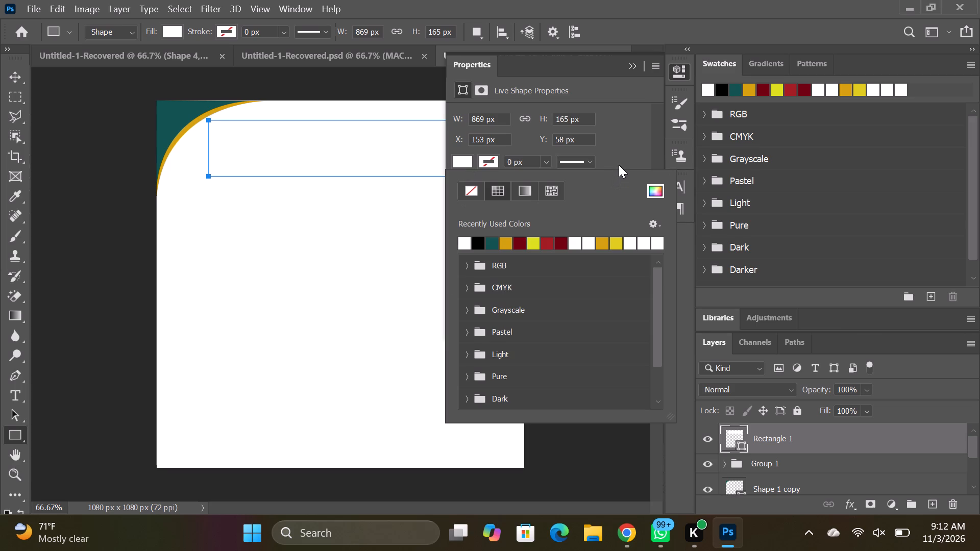
pyautogui.click(487, 161)
pyautogui.click(487, 161)
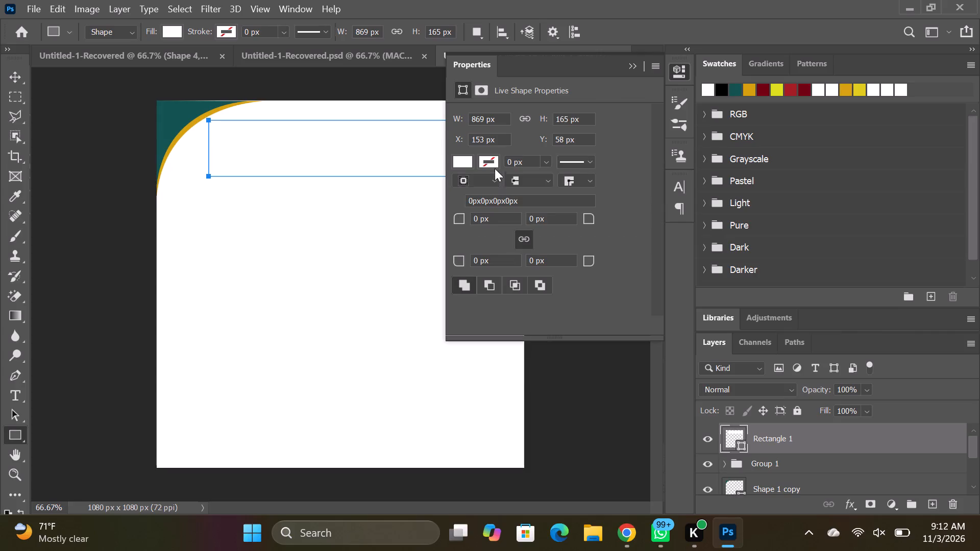
# Give the rectangle around the emblem a black stroke 1.87 px wide.
pyautogui.click(549, 158)
pyautogui.moveTo(548, 183); pyautogui.dragTo(557, 183)
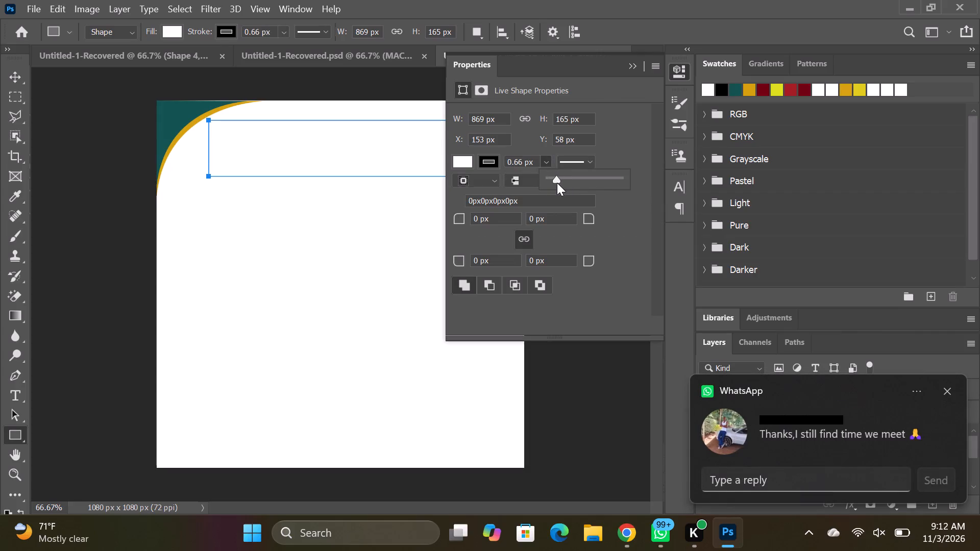
pyautogui.click(557, 183)
pyautogui.click(545, 163)
pyautogui.click(545, 163)
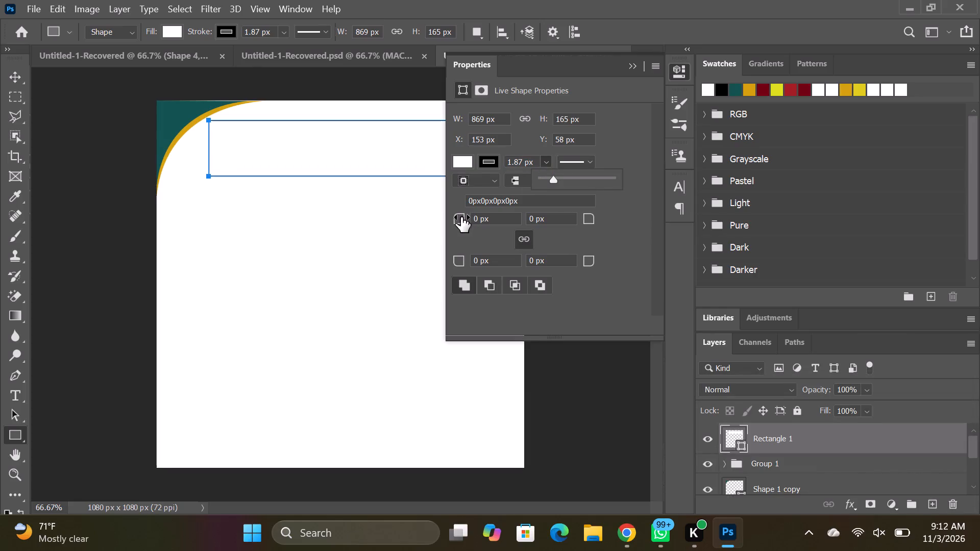
# Round all four linked corners of the rectangle to a radius of about 25 px.
pyautogui.moveTo(458, 217); pyautogui.dragTo(478, 221)
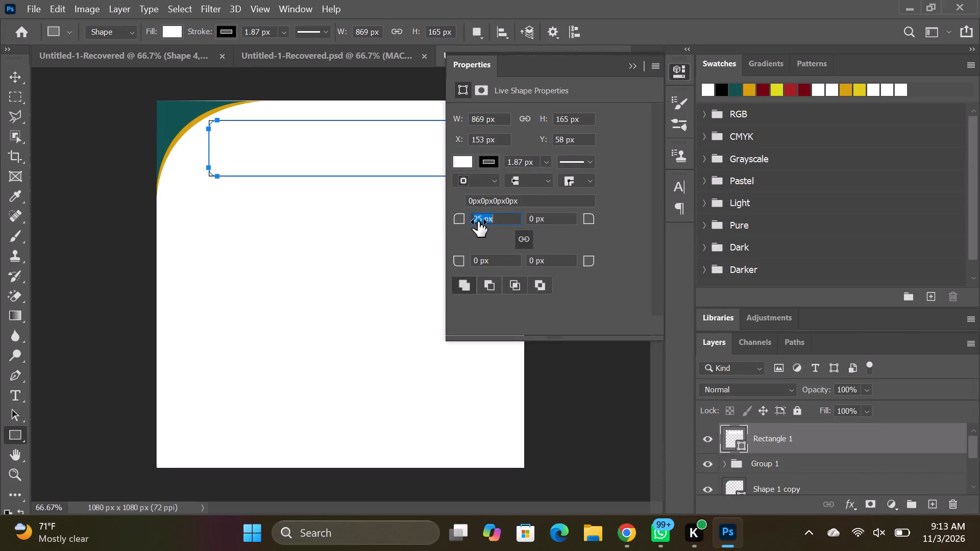
# Round all four corners of the rectangle to a 44 px radius.
pyautogui.moveTo(478, 221); pyautogui.dragTo(488, 224)
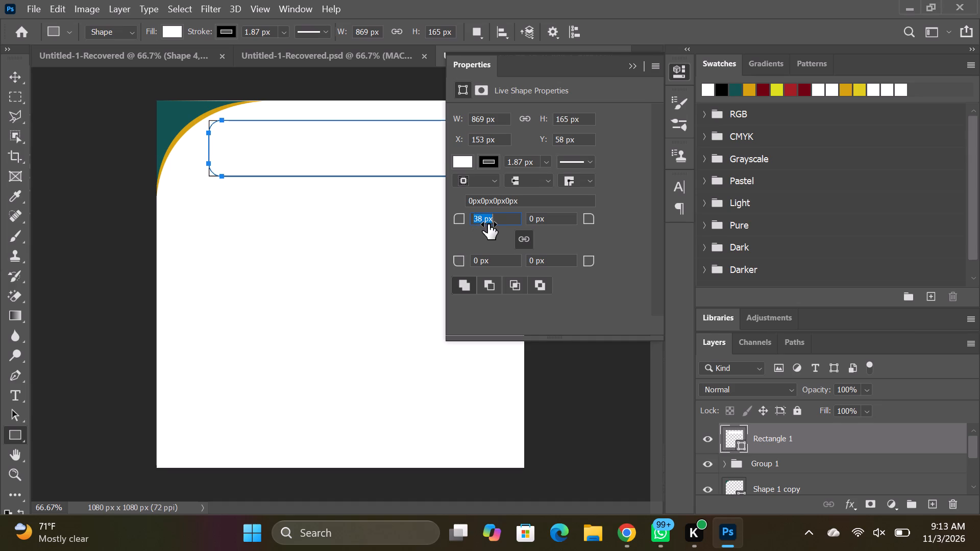
pyautogui.moveTo(488, 224); pyautogui.dragTo(492, 224)
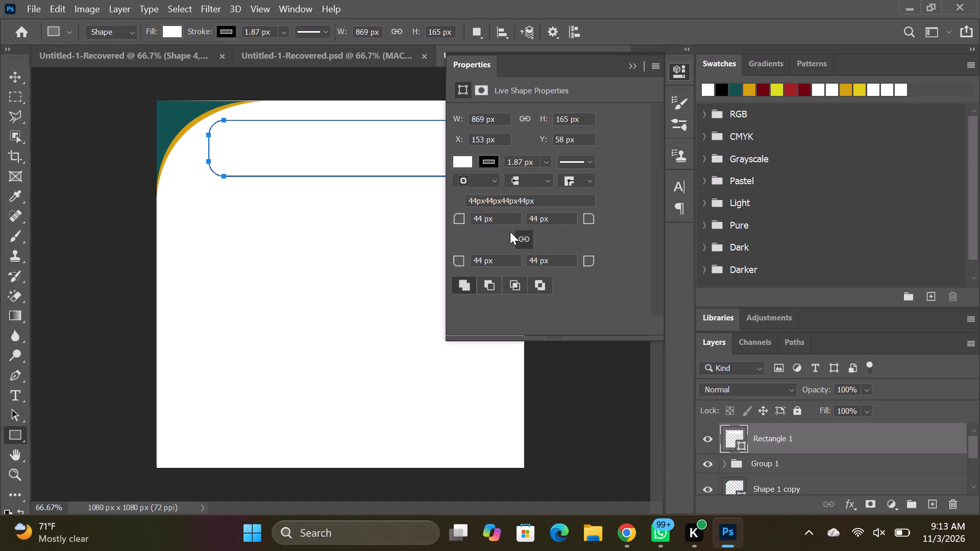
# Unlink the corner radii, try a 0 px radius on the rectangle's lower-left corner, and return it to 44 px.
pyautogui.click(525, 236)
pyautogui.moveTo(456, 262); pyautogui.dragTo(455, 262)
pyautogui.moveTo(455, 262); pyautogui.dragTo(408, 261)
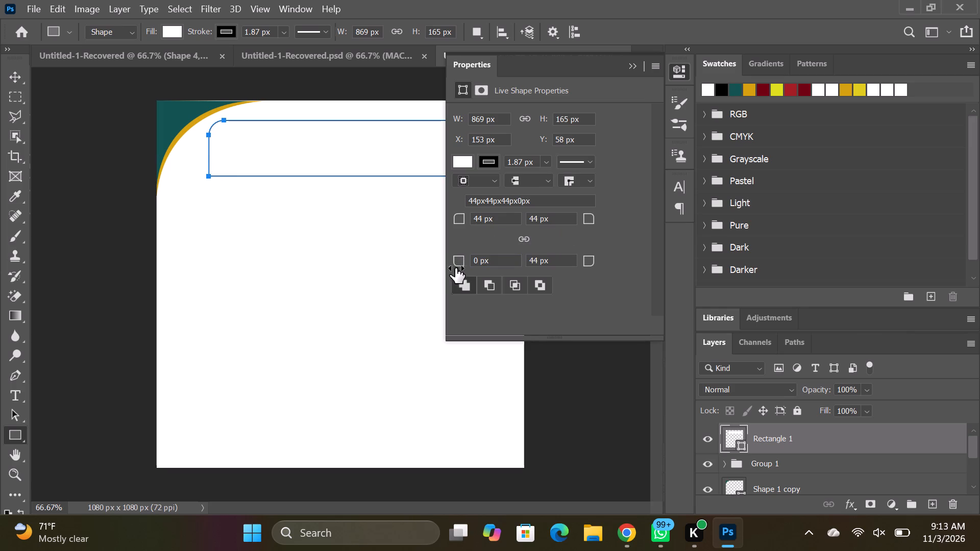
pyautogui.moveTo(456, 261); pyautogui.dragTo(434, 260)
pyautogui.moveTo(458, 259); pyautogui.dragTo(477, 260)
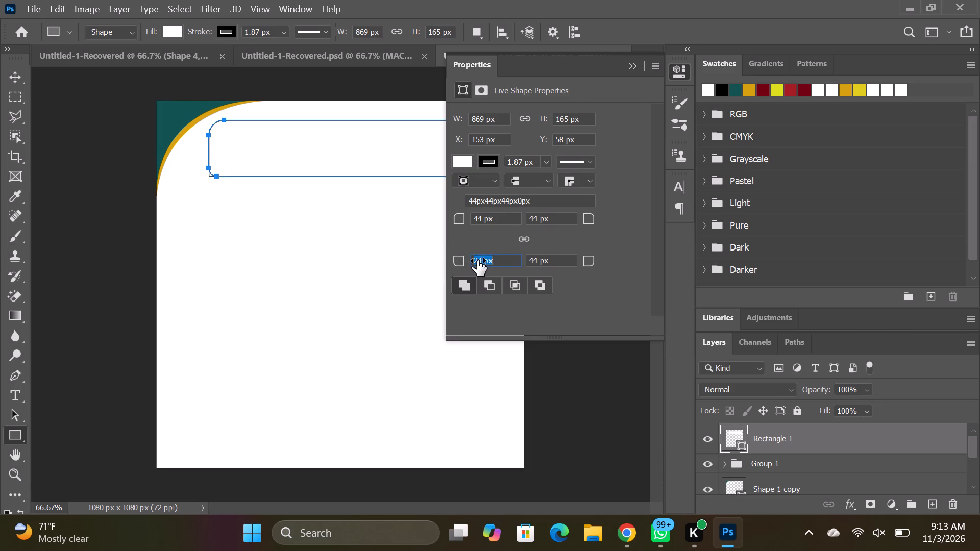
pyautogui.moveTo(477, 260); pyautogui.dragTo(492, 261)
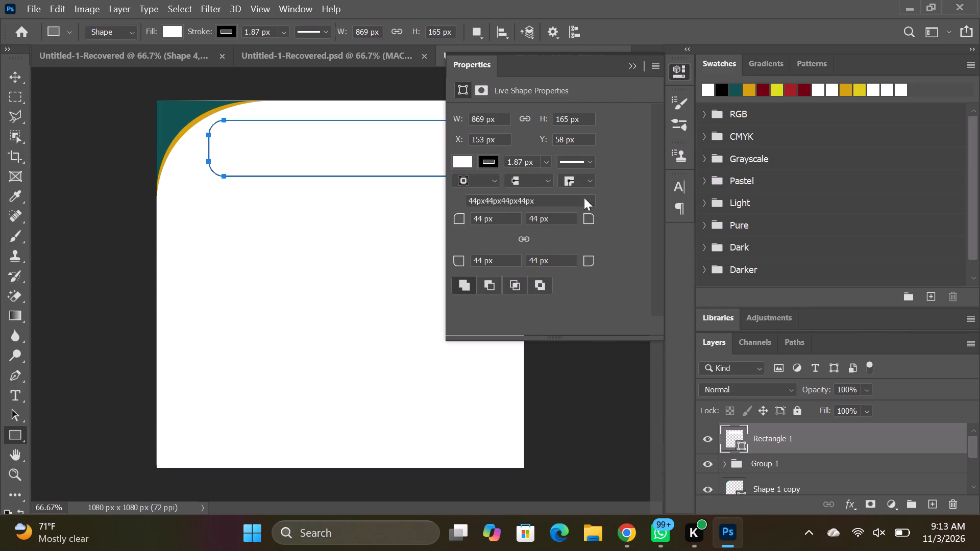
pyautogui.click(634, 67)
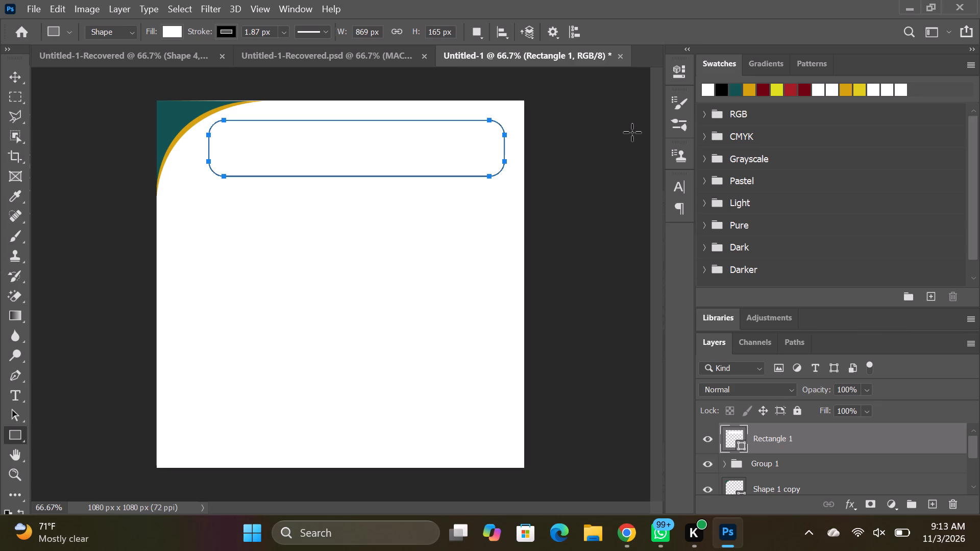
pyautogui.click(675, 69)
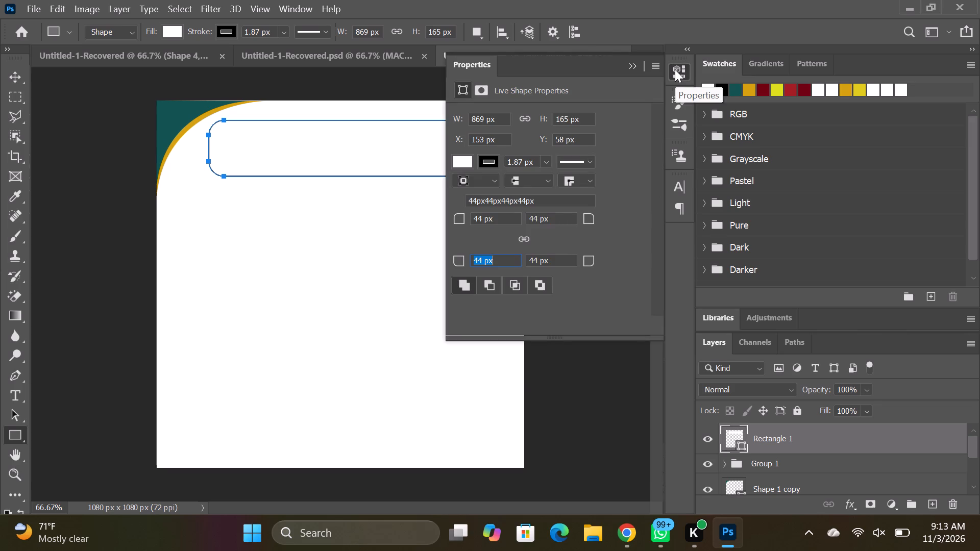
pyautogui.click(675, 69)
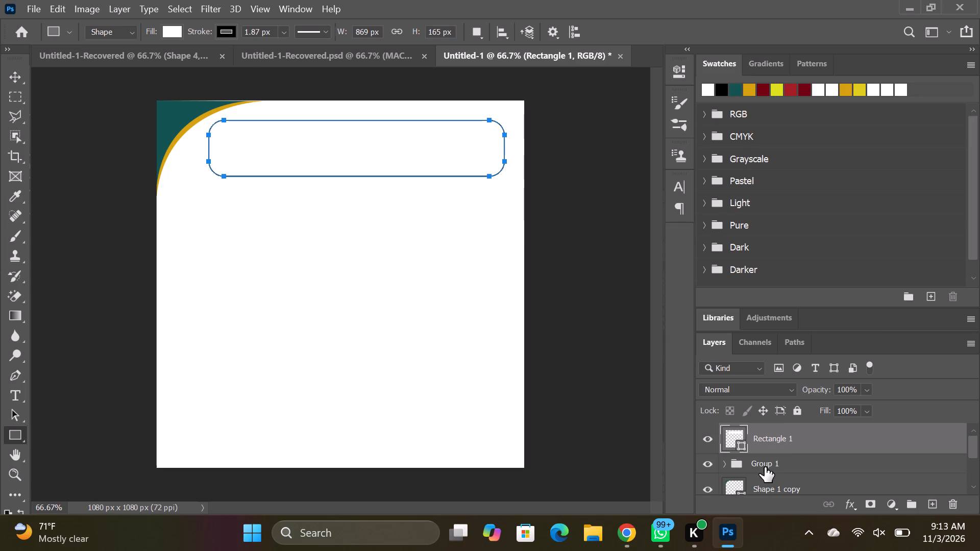
# Move Group 1 above the Rectangle 1 layer in the layer stack.
pyautogui.moveTo(755, 461); pyautogui.dragTo(730, 444)
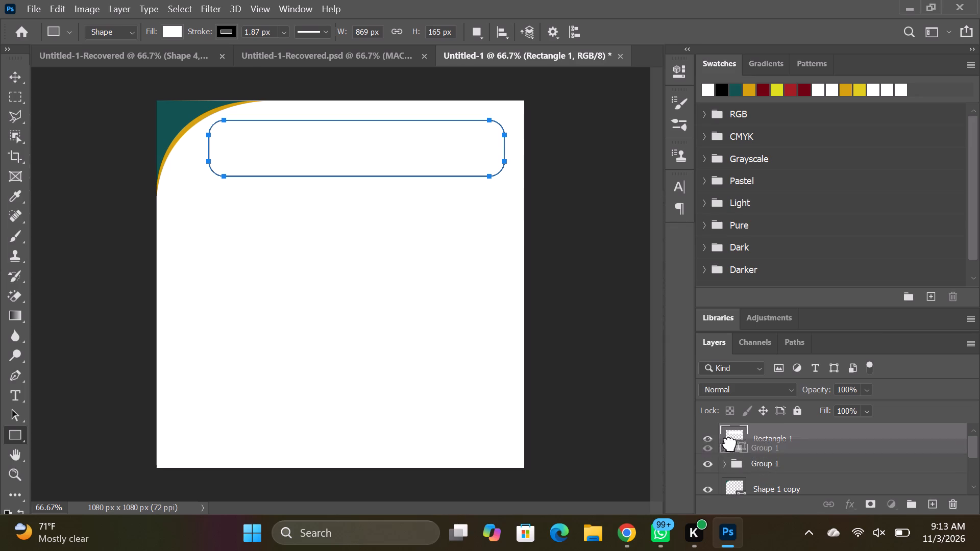
pyautogui.moveTo(730, 444); pyautogui.dragTo(724, 424)
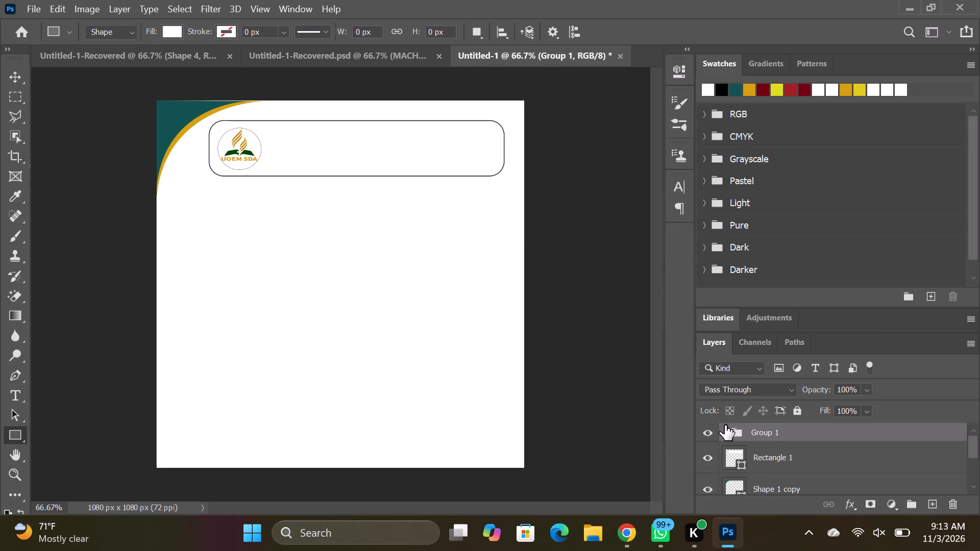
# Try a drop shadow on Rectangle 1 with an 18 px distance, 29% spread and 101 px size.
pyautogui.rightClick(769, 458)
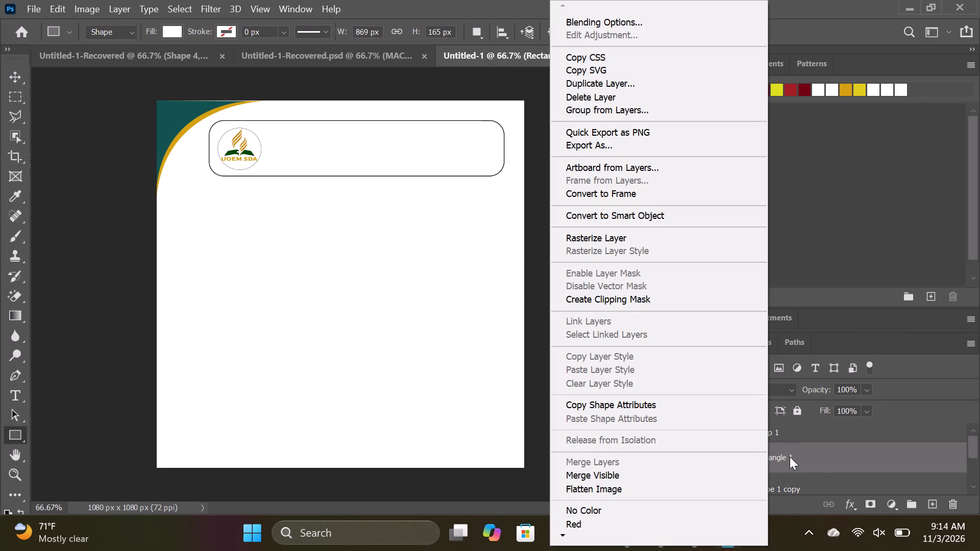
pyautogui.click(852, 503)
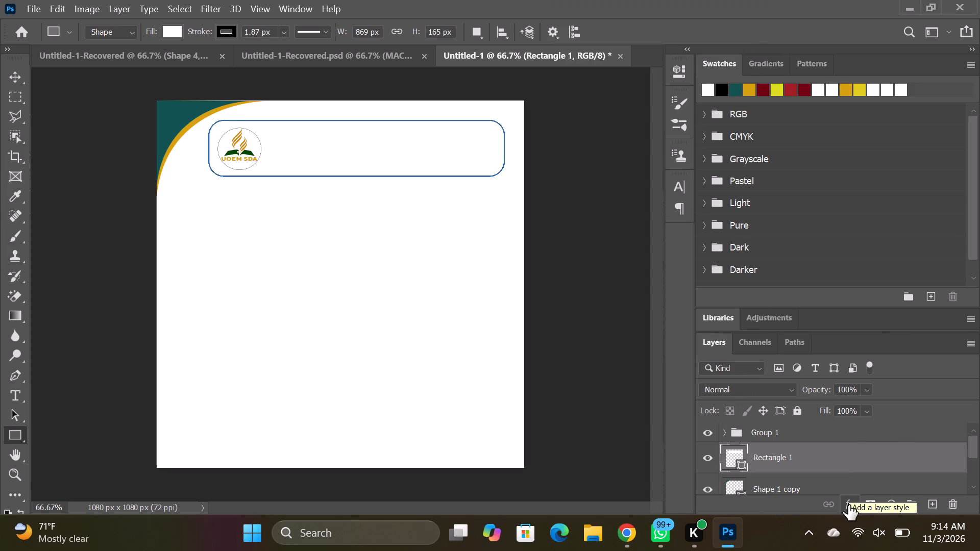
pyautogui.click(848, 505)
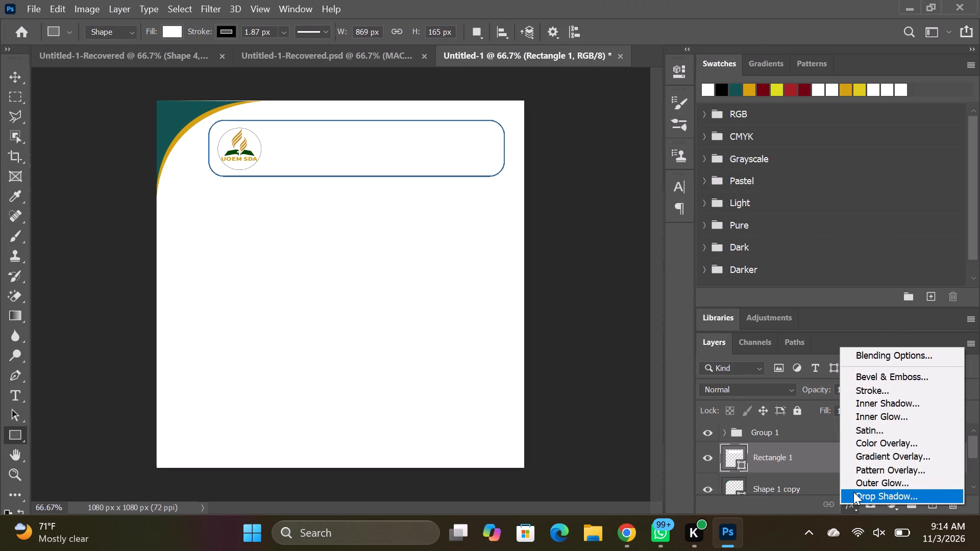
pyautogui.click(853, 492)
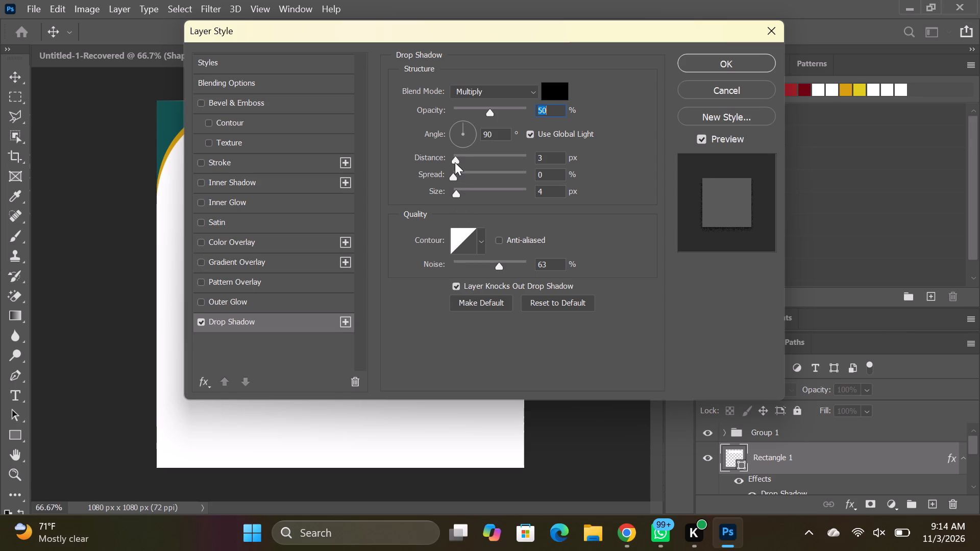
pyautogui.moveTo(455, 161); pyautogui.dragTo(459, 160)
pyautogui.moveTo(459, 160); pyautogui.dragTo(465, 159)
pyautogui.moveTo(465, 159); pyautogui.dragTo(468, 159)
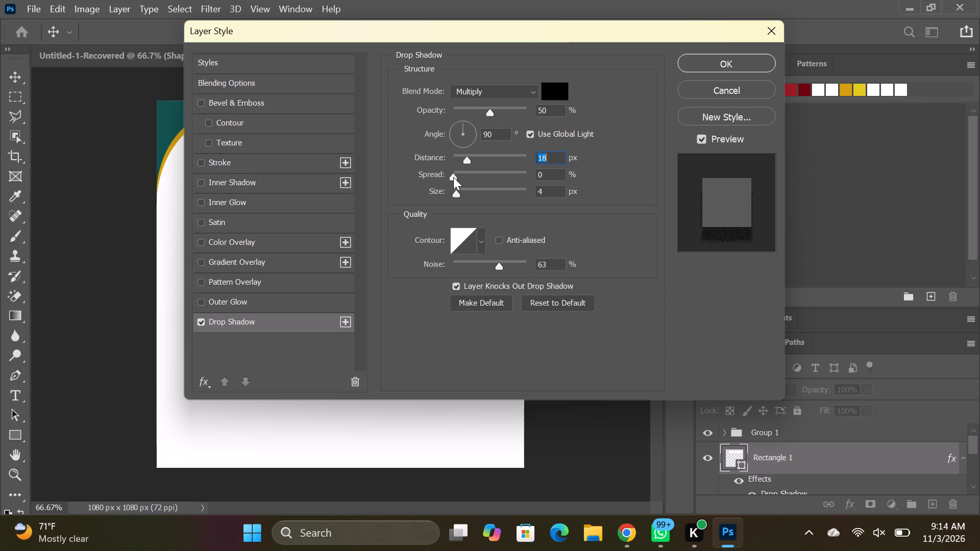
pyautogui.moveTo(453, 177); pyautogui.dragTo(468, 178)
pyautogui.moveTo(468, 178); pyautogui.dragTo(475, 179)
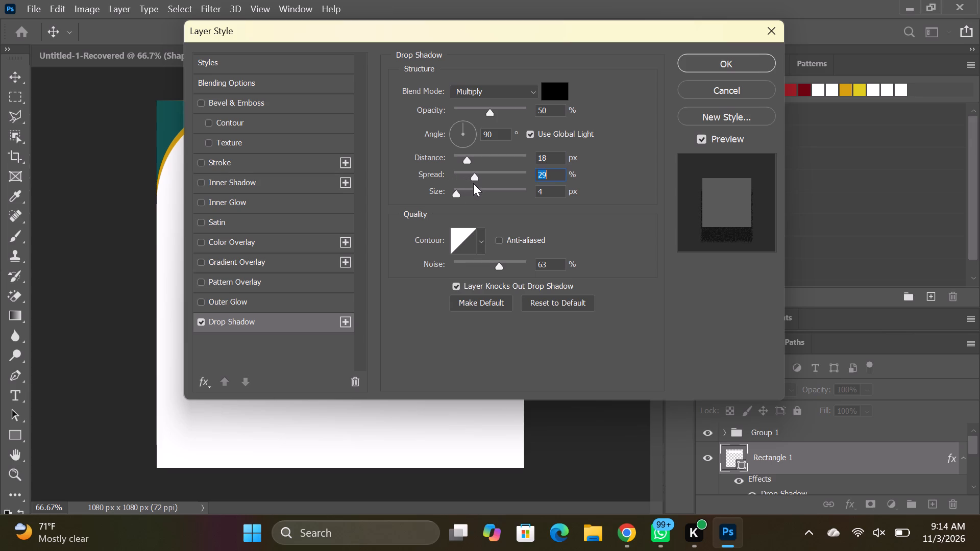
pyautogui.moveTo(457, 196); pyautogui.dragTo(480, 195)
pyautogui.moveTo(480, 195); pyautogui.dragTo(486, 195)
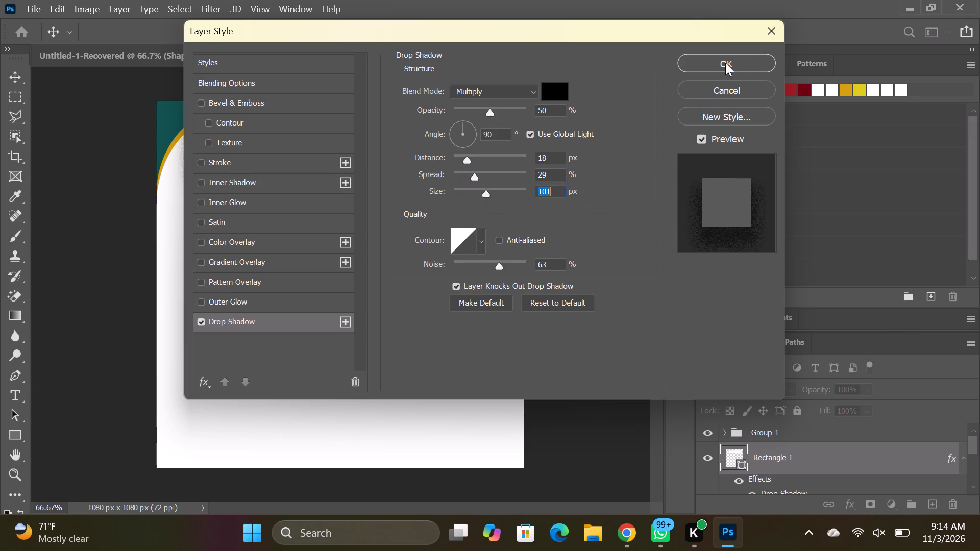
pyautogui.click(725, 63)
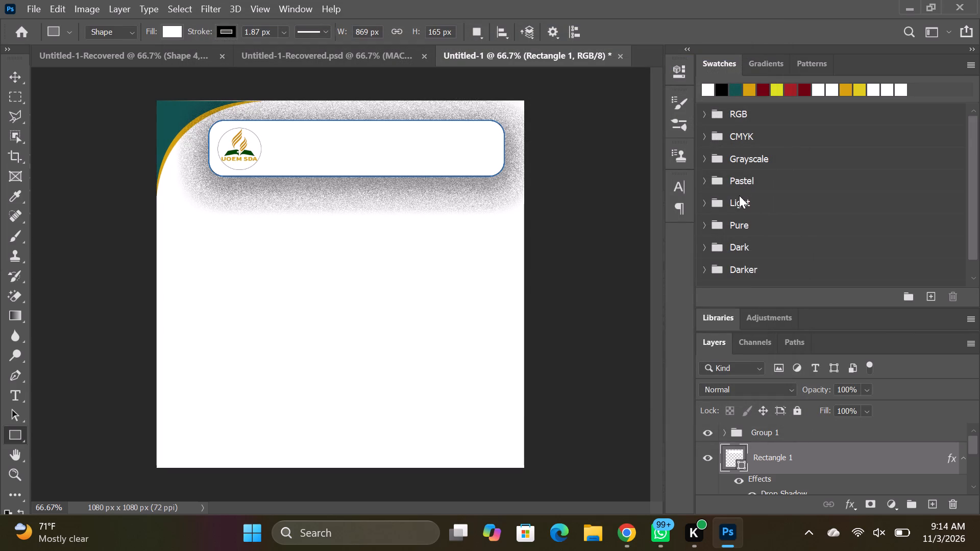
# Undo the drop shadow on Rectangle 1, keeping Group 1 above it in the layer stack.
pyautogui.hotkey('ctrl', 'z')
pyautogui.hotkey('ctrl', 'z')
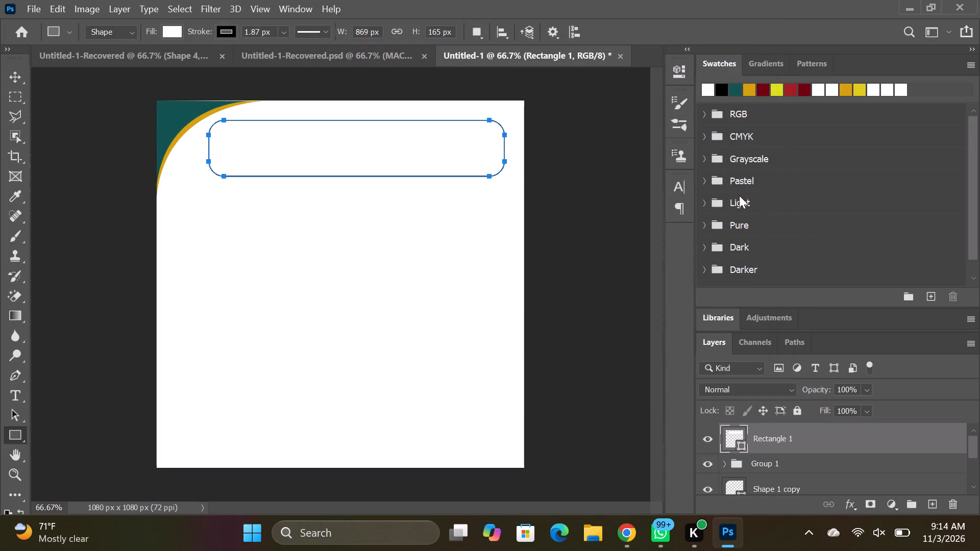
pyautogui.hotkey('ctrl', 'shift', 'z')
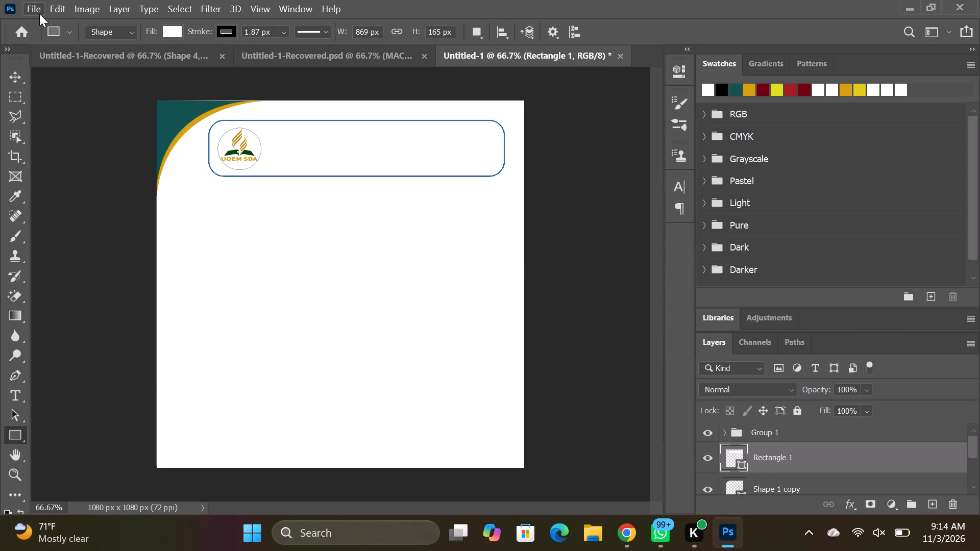
# Look through the recent files on the home screen for an earlier poster design.
pyautogui.click(27, 30)
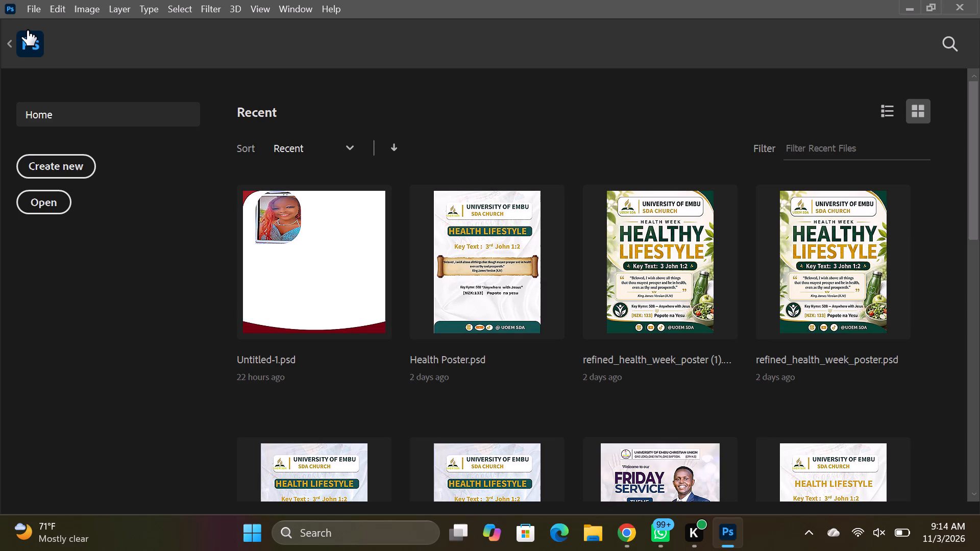
pyautogui.scroll(-6, 673, 396)
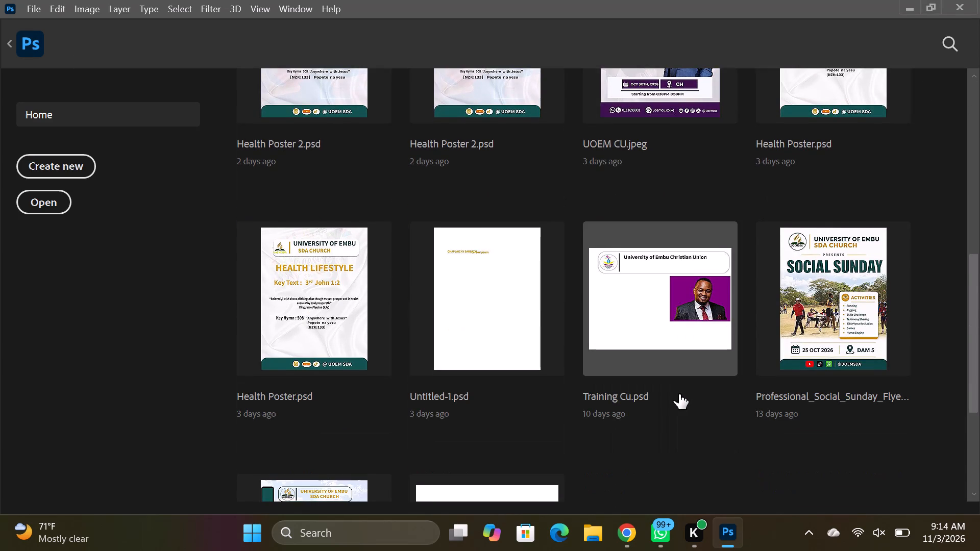
pyautogui.scroll(-2, 680, 389)
pyautogui.scroll(2, 680, 389)
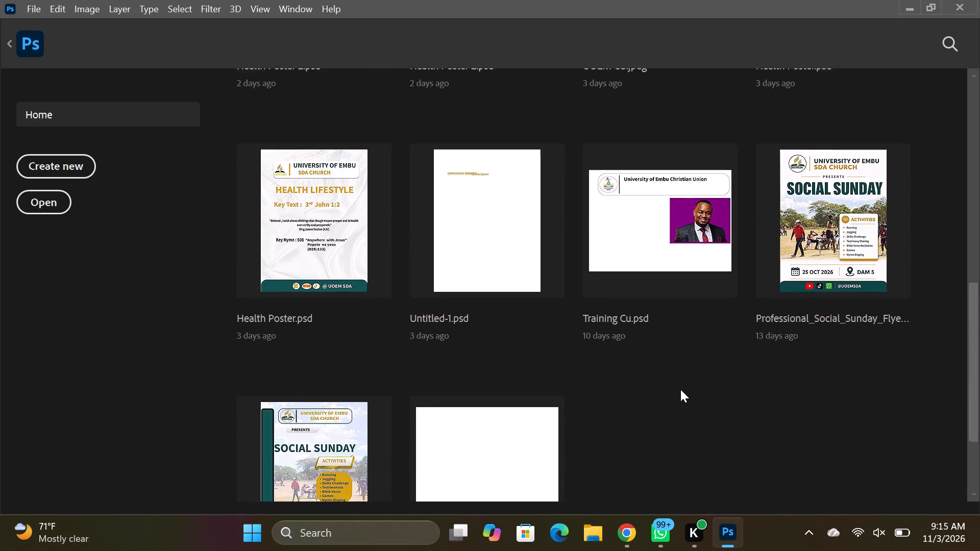
pyautogui.scroll(-4, 680, 389)
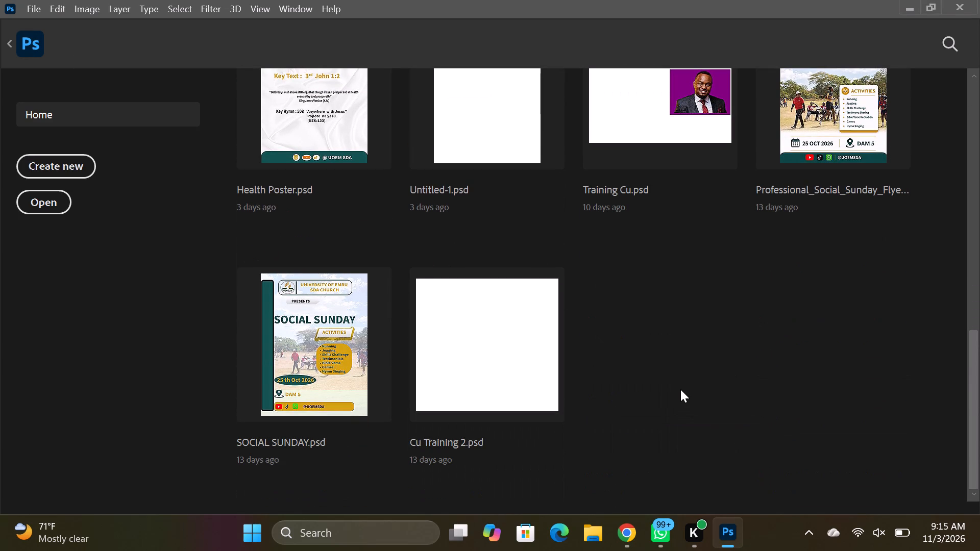
pyautogui.scroll(4, 680, 389)
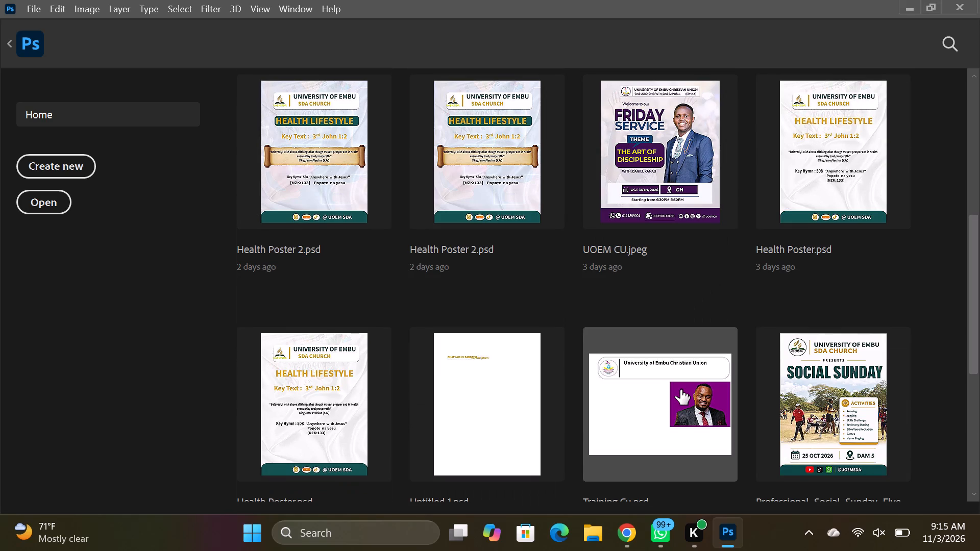
# Switch to File Explorer and look through the personal OneDrive folder and its AppData subfolder for earlier Photoshop designs.
pyautogui.click(586, 529)
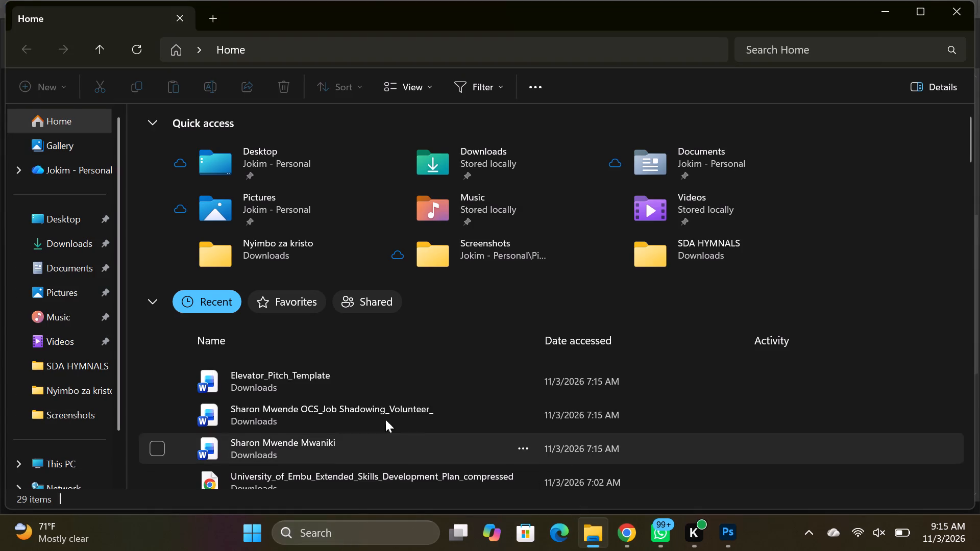
pyautogui.click(62, 165)
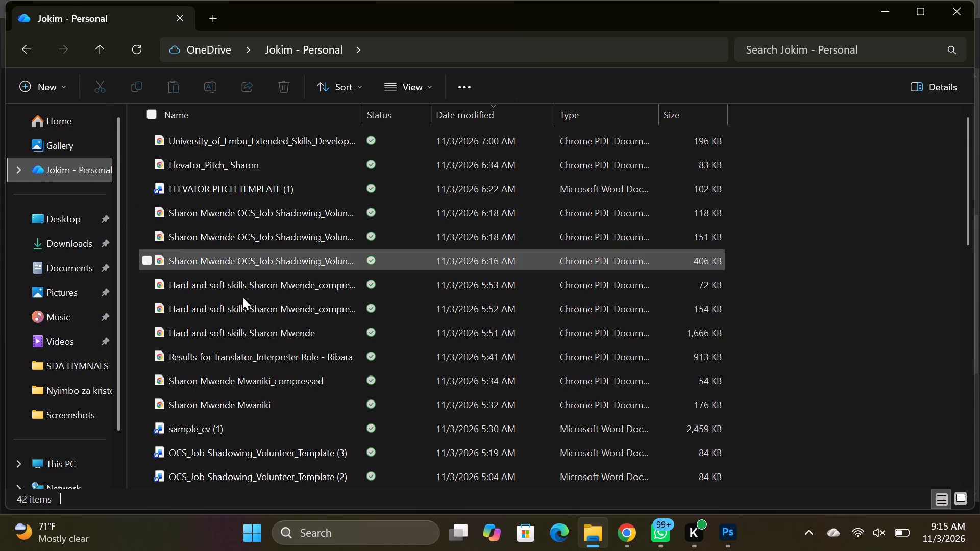
pyautogui.scroll(-5, 291, 345)
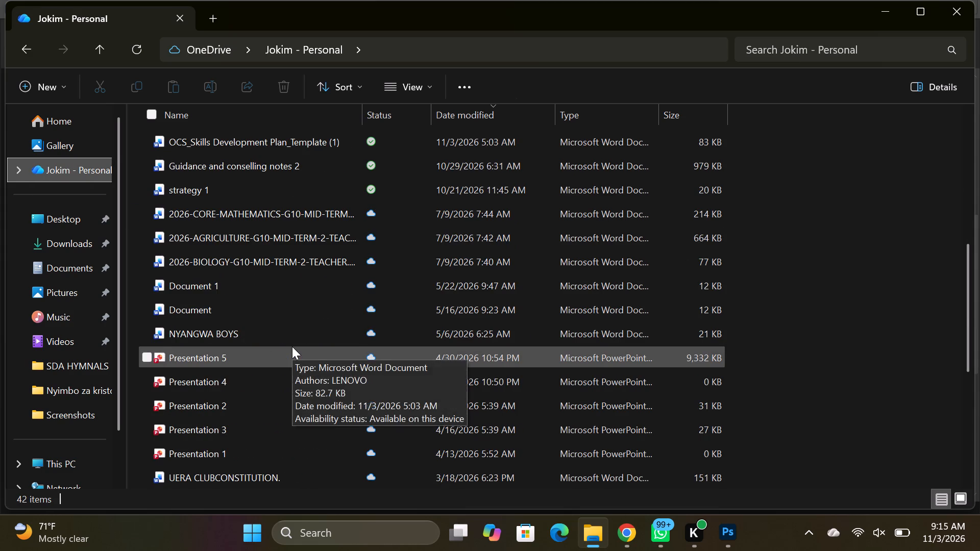
pyautogui.scroll(-4, 292, 346)
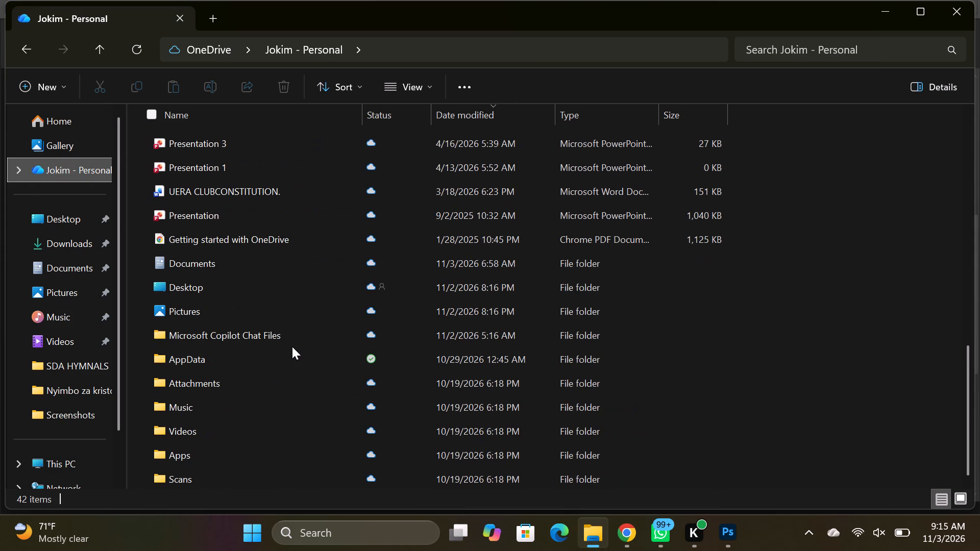
pyautogui.scroll(-7, 292, 346)
pyautogui.scroll(5, 292, 347)
pyautogui.scroll(-4, 292, 347)
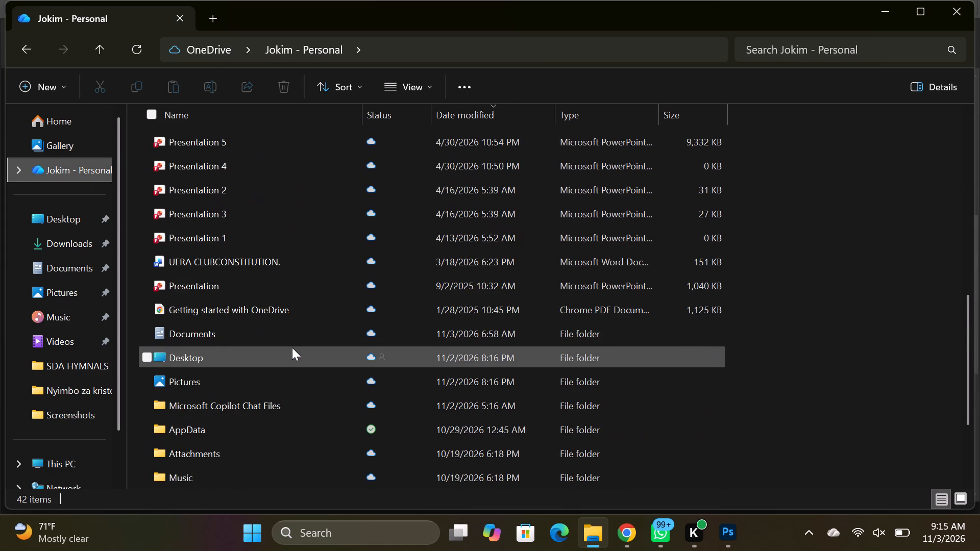
pyautogui.scroll(-4, 292, 347)
pyautogui.scroll(4, 292, 347)
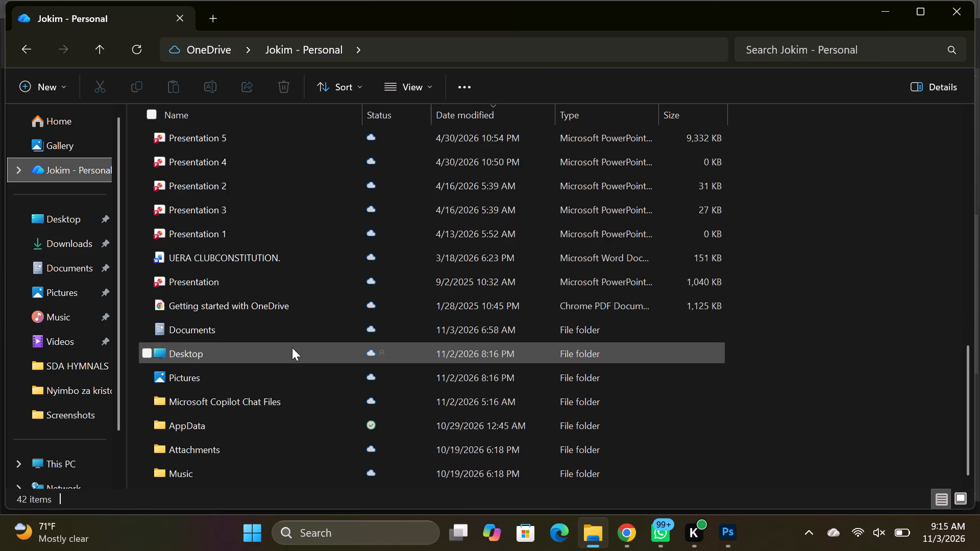
pyautogui.scroll(3, 292, 347)
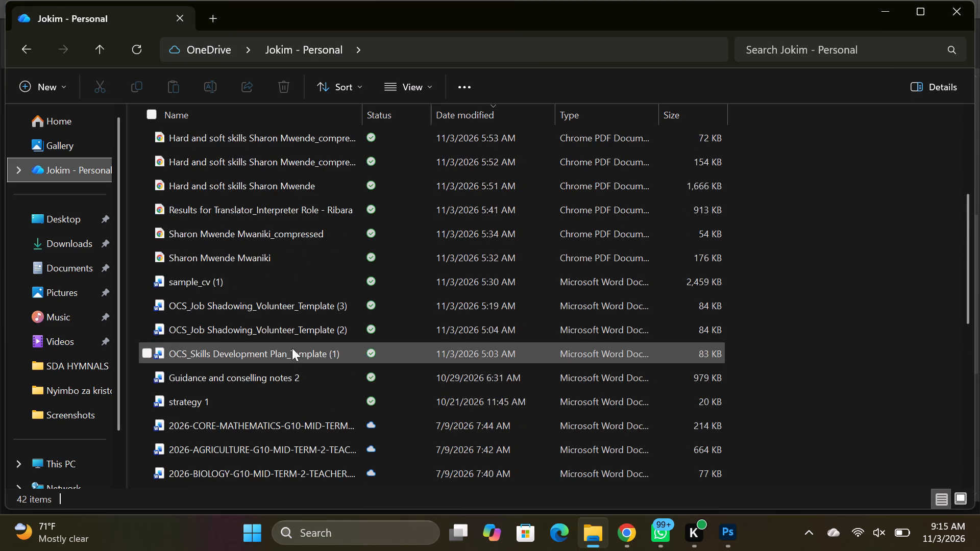
pyautogui.scroll(10, 292, 348)
pyautogui.scroll(-5, 292, 348)
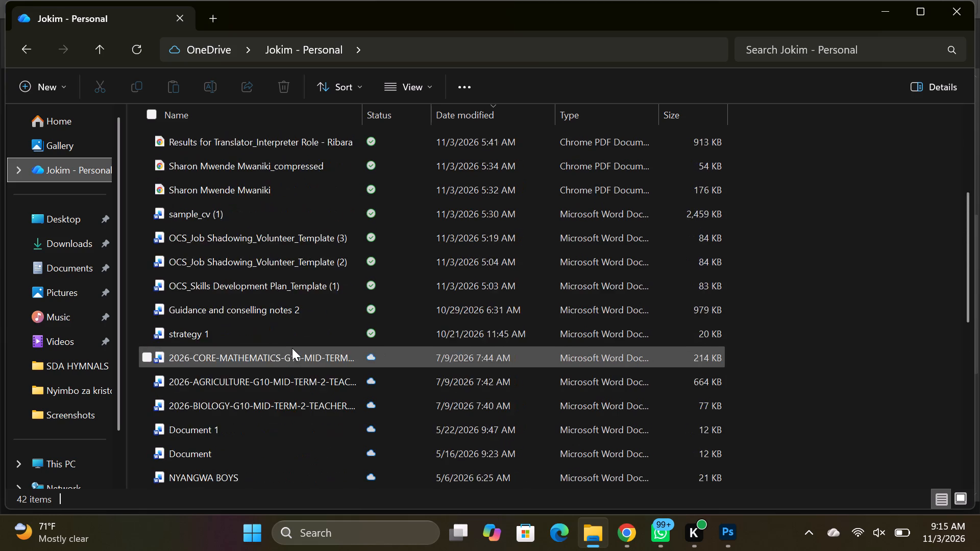
pyautogui.scroll(-5, 292, 348)
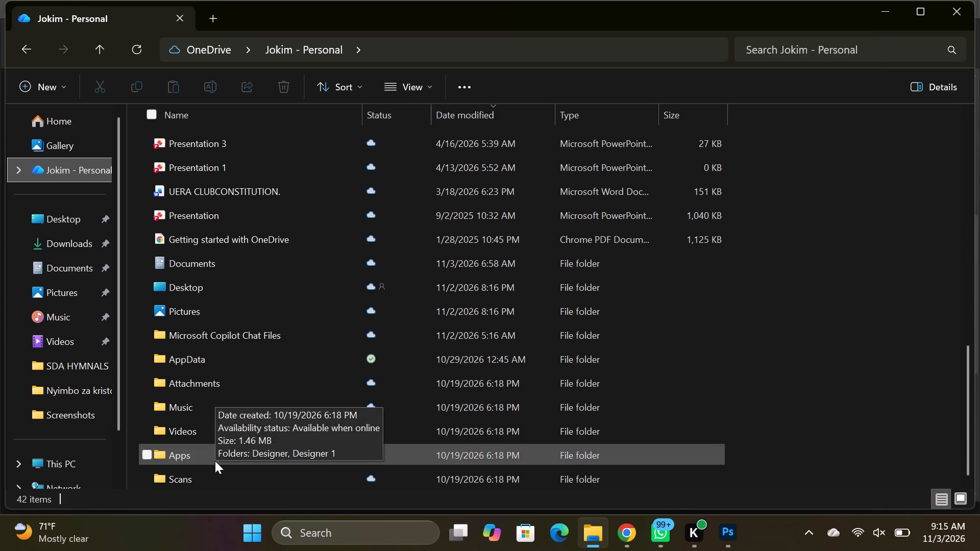
pyautogui.doubleClick(203, 358)
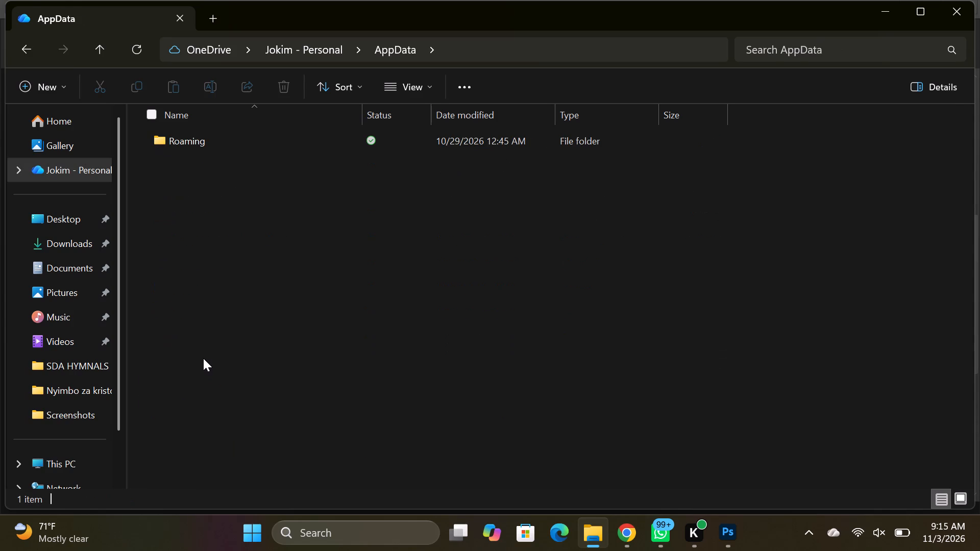
pyautogui.click(36, 49)
# Search the personal OneDrive folder for "PS" and open the Alo Sabbath design in Photoshop.
pyautogui.click(781, 51)
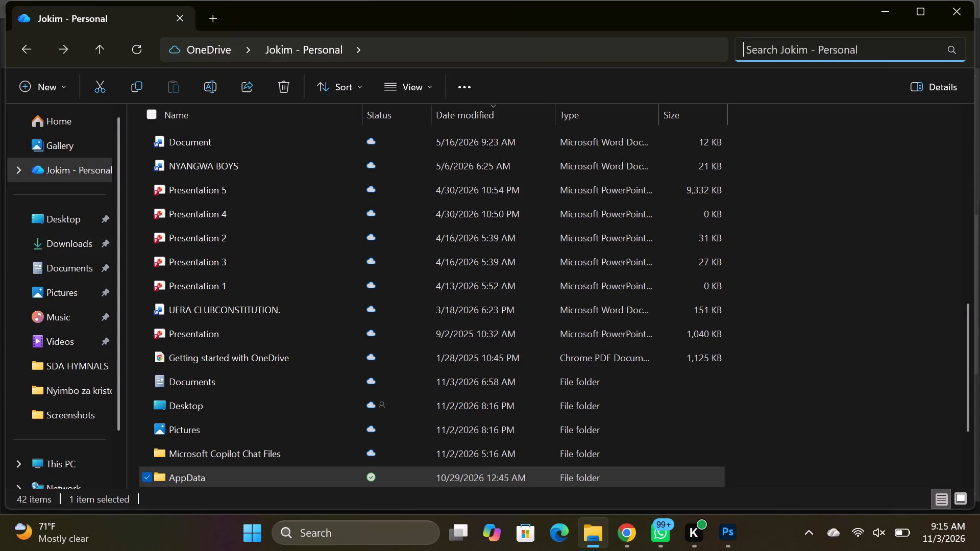
pyautogui.write('PS')
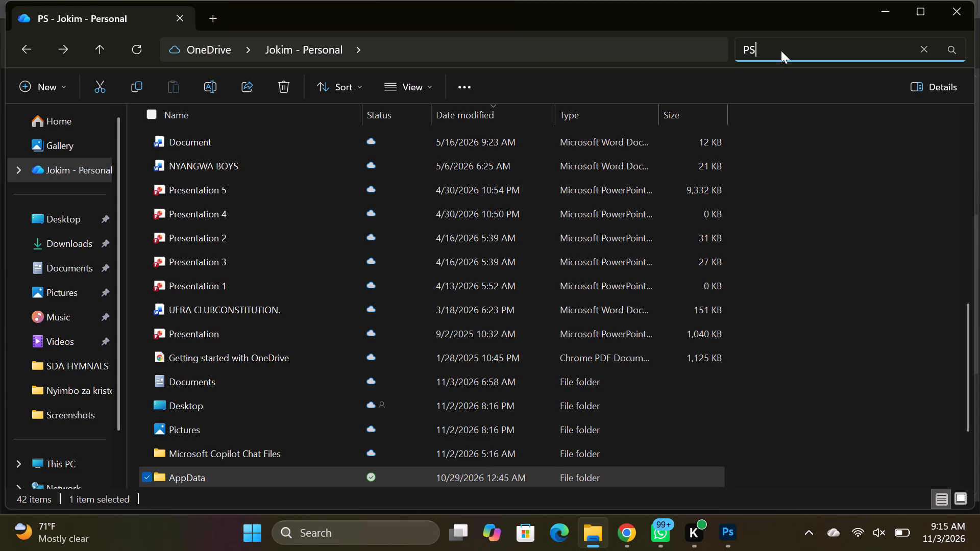
pyautogui.press('Return')
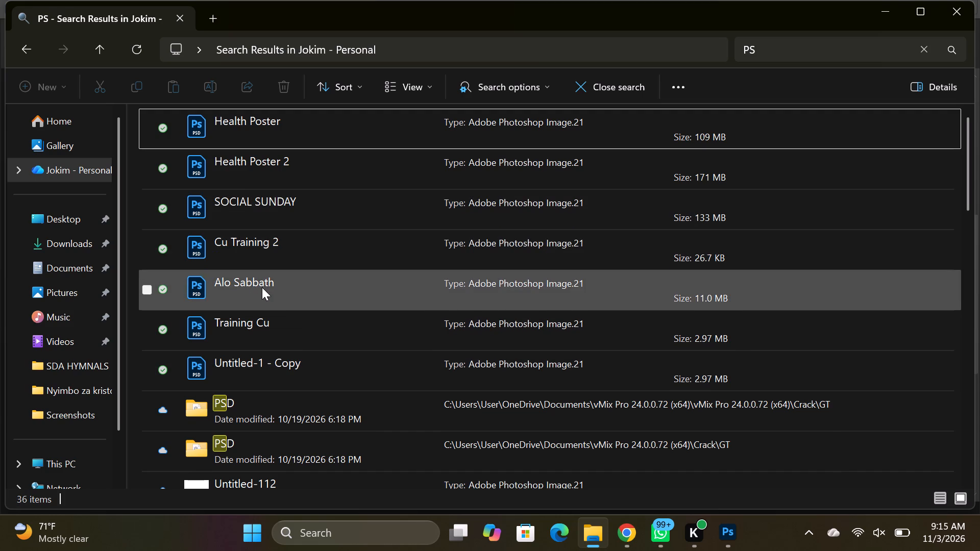
pyautogui.tripleClick(262, 287)
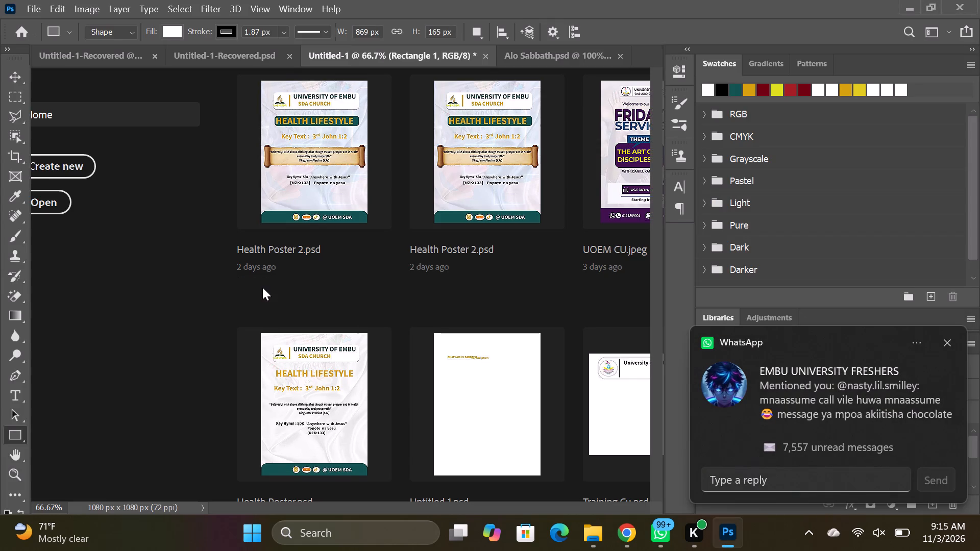
pyautogui.click(949, 339)
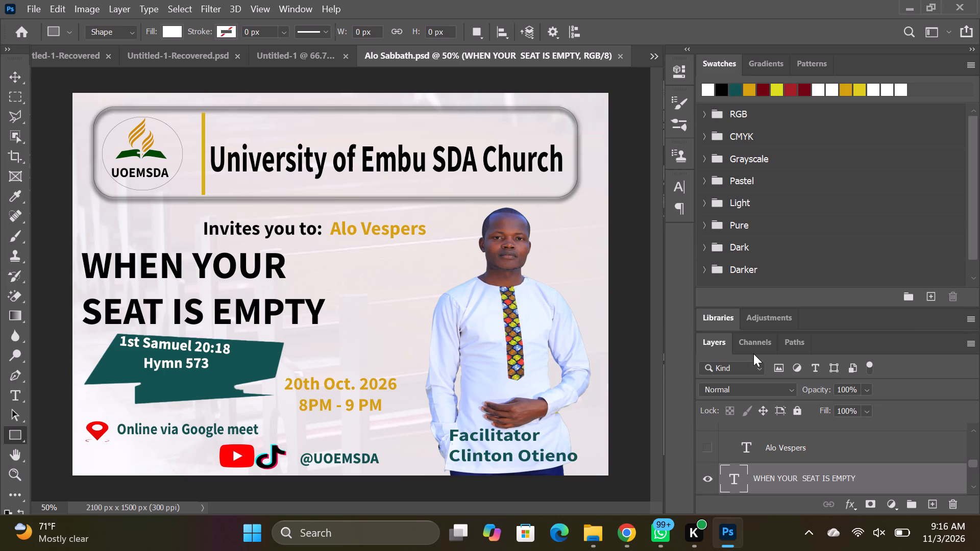
# Examine the drop shadow settings of the Rectangle 1 header box in the Alo Sabbath design, leaving them as they are.
pyautogui.scroll(-4, 754, 356)
pyautogui.scroll(-6, 772, 430)
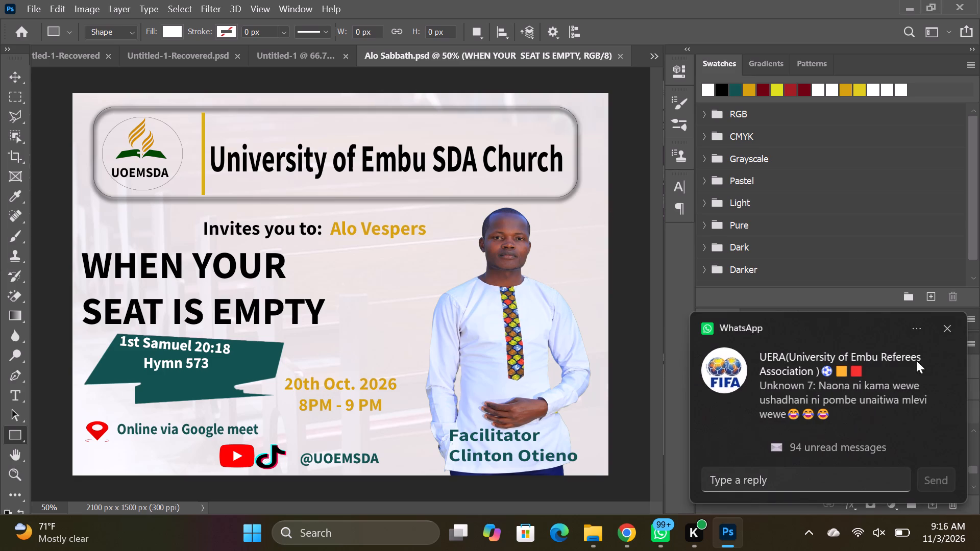
pyautogui.click(947, 326)
pyautogui.scroll(-4, 797, 438)
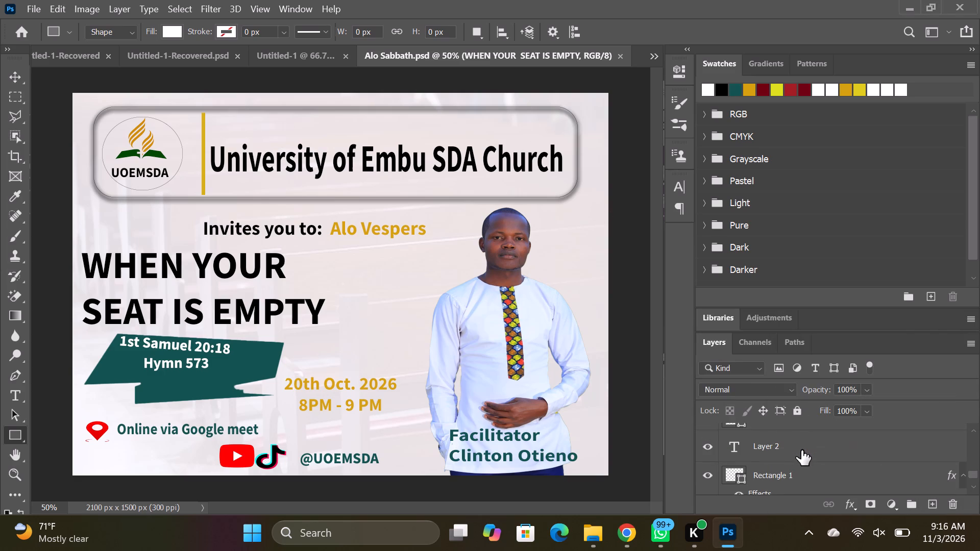
pyautogui.scroll(-2, 801, 450)
pyautogui.scroll(1, 803, 452)
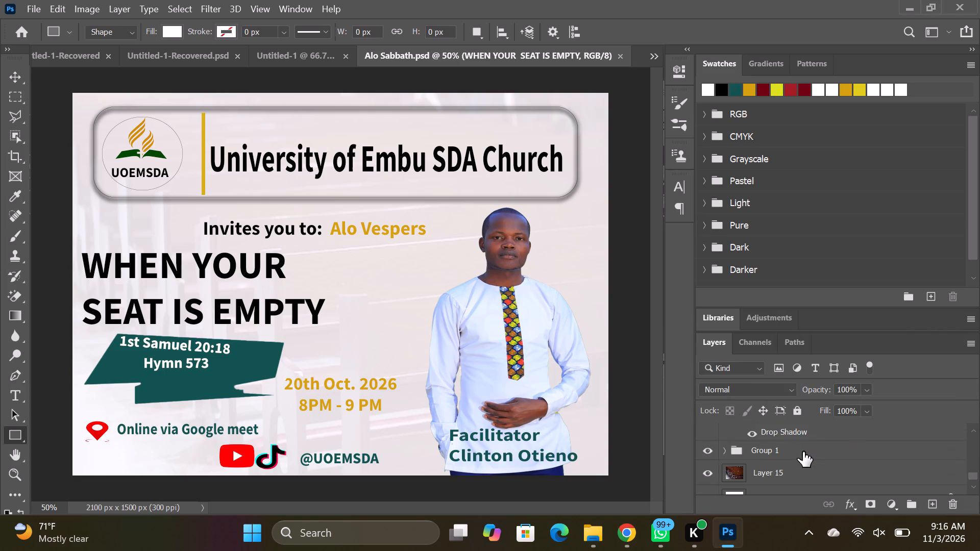
pyautogui.scroll(1, 772, 440)
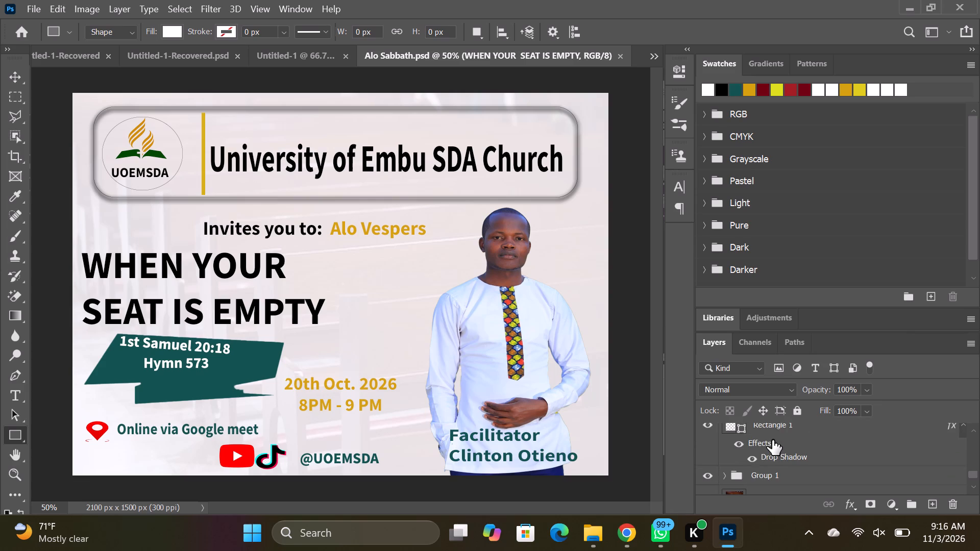
pyautogui.click(774, 446)
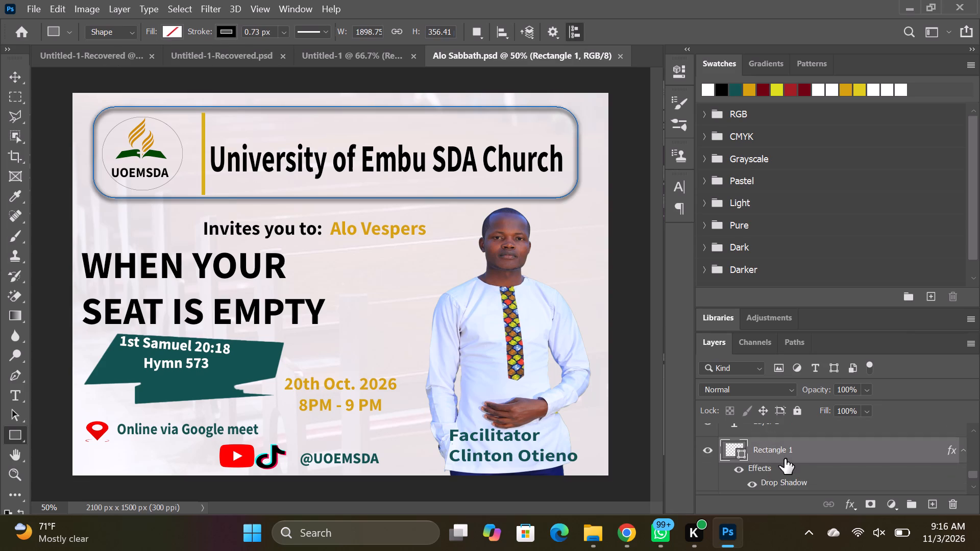
pyautogui.click(855, 509)
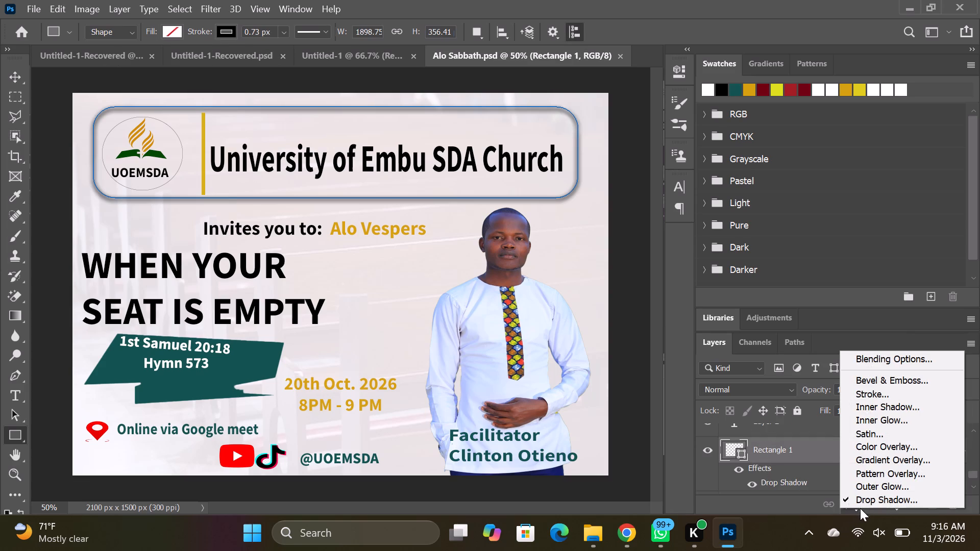
pyautogui.click(867, 499)
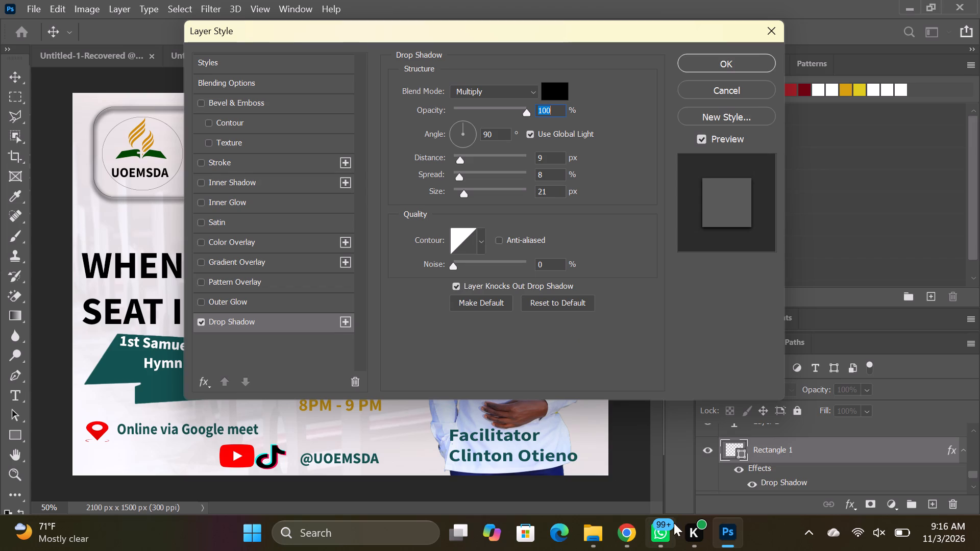
pyautogui.click(24, 32)
pyautogui.click(730, 89)
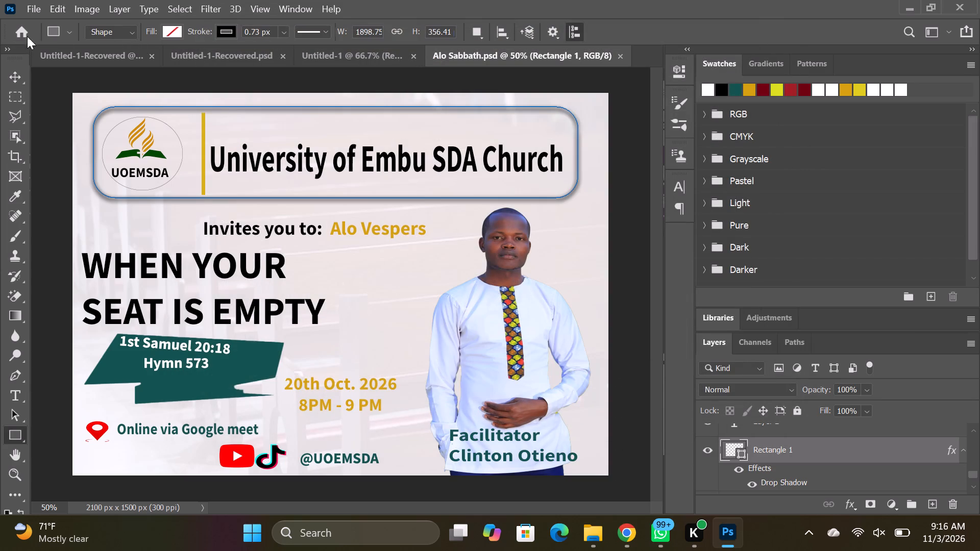
# Look through the recent files on the home screen for an earlier poster design and return to the Alo Sabbath document.
pyautogui.click(23, 30)
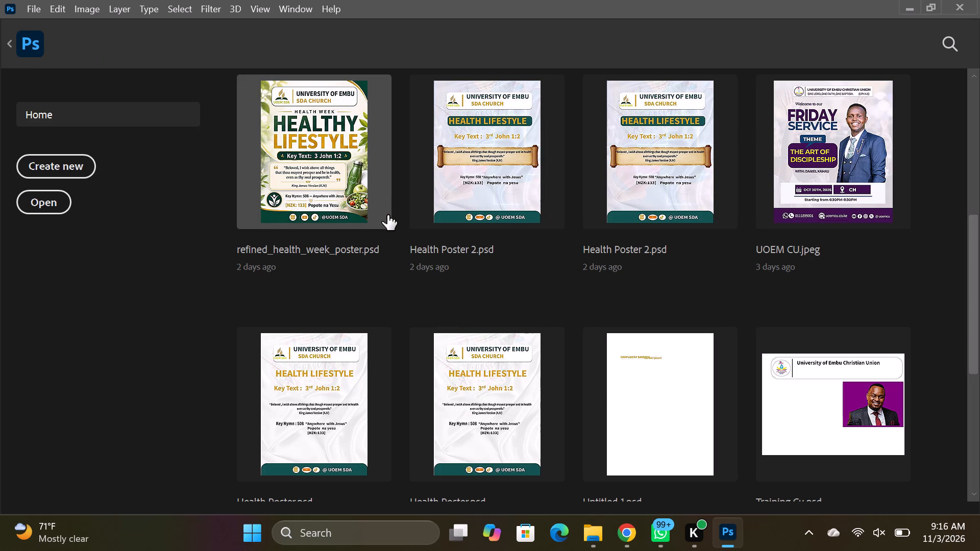
pyautogui.scroll(11, 387, 215)
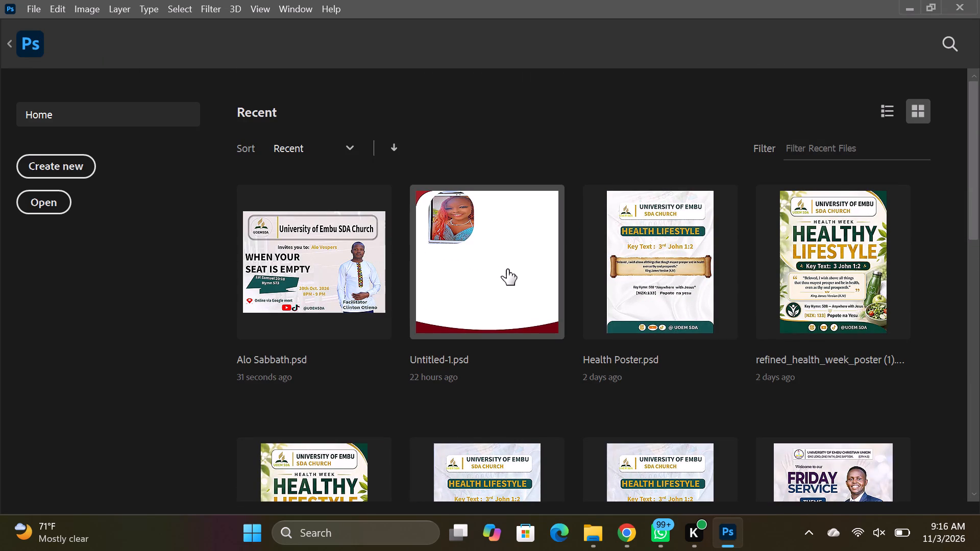
pyautogui.scroll(-1, 510, 270)
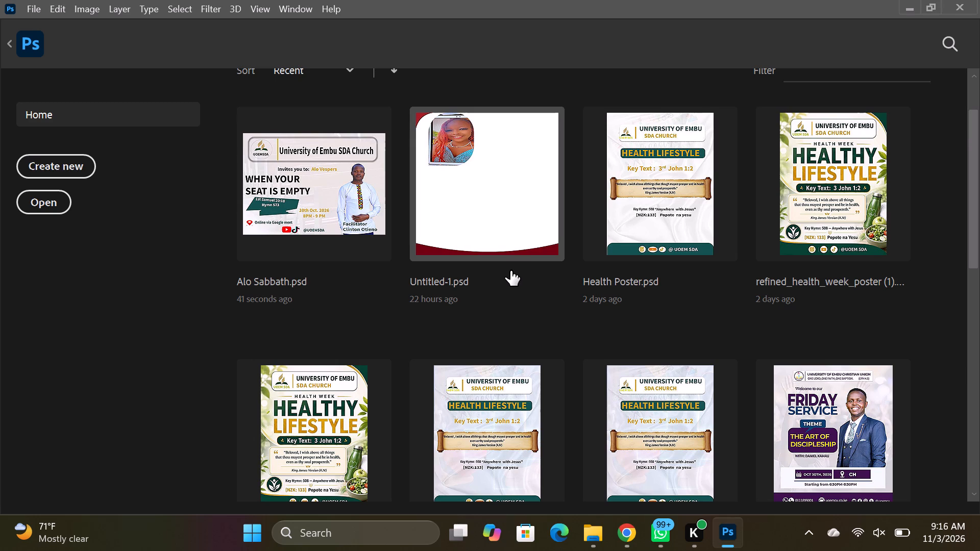
pyautogui.scroll(-4, 510, 271)
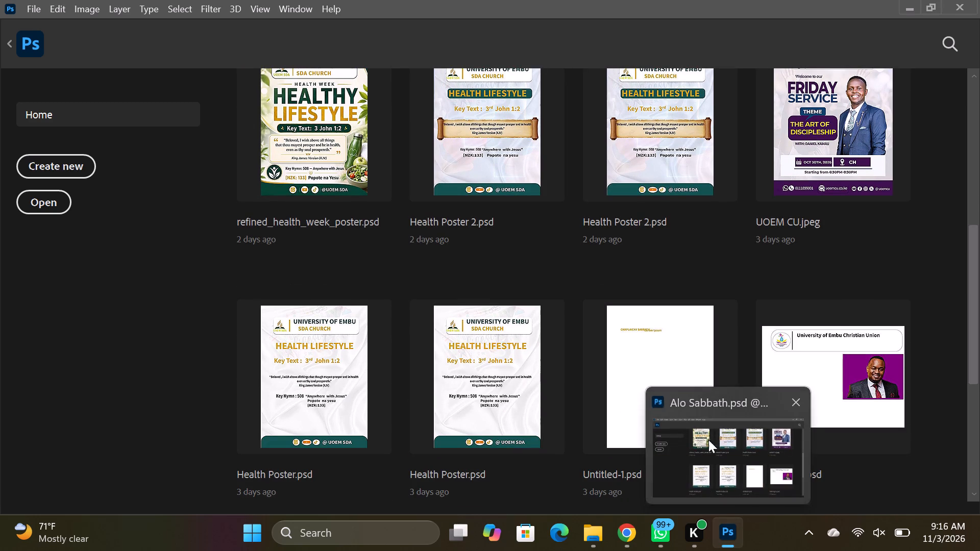
pyautogui.scroll(-4, 557, 203)
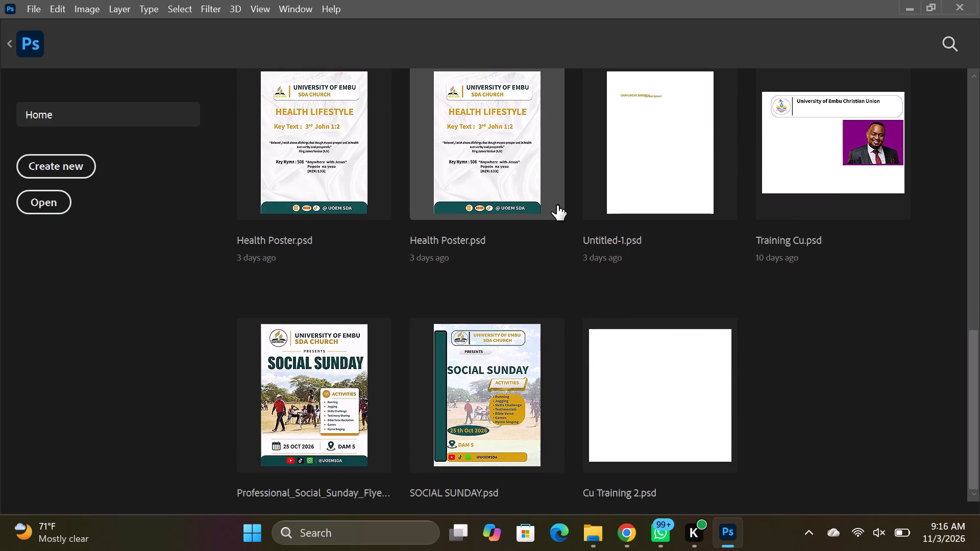
pyautogui.scroll(-2, 557, 205)
pyautogui.scroll(8, 557, 205)
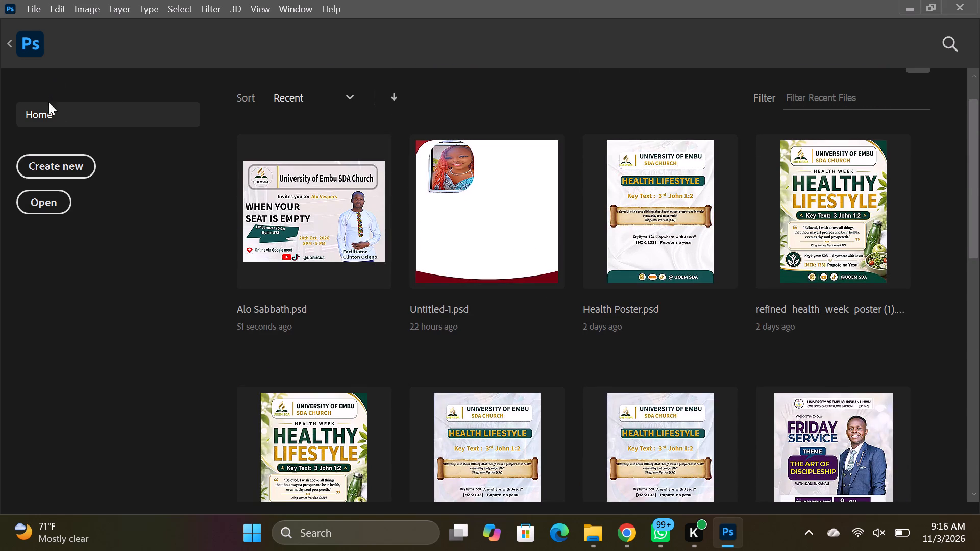
pyautogui.click(55, 117)
pyautogui.click(10, 44)
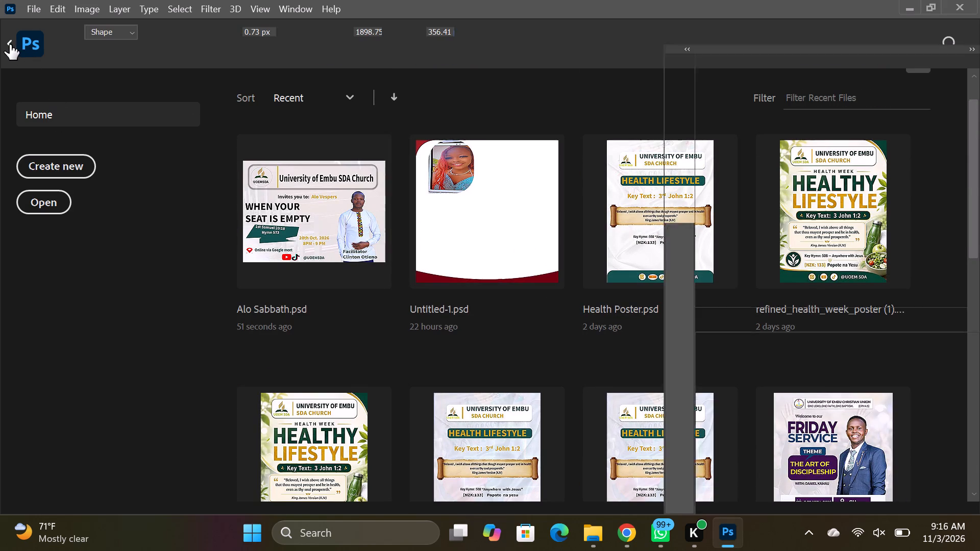
pyautogui.click(10, 44)
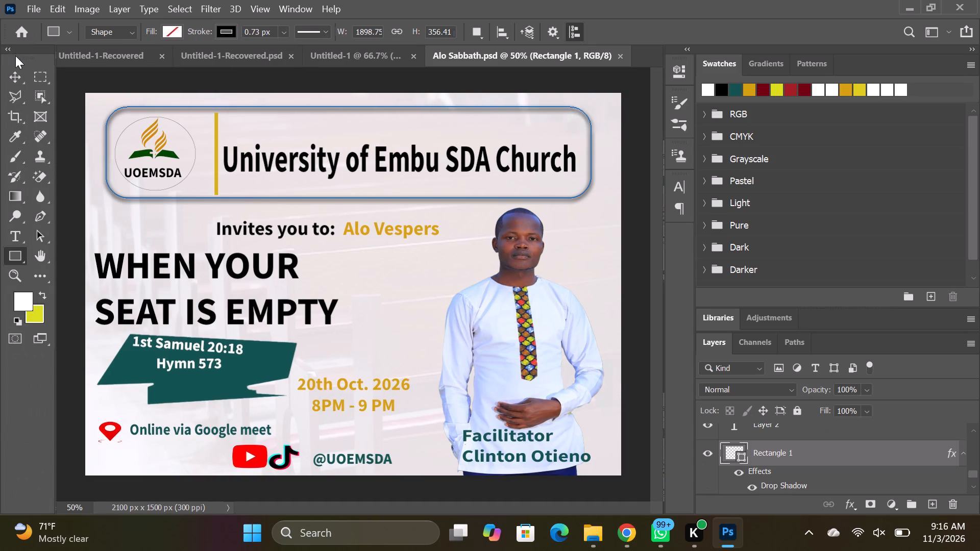
pyautogui.click(8, 49)
# Look through the home screen's recent files again, checking them in both oldest-first and newest-first order.
pyautogui.click(24, 33)
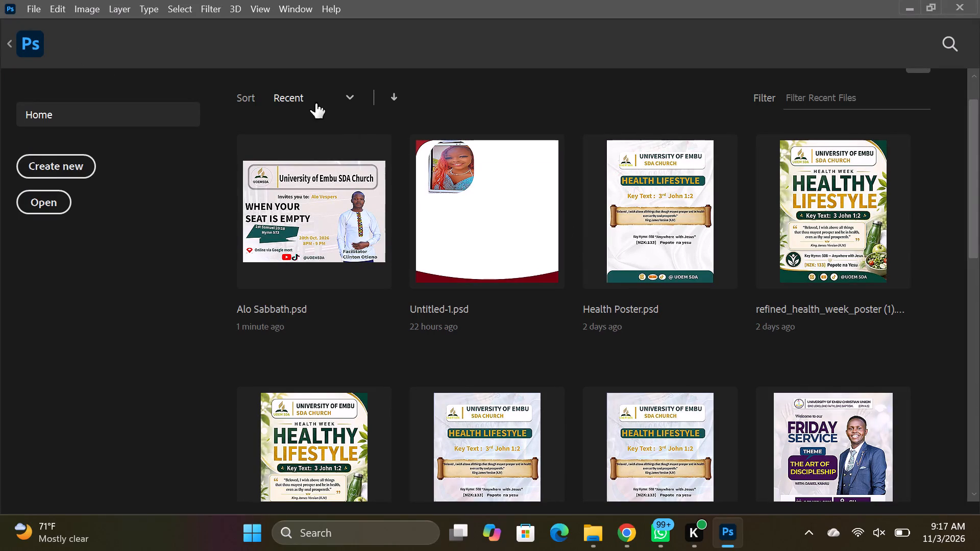
pyautogui.click(351, 95)
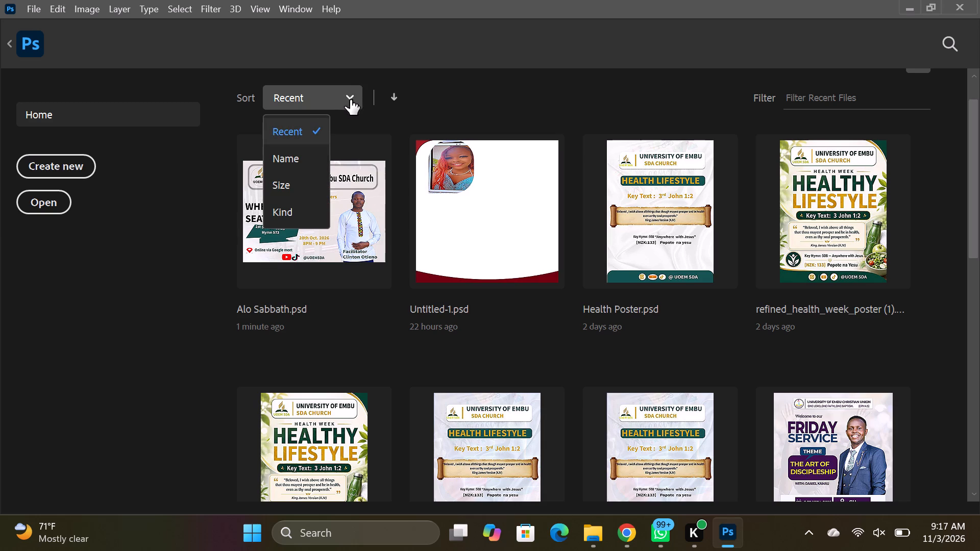
pyautogui.click(315, 126)
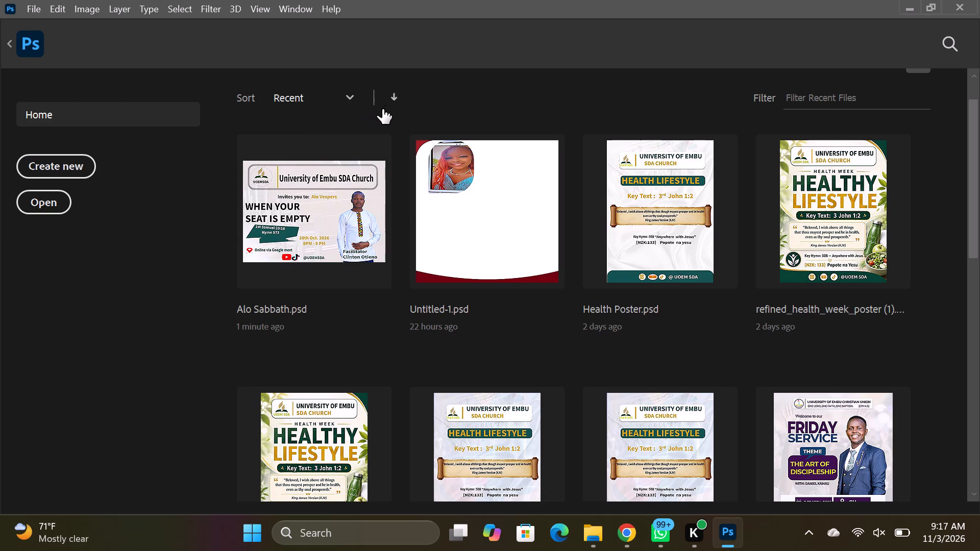
pyautogui.click(390, 94)
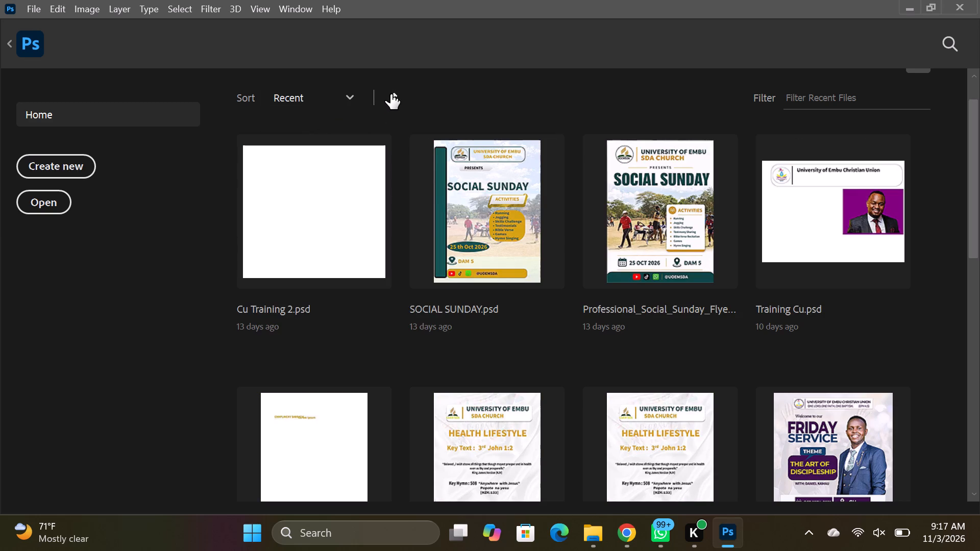
pyautogui.click(390, 94)
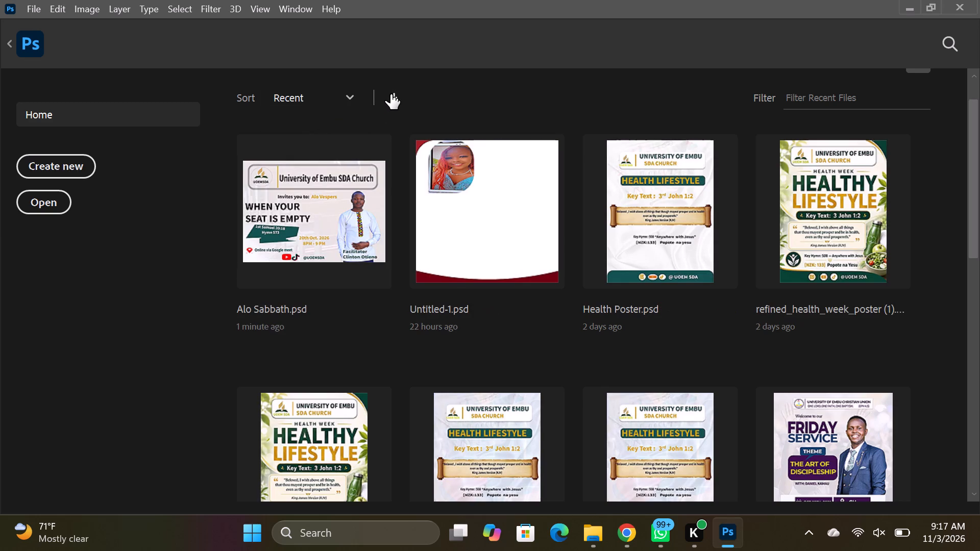
pyautogui.scroll(-1, 464, 315)
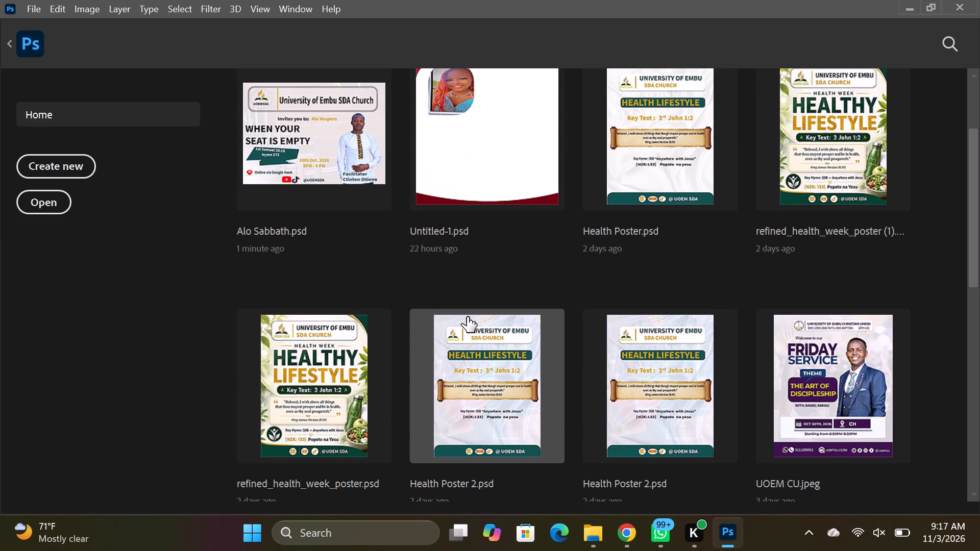
pyautogui.scroll(-2, 467, 317)
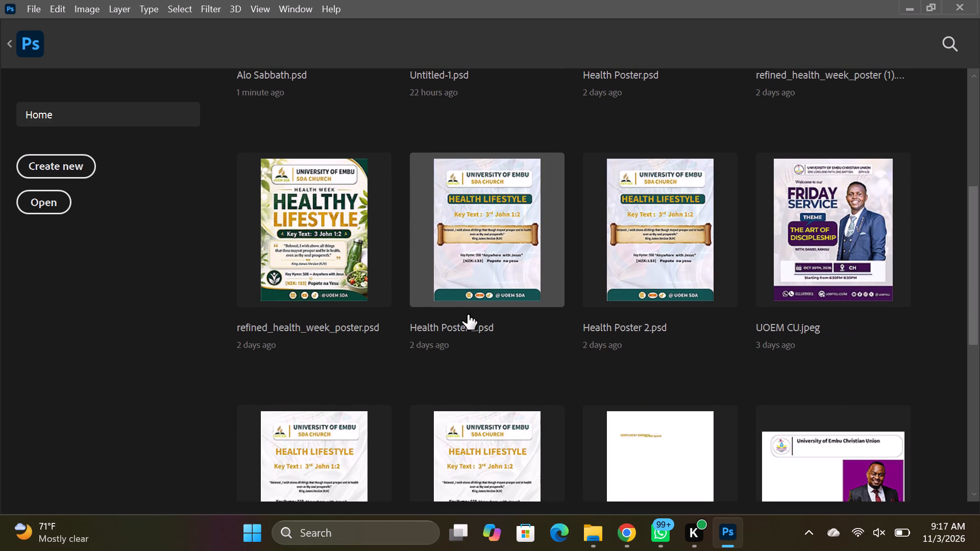
pyautogui.scroll(-5, 468, 314)
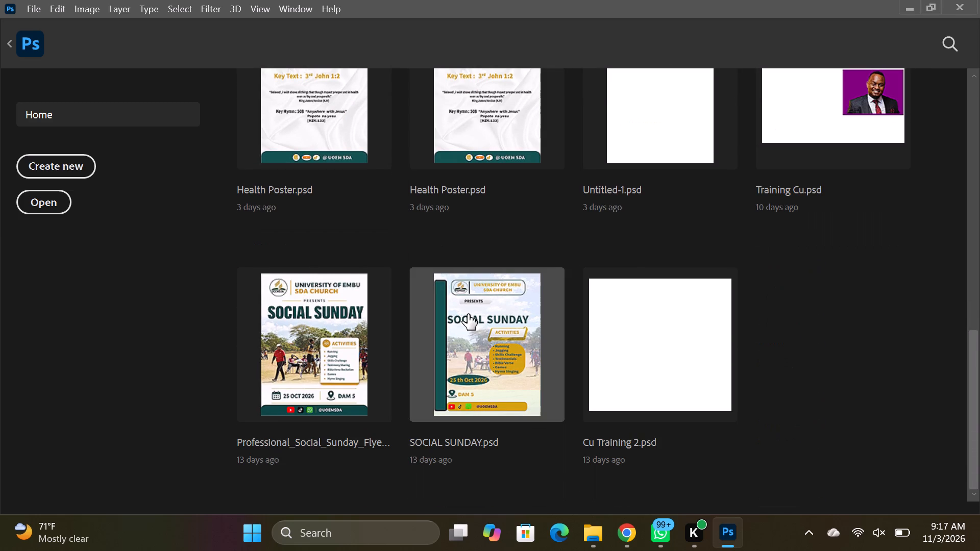
pyautogui.scroll(-7, 468, 314)
pyautogui.scroll(12, 468, 314)
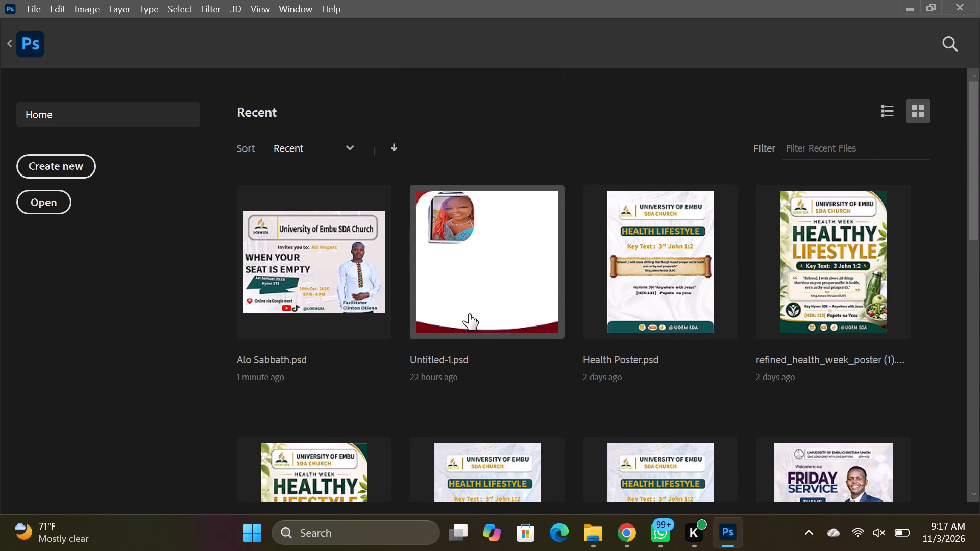
pyautogui.scroll(3, 469, 314)
# Minimize the Photoshop and File Explorer windows.
pyautogui.click(911, 9)
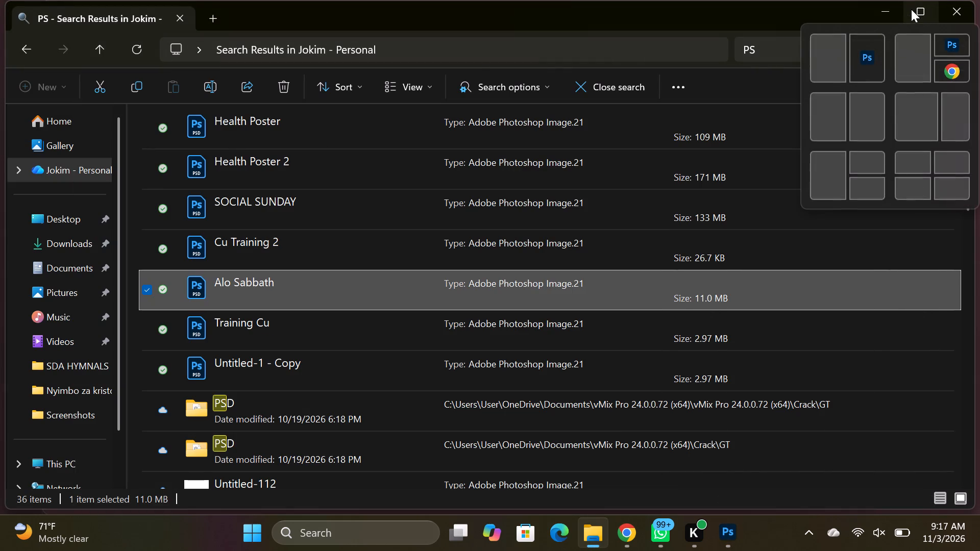
pyautogui.click(888, 9)
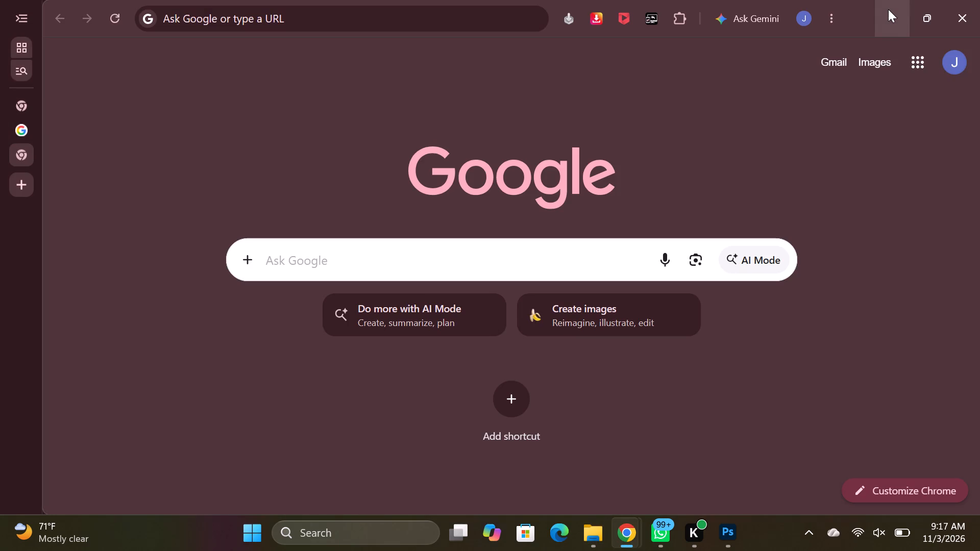
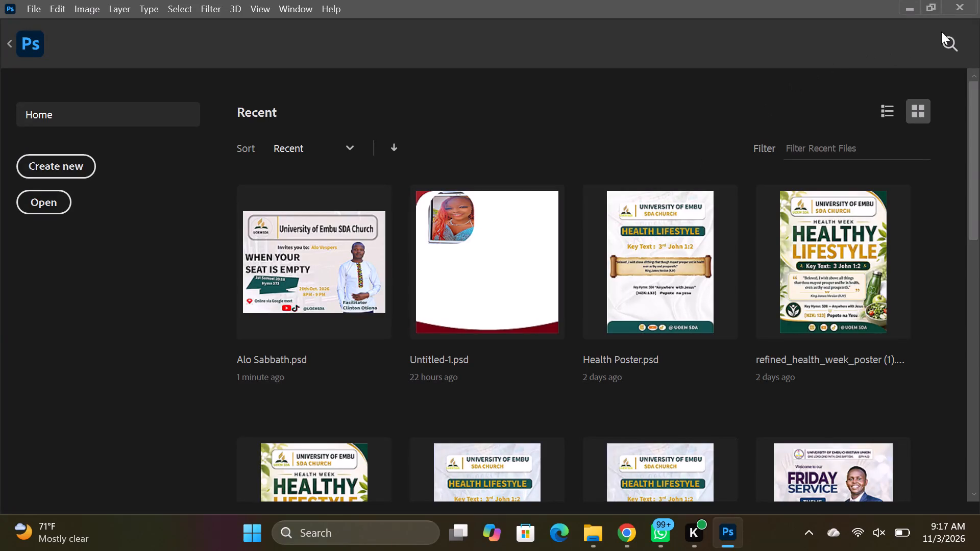
# Quit Photoshop, saving the Untitled-1 header design to the computer's Downloads folder as a PSD named Temp with maximum compatibility.
pyautogui.click(965, 6)
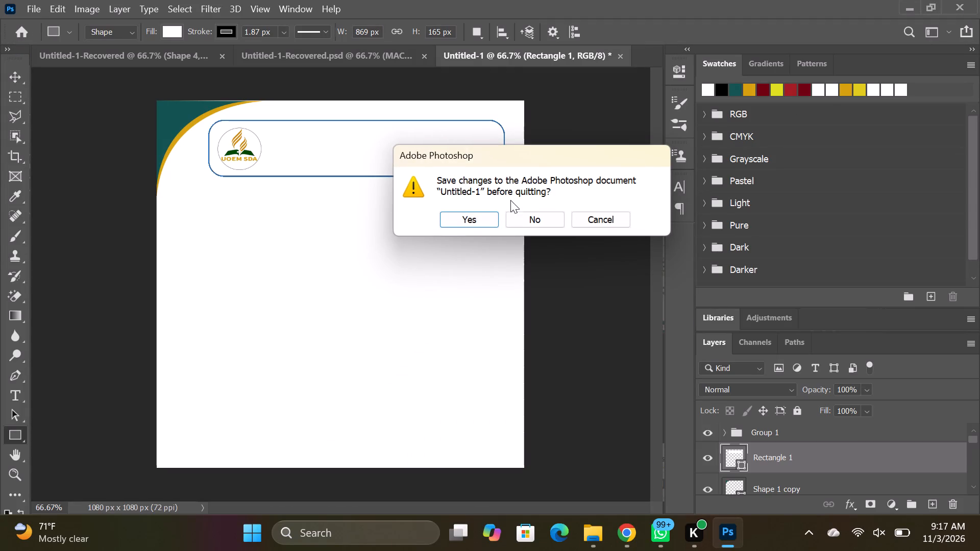
pyautogui.click(472, 219)
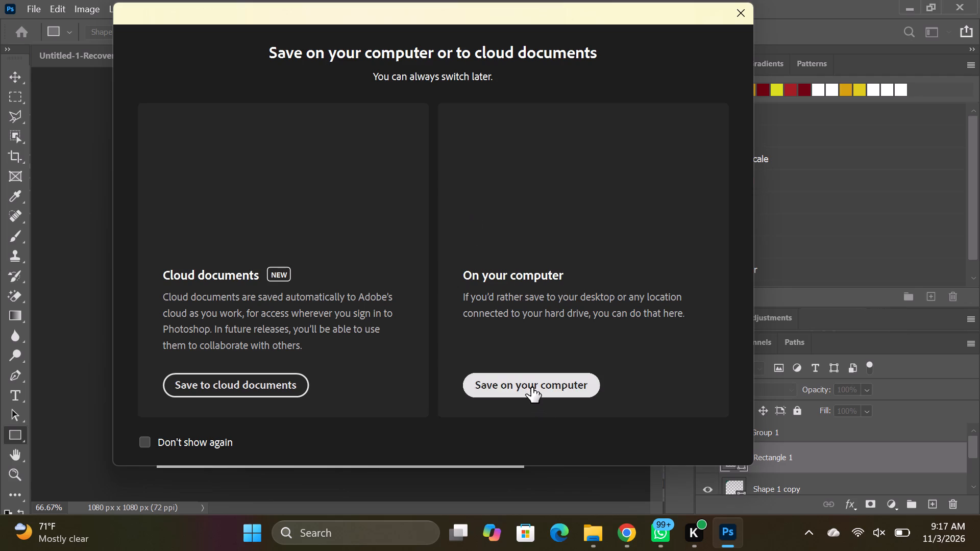
pyautogui.click(531, 387)
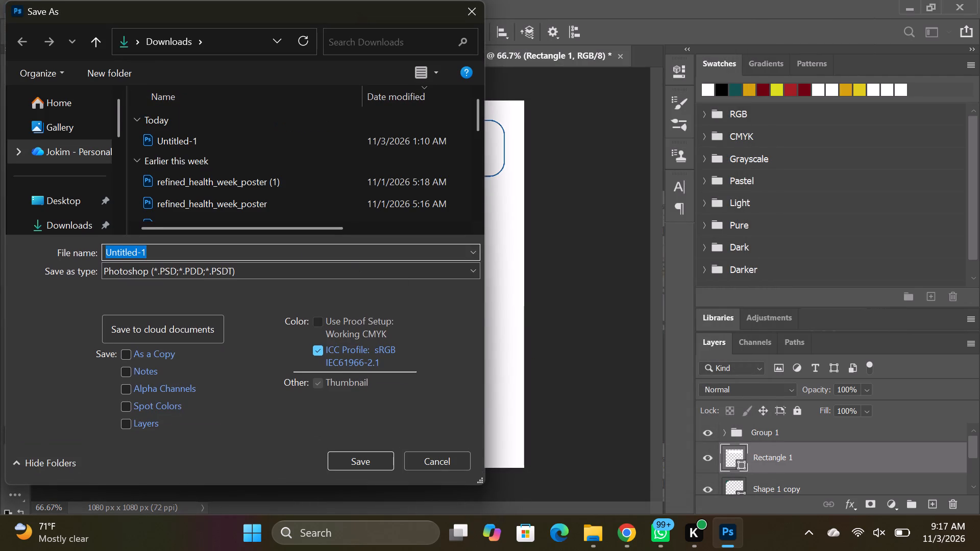
pyautogui.press('BackSpace')
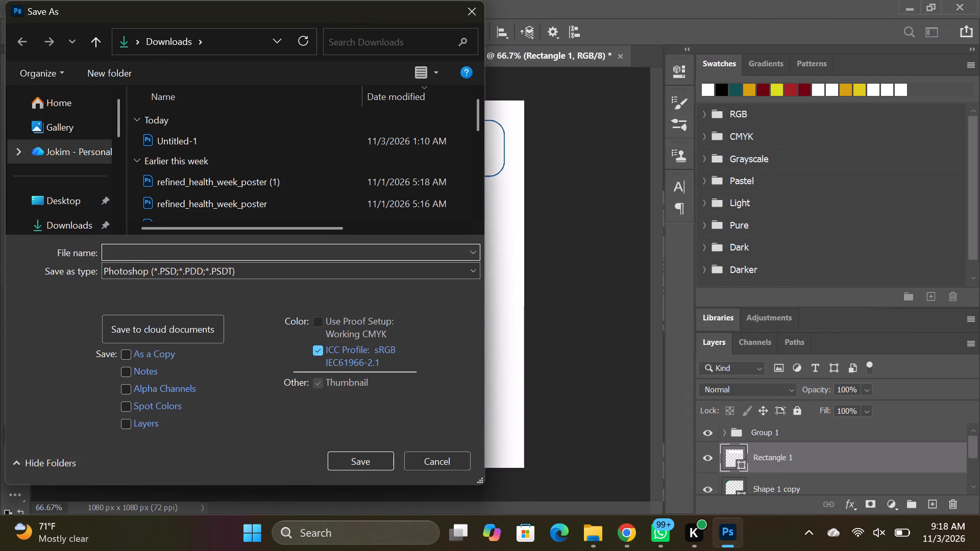
pyautogui.press('t')
pyautogui.press('m')
pyautogui.press('p')
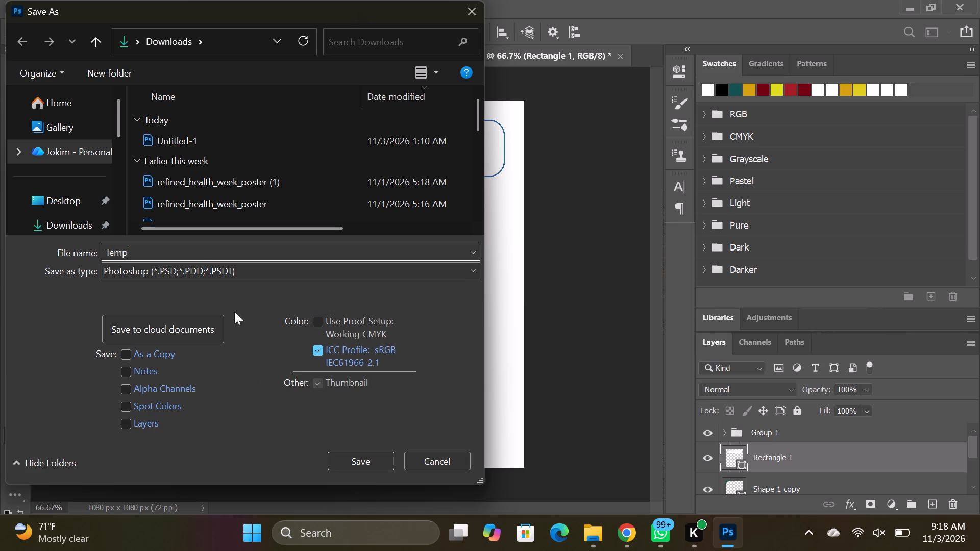
pyautogui.click(141, 251)
pyautogui.click(365, 464)
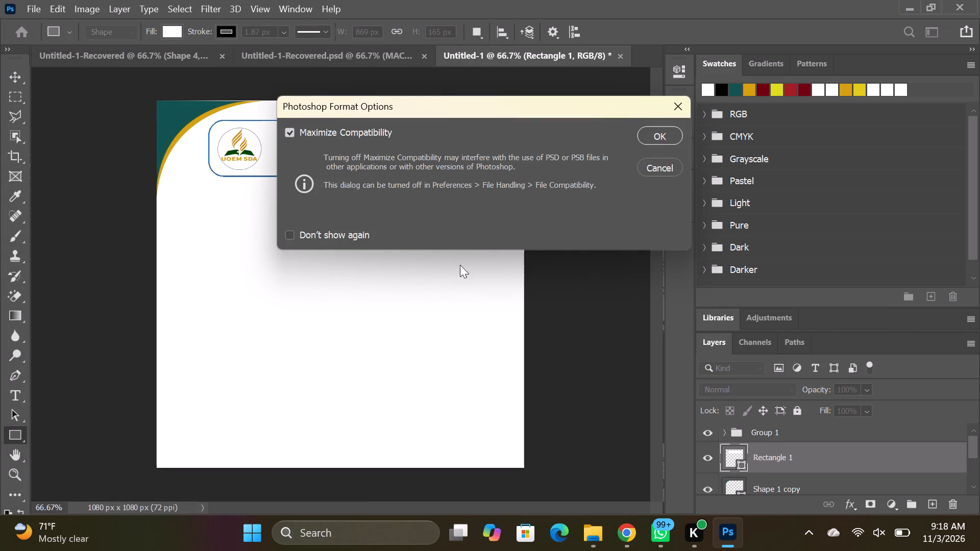
pyautogui.click(666, 135)
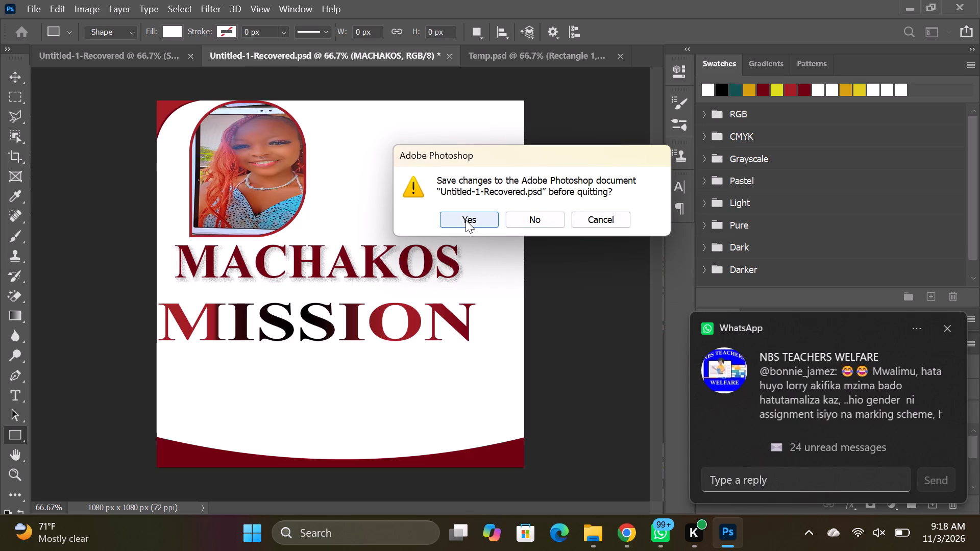
# Save the Machakos Mission design to the computer's Downloads folder as a PSD named Maronga Inspire, accepting the default format options.
pyautogui.click(465, 220)
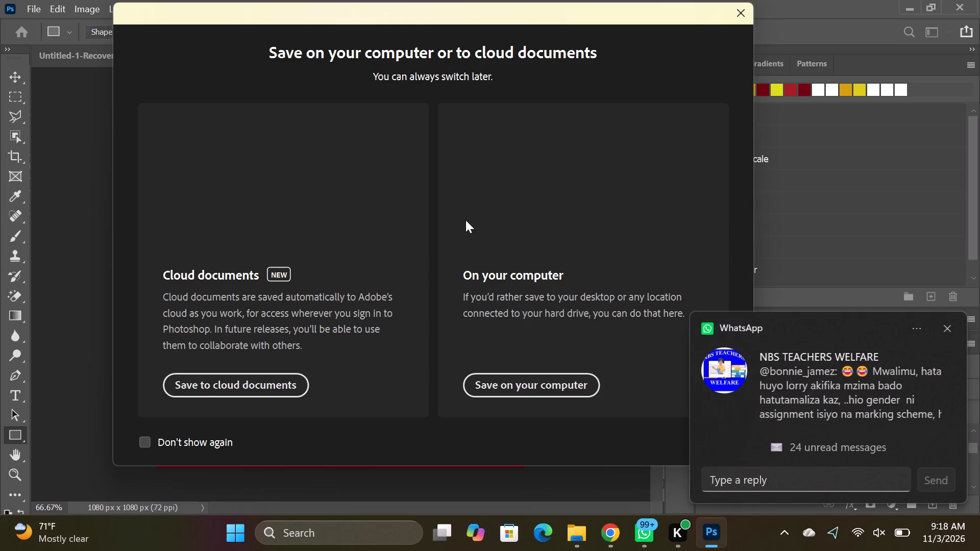
pyautogui.click(516, 388)
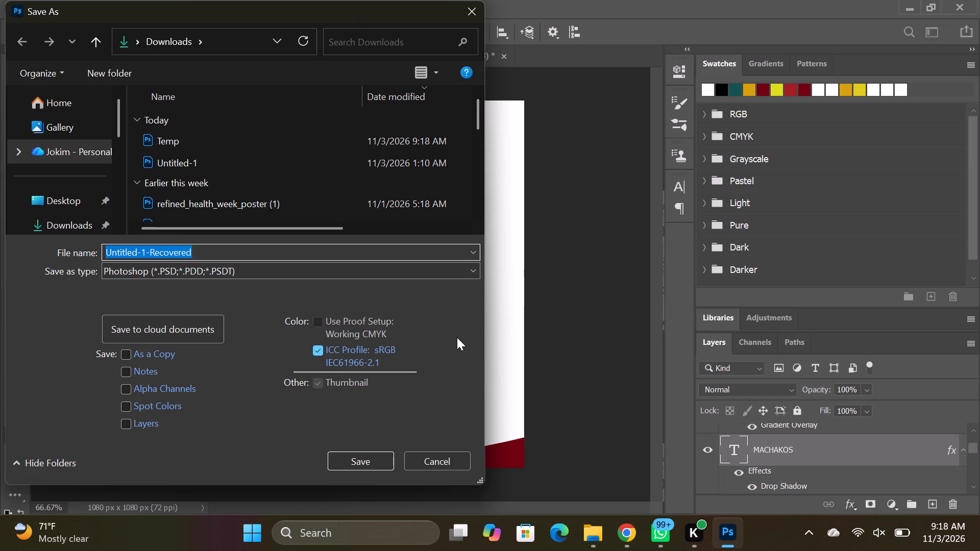
pyautogui.press('BackSpace')
pyautogui.write('aronga')
pyautogui.press('space')
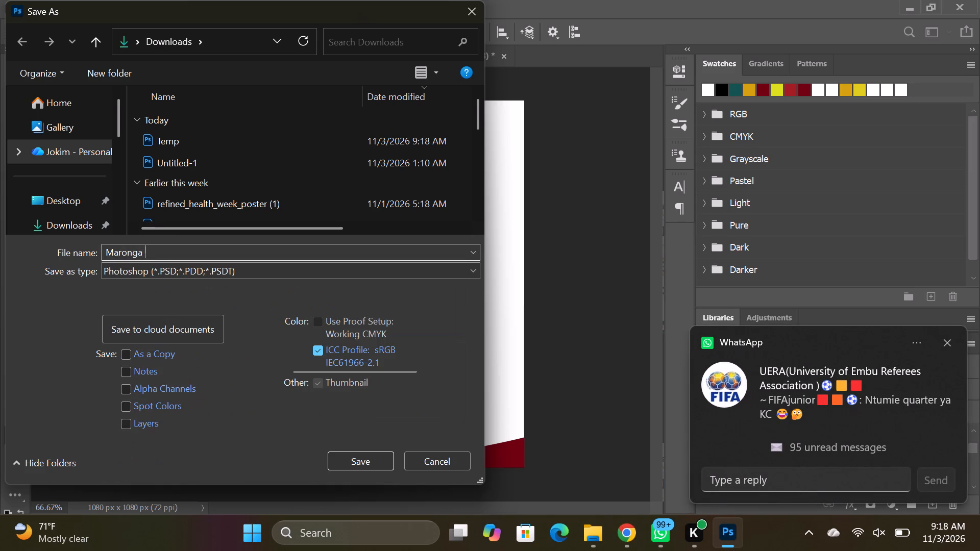
pyautogui.press('BackSpace')
pyautogui.write('pire')
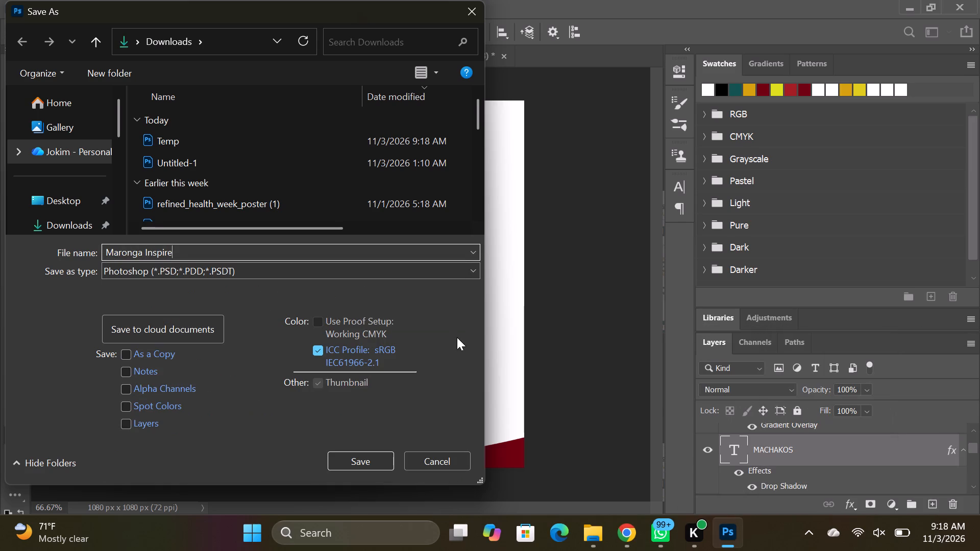
pyautogui.click(369, 455)
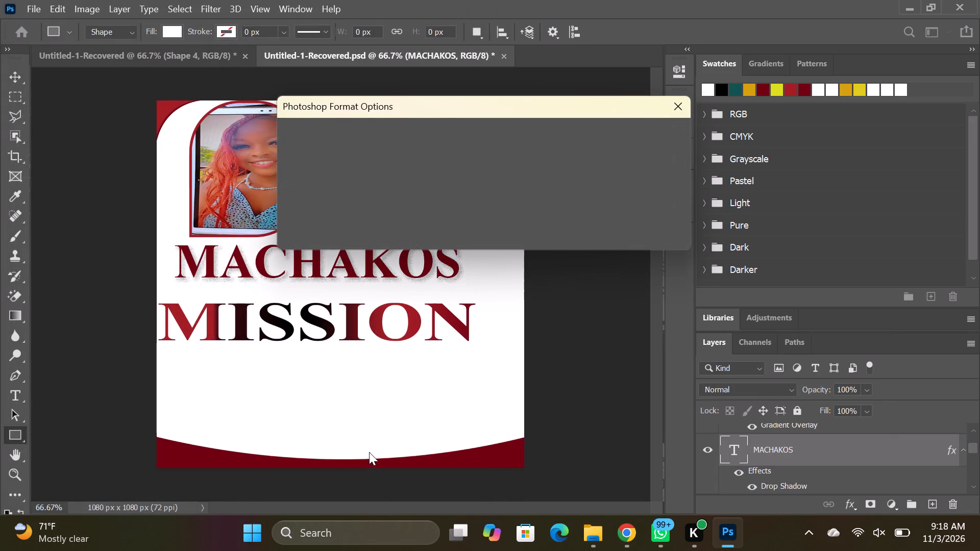
pyautogui.click(661, 133)
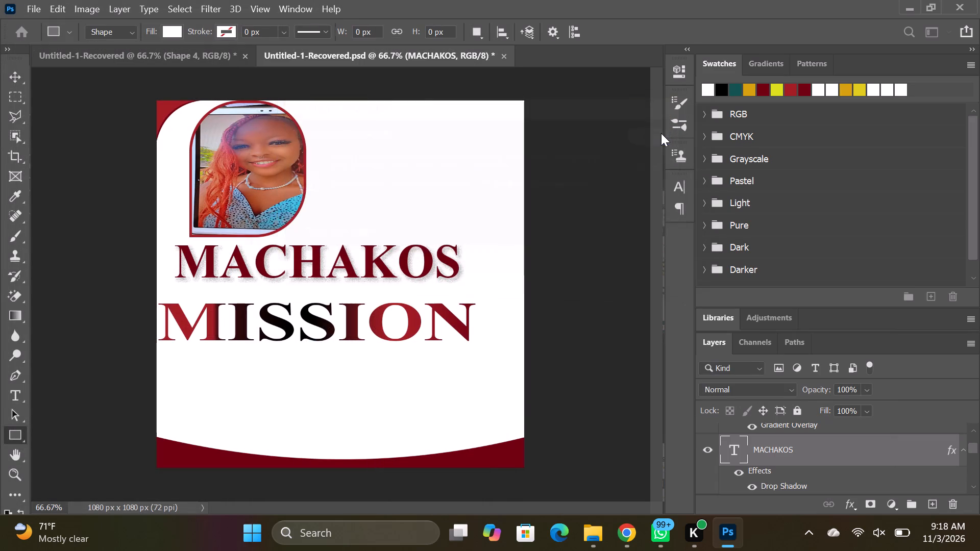
# Discard the changes to the remaining Untitled-1-Recovered document with the dark red curved shapes.
pyautogui.click(522, 217)
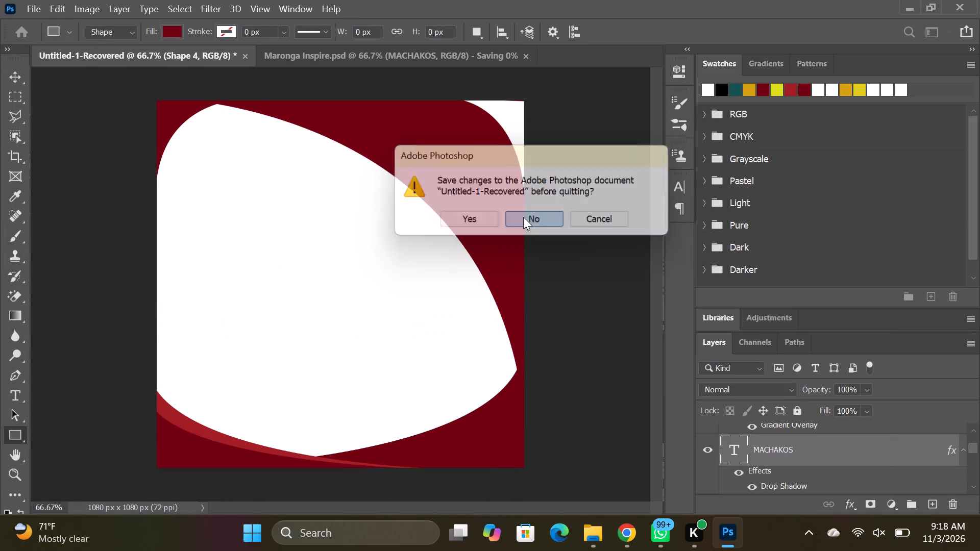
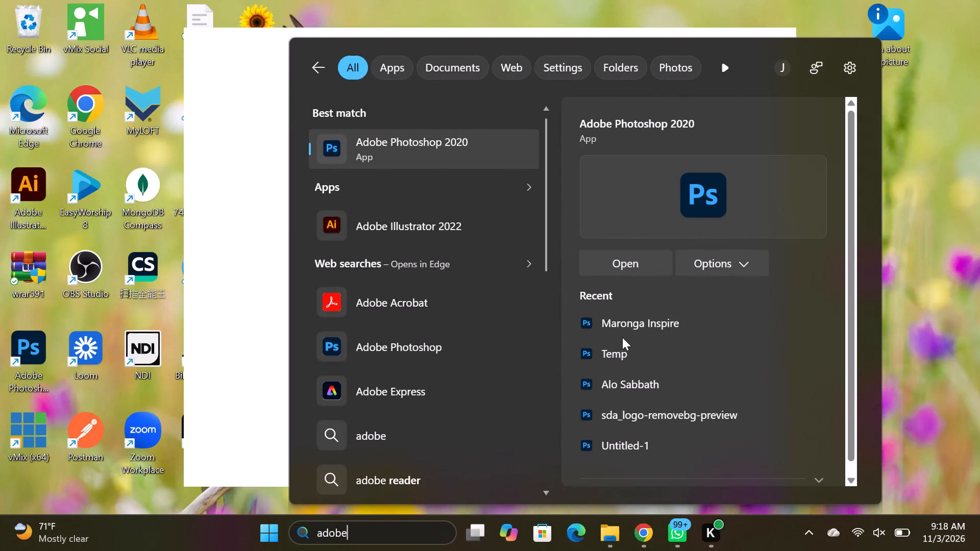
# Open the recent Temp design in Photoshop, choosing Repair when the Creative Cloud problem is reported.
pyautogui.click(623, 355)
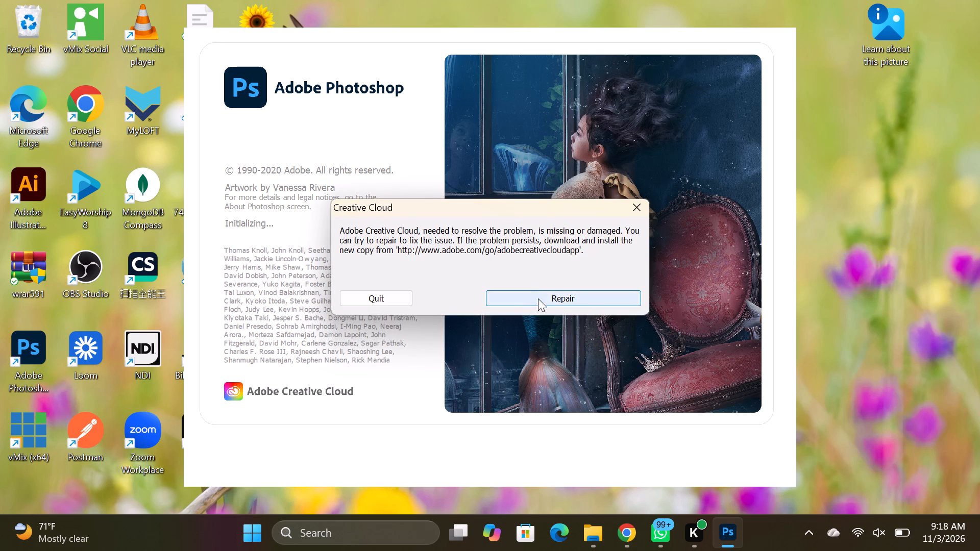
pyautogui.click(540, 297)
pyautogui.click(543, 296)
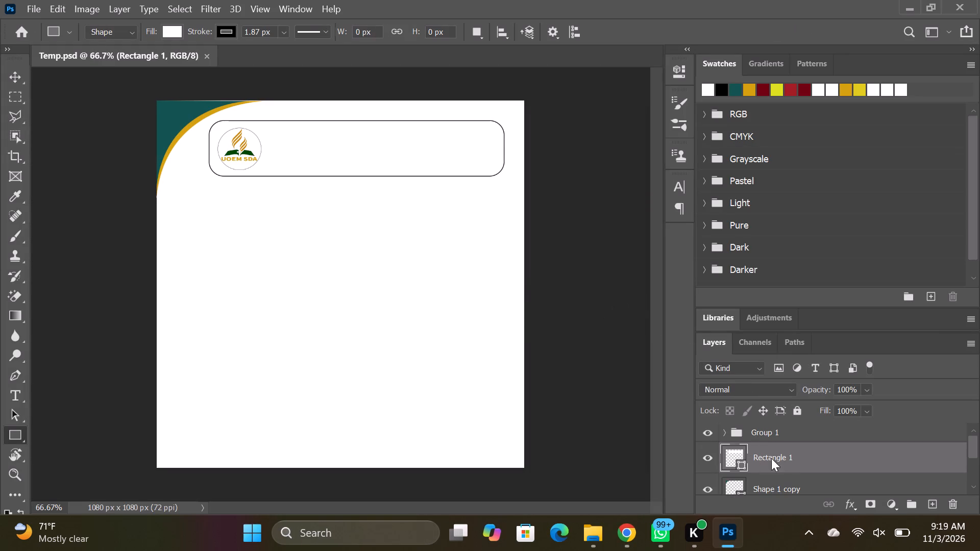
# Add a drop shadow to the Rectangle 1 header box with 99% opacity, 8 px distance, 6% spread and 21 px size.
pyautogui.click(850, 503)
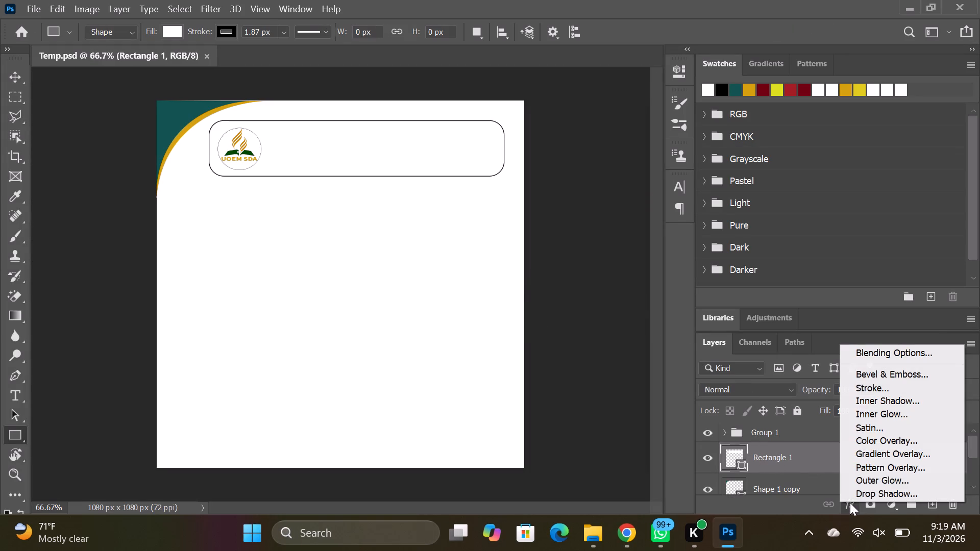
pyautogui.click(860, 491)
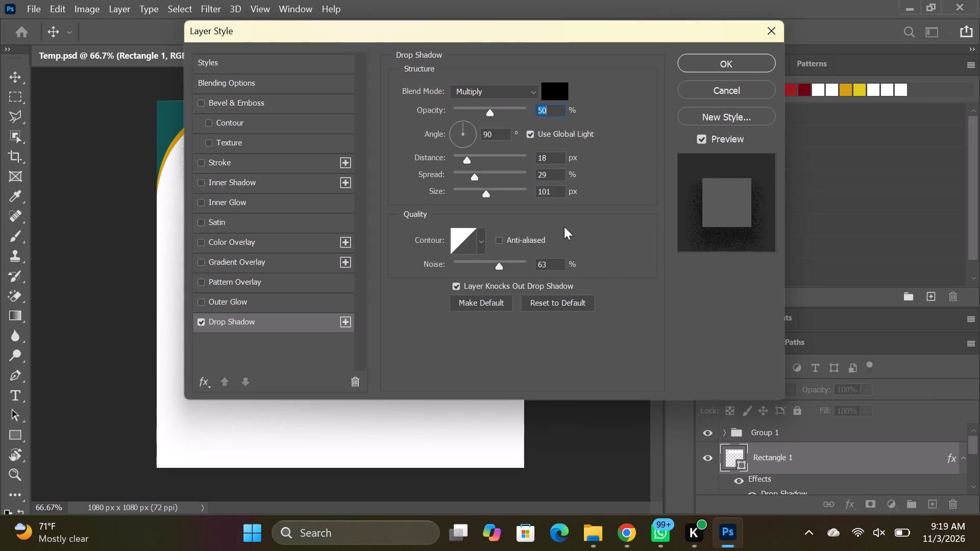
pyautogui.moveTo(488, 112); pyautogui.dragTo(504, 112)
pyautogui.moveTo(504, 112); pyautogui.dragTo(526, 108)
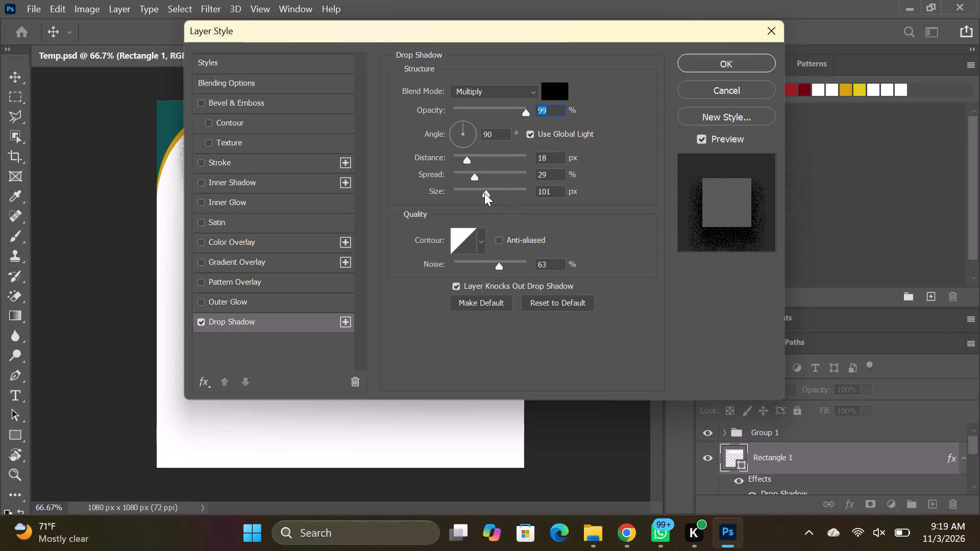
pyautogui.moveTo(484, 191); pyautogui.dragTo(465, 189)
pyautogui.moveTo(465, 189); pyautogui.dragTo(464, 189)
pyautogui.moveTo(475, 176); pyautogui.dragTo(472, 178)
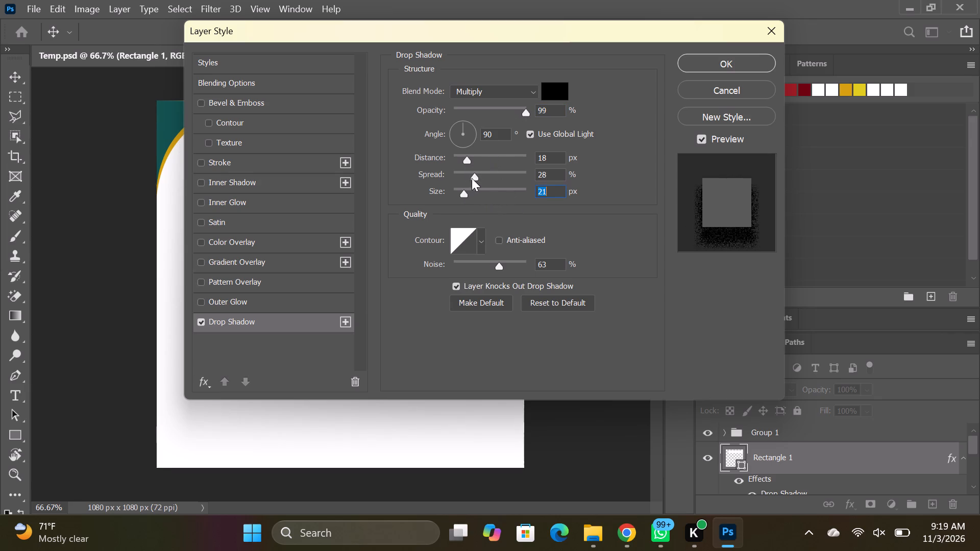
pyautogui.moveTo(472, 178); pyautogui.dragTo(459, 174)
pyautogui.moveTo(459, 174); pyautogui.dragTo(458, 174)
pyautogui.moveTo(466, 159); pyautogui.dragTo(463, 159)
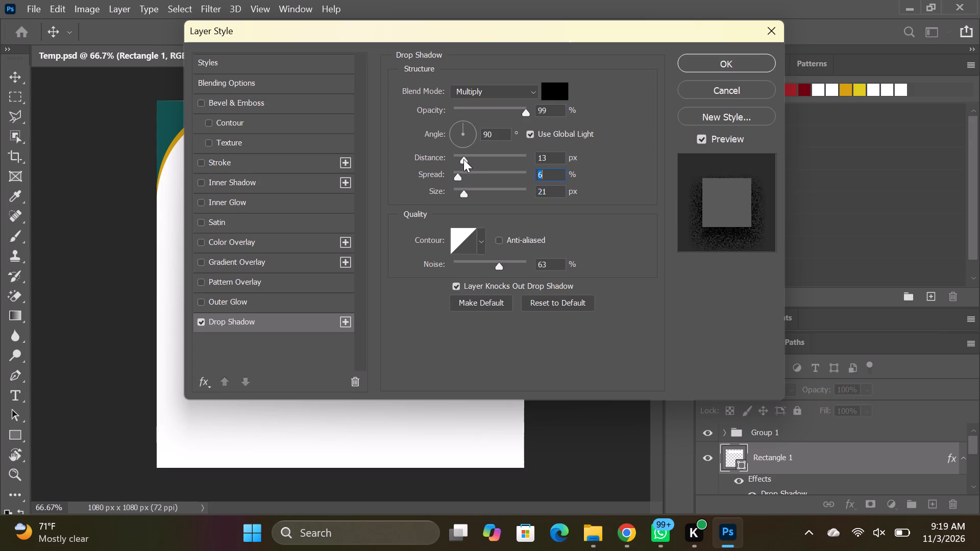
pyautogui.moveTo(463, 159); pyautogui.dragTo(470, 159)
pyautogui.moveTo(470, 159); pyautogui.dragTo(466, 160)
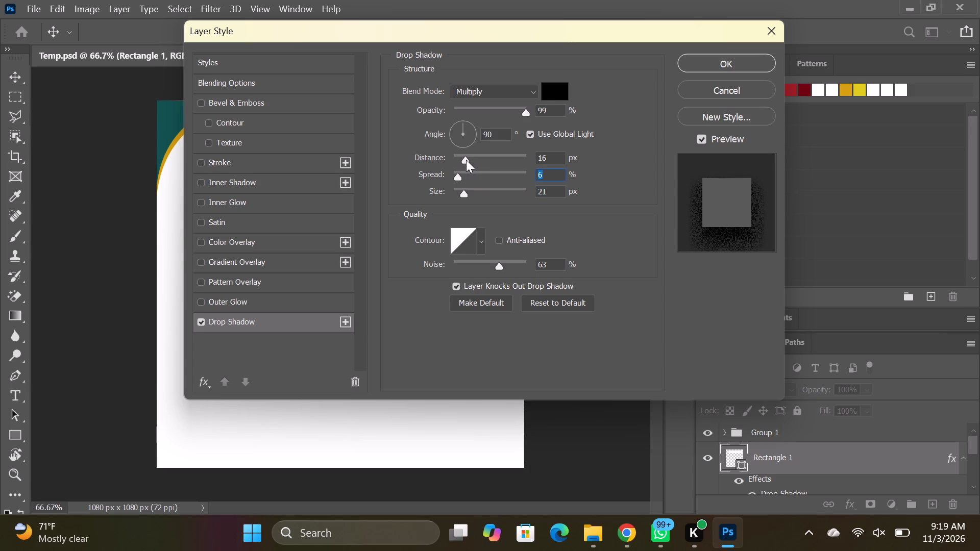
pyautogui.moveTo(466, 160); pyautogui.dragTo(463, 159)
pyautogui.moveTo(463, 159); pyautogui.dragTo(459, 158)
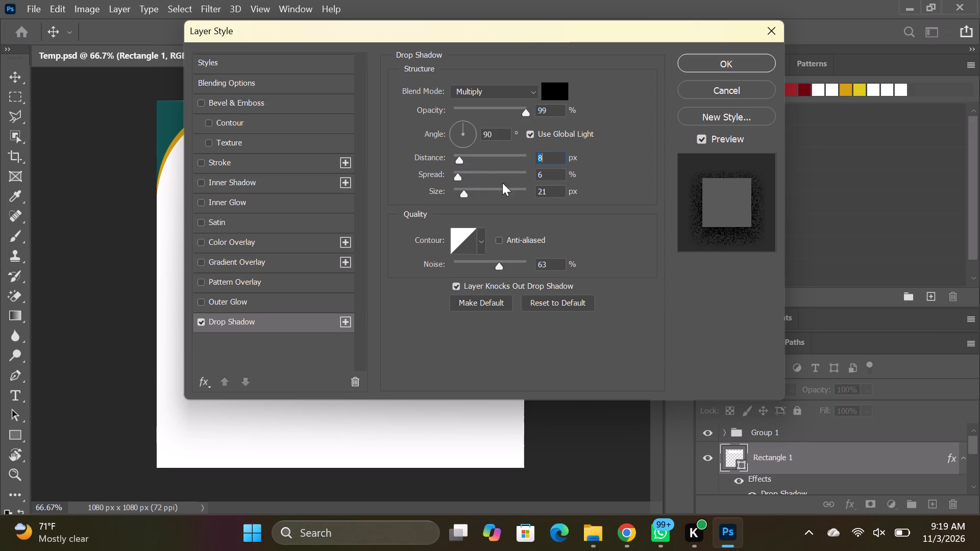
pyautogui.click(728, 57)
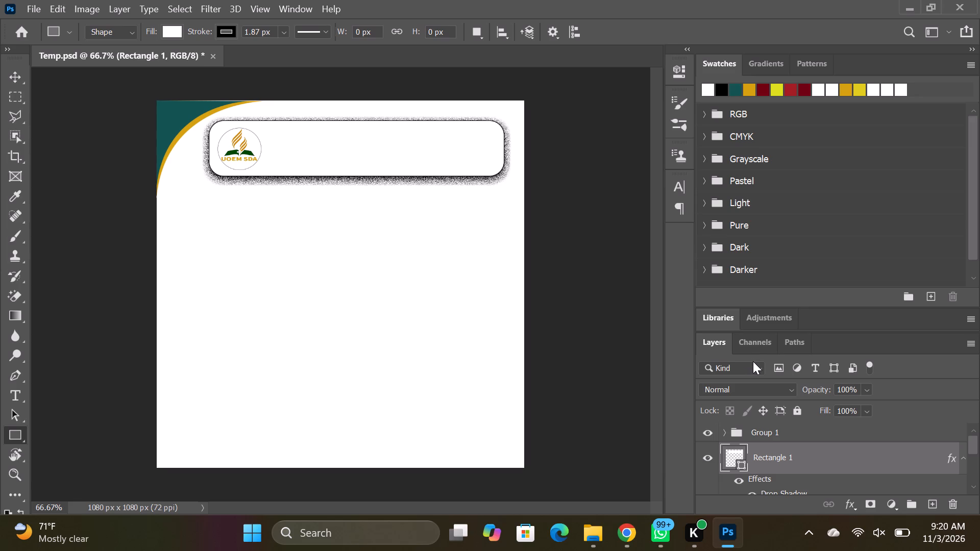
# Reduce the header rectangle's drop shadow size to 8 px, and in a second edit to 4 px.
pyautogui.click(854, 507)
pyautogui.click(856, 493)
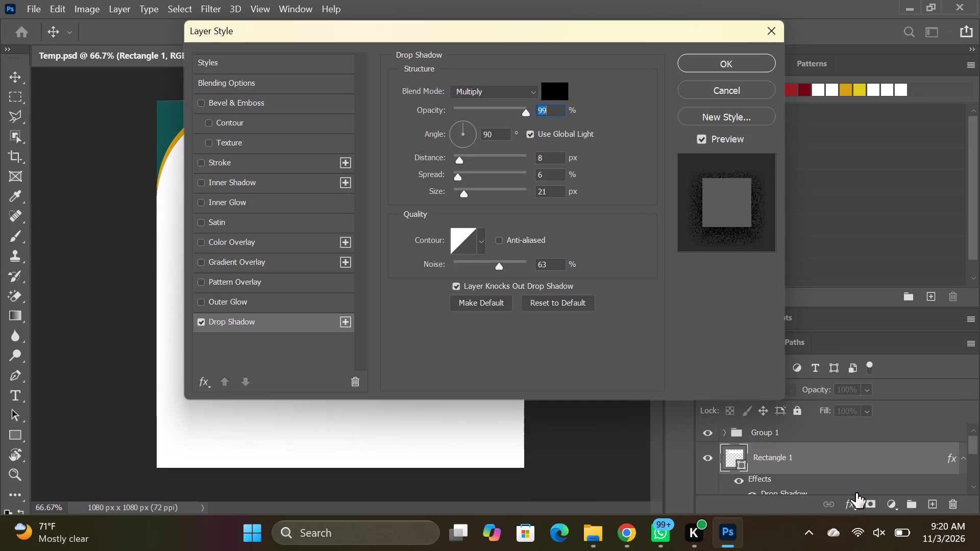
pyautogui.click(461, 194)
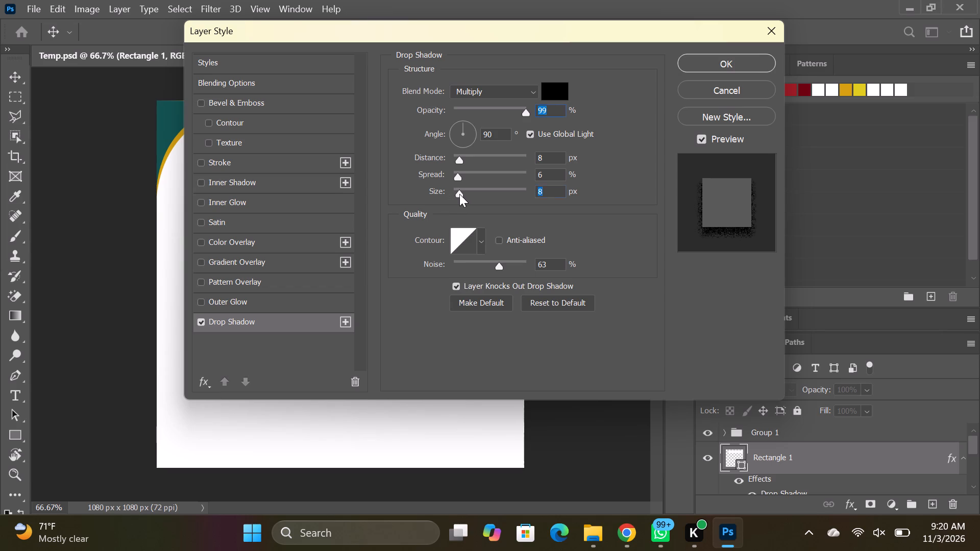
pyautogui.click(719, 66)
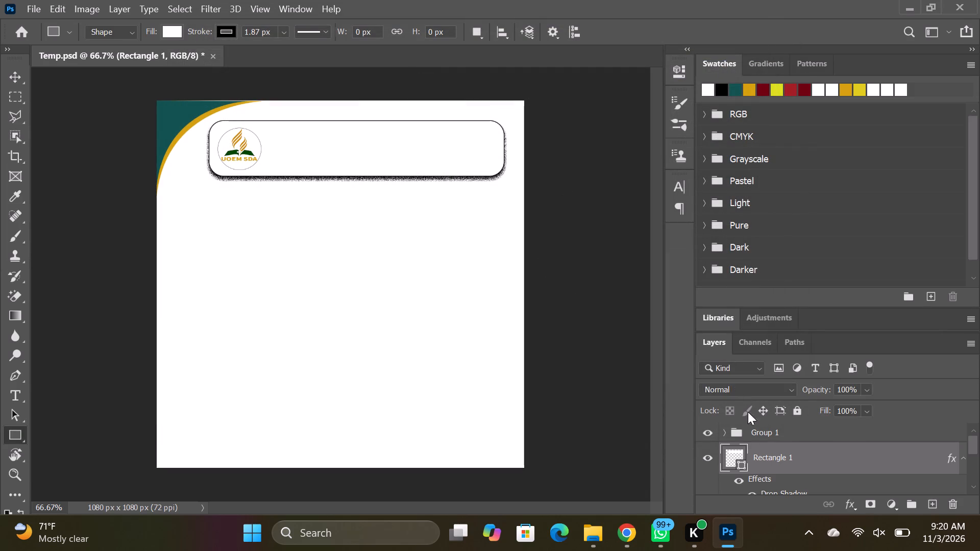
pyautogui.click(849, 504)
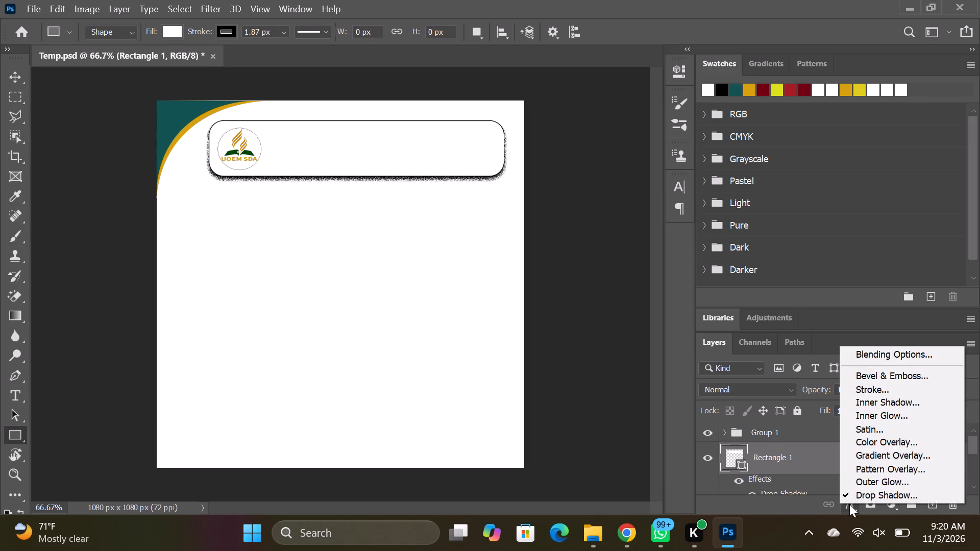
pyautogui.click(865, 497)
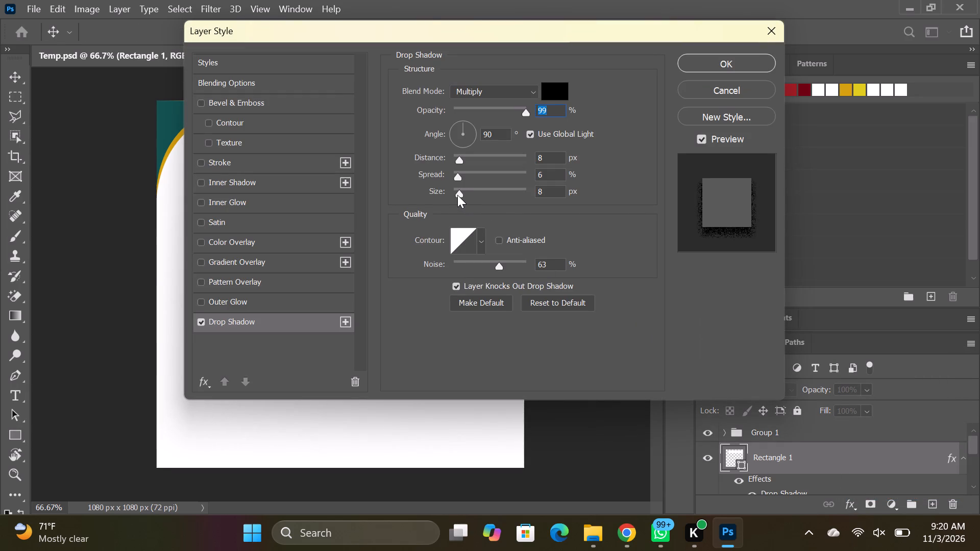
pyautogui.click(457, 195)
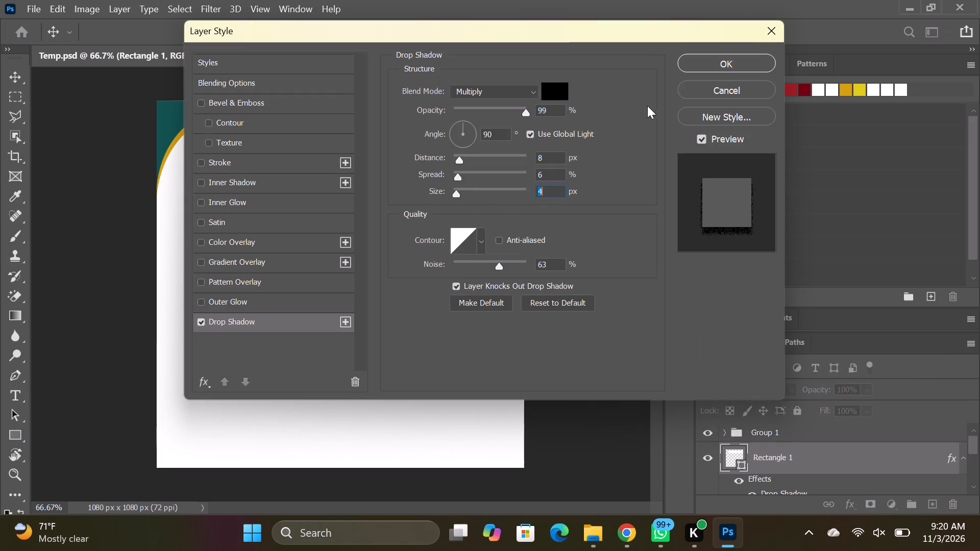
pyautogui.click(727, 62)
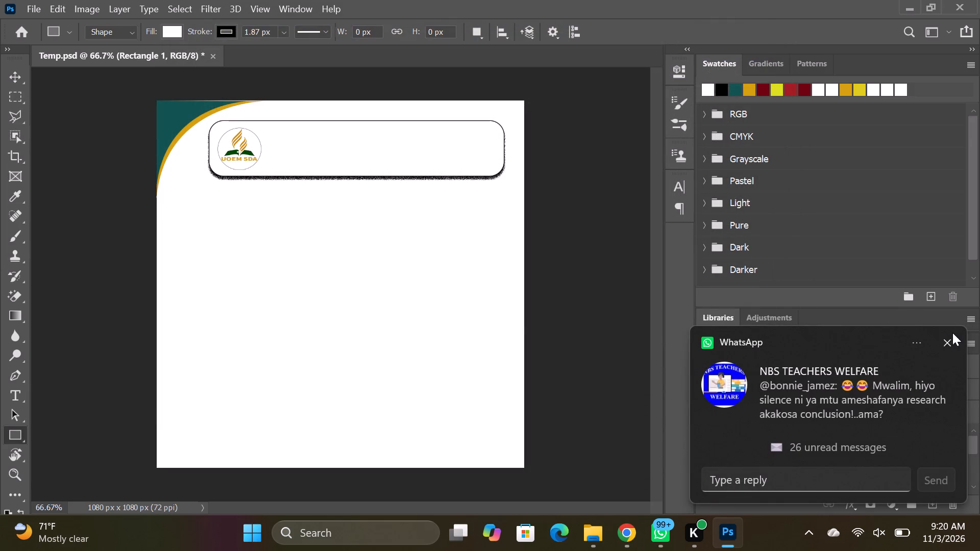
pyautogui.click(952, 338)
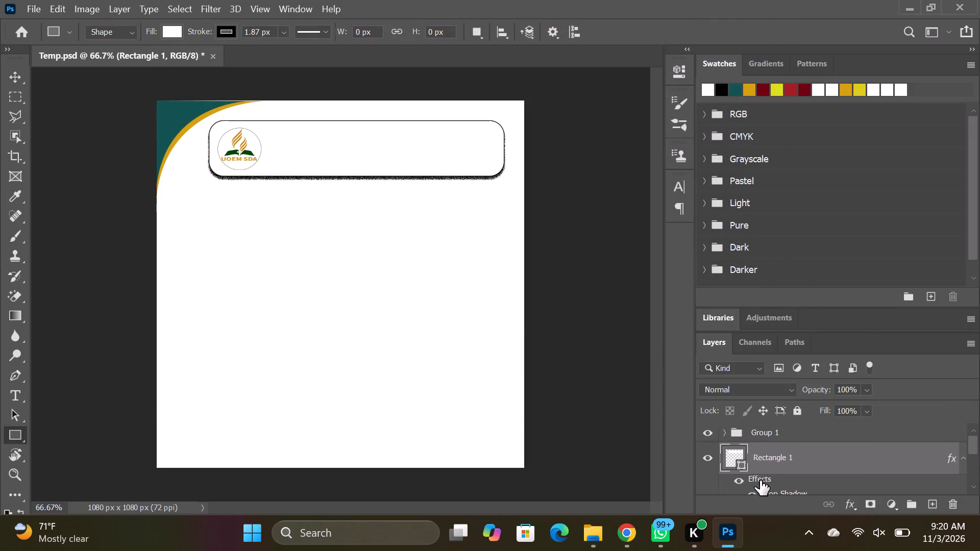
# Set the header rectangle's drop shadow spread to 3% and its size to 2 px.
pyautogui.scroll(-2, 769, 459)
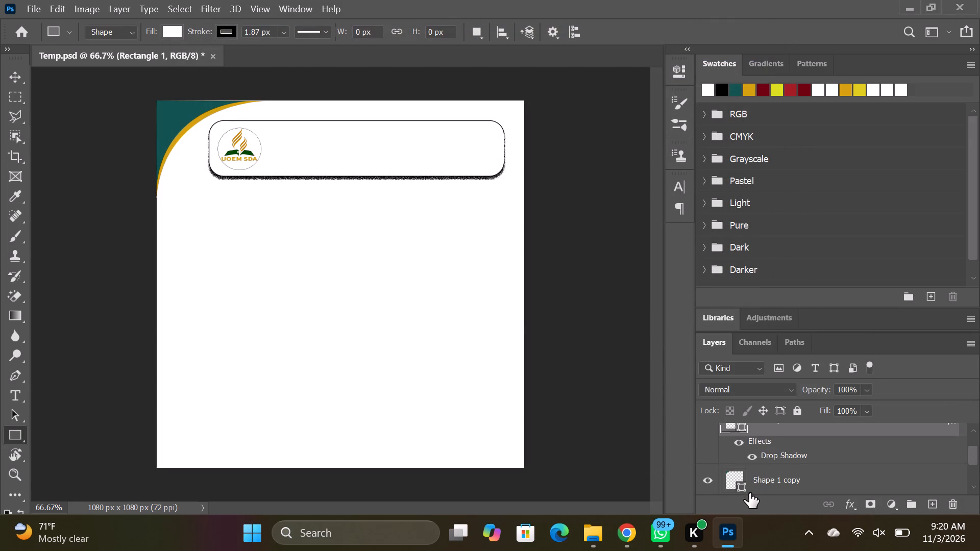
pyautogui.click(849, 503)
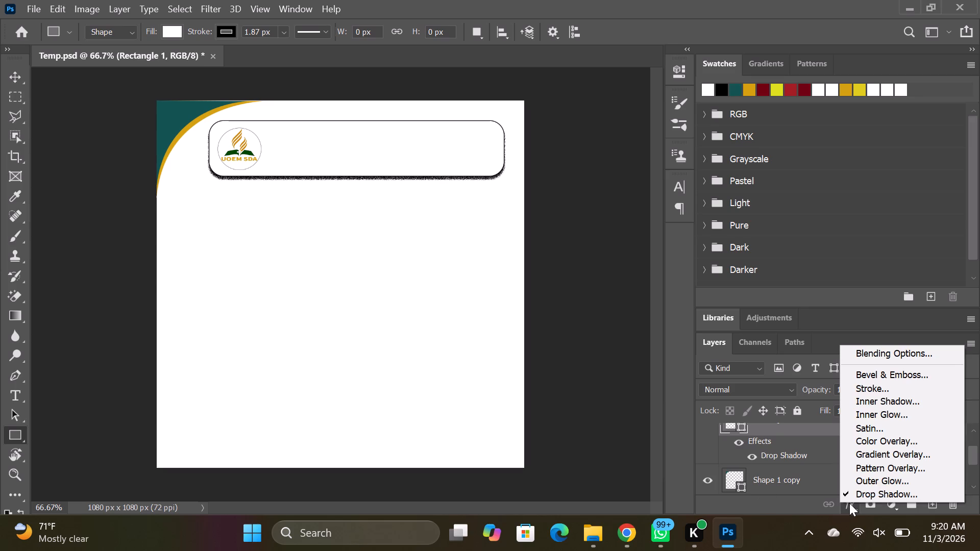
pyautogui.click(865, 493)
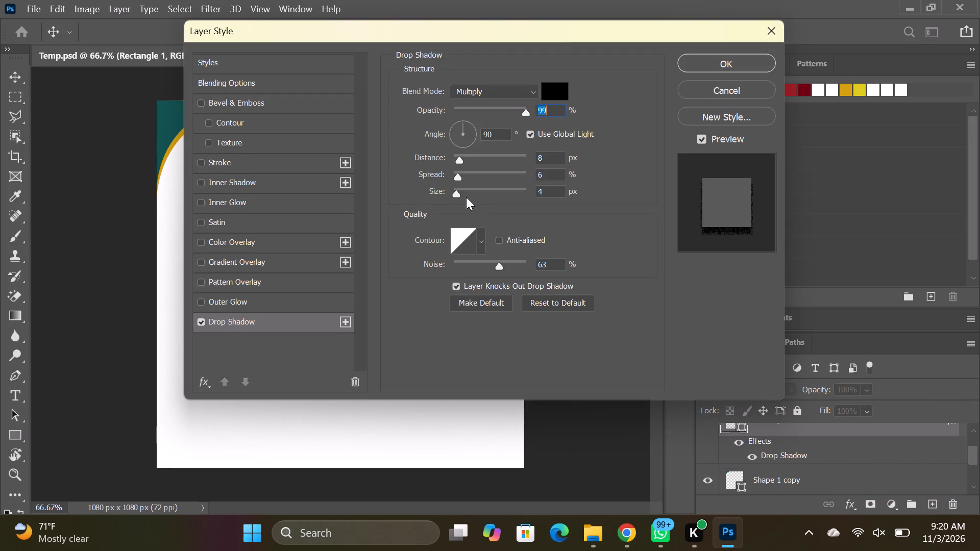
pyautogui.click(456, 177)
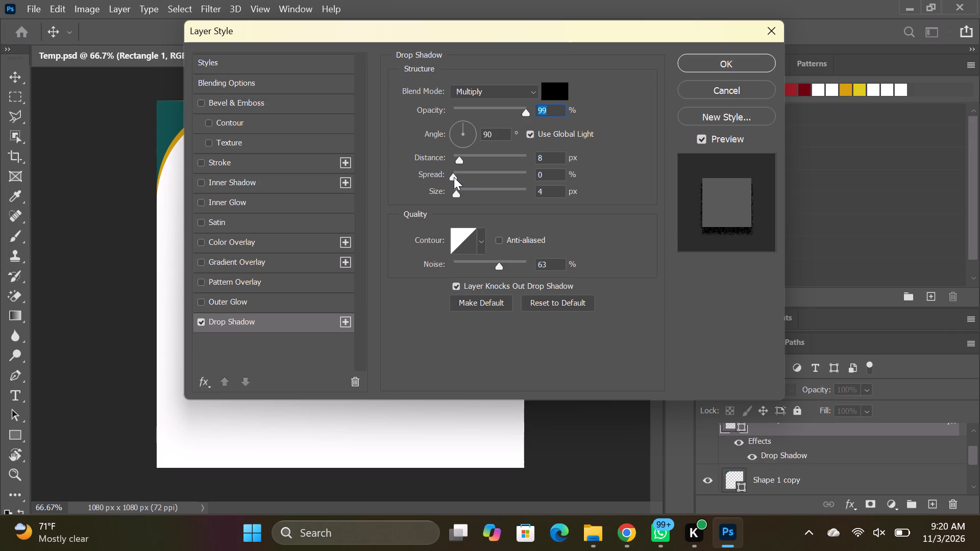
pyautogui.click(724, 62)
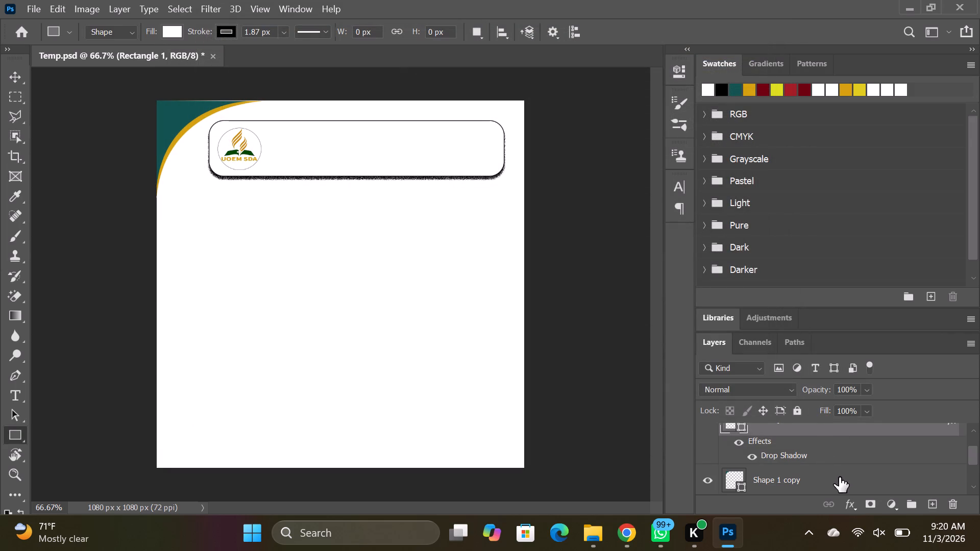
pyautogui.click(851, 507)
pyautogui.click(862, 500)
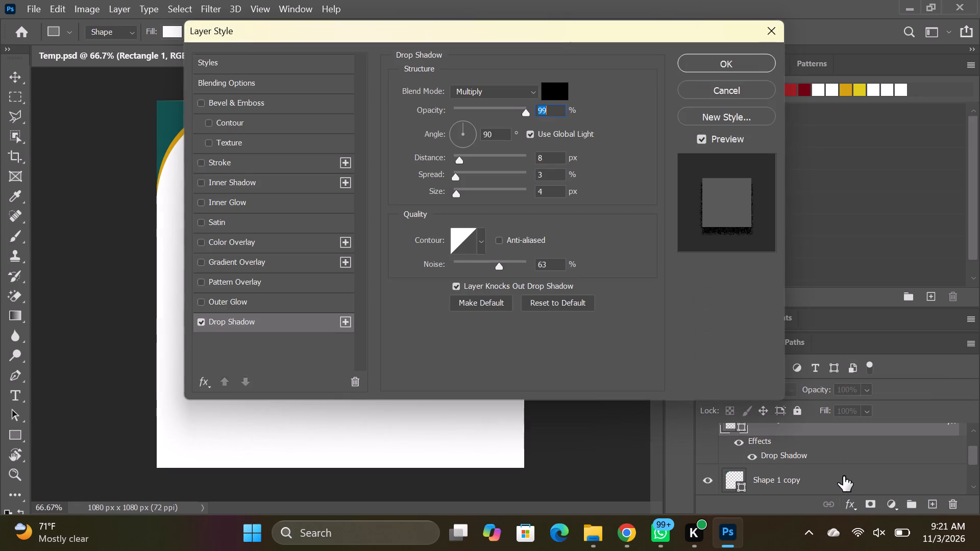
pyautogui.click(455, 193)
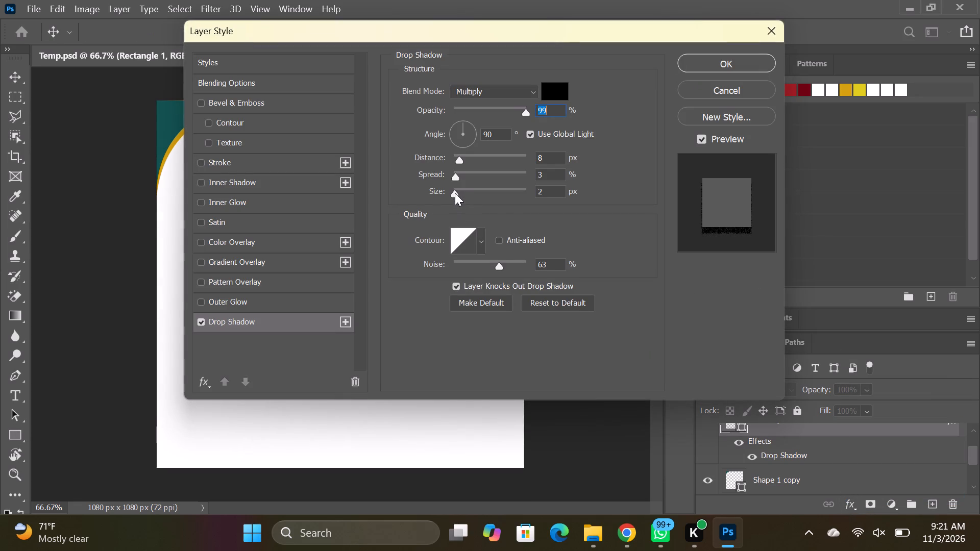
pyautogui.click(715, 63)
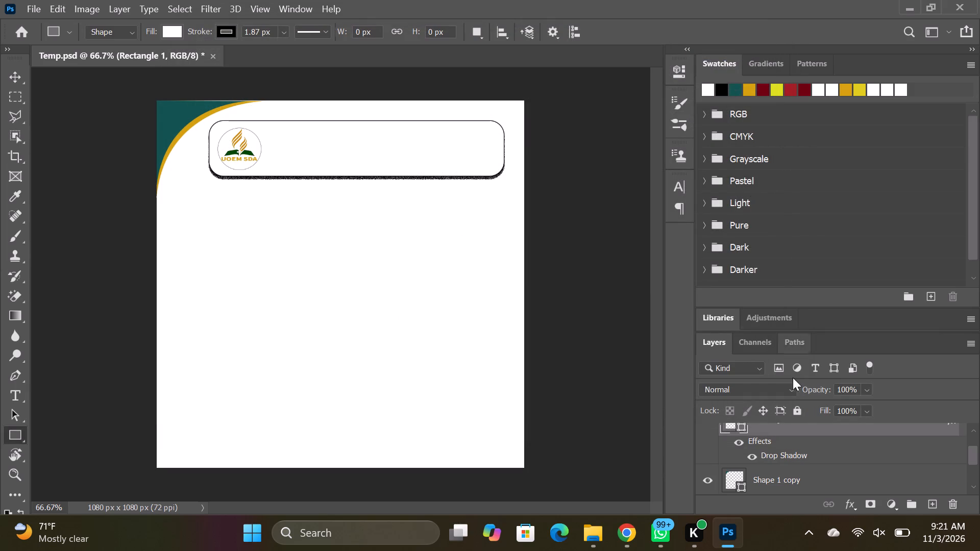
# Add a white outer glow to the header rectangle with its opacity reduced to about 17%.
pyautogui.click(854, 506)
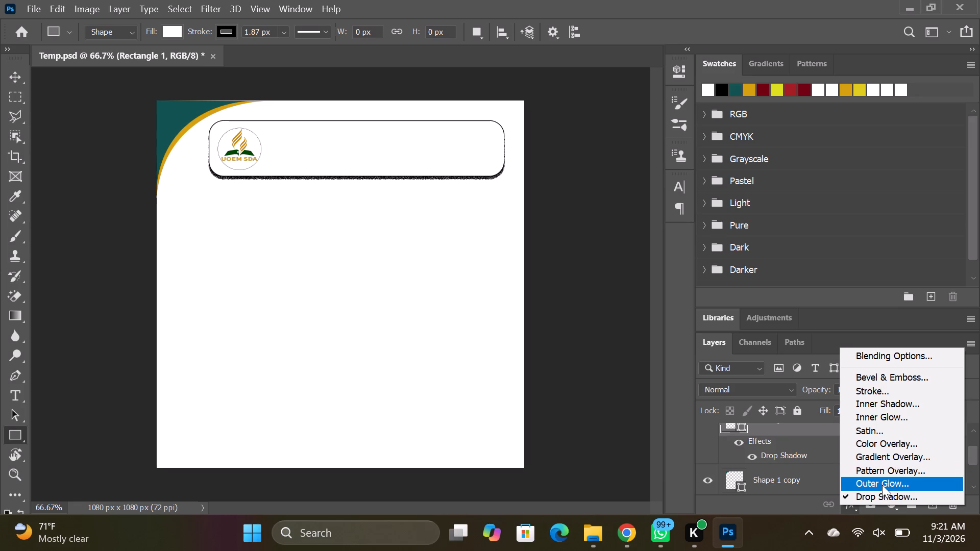
pyautogui.click(867, 481)
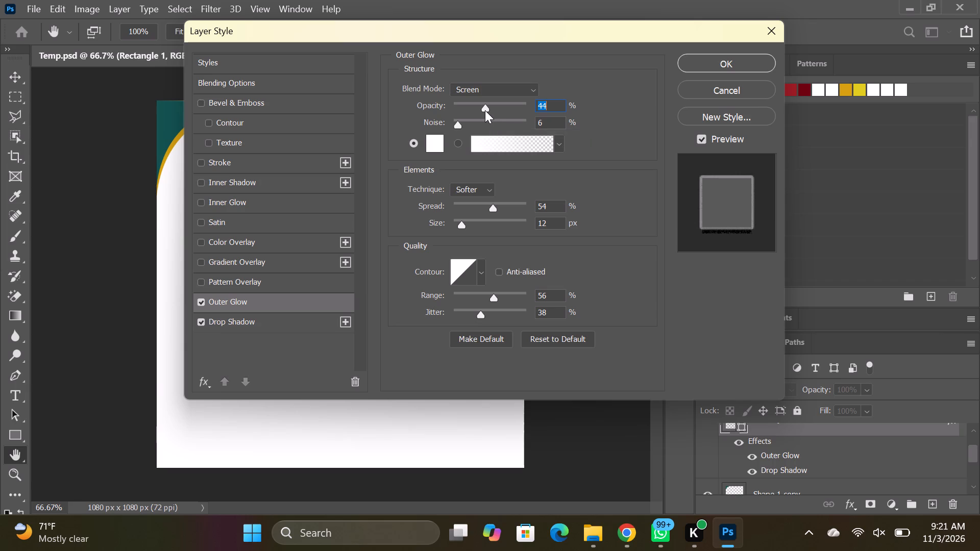
pyautogui.moveTo(485, 110); pyautogui.dragTo(463, 104)
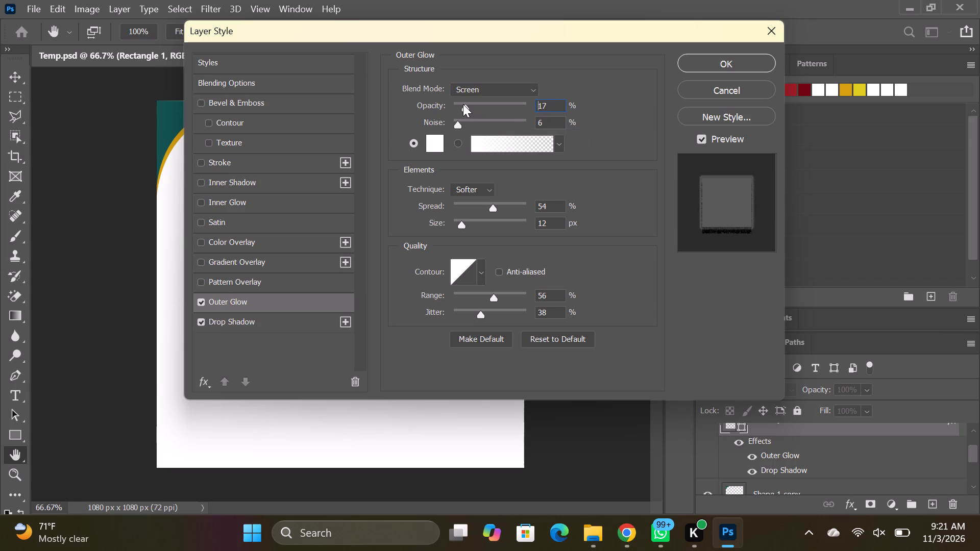
pyautogui.moveTo(463, 104); pyautogui.dragTo(462, 104)
pyautogui.click(709, 60)
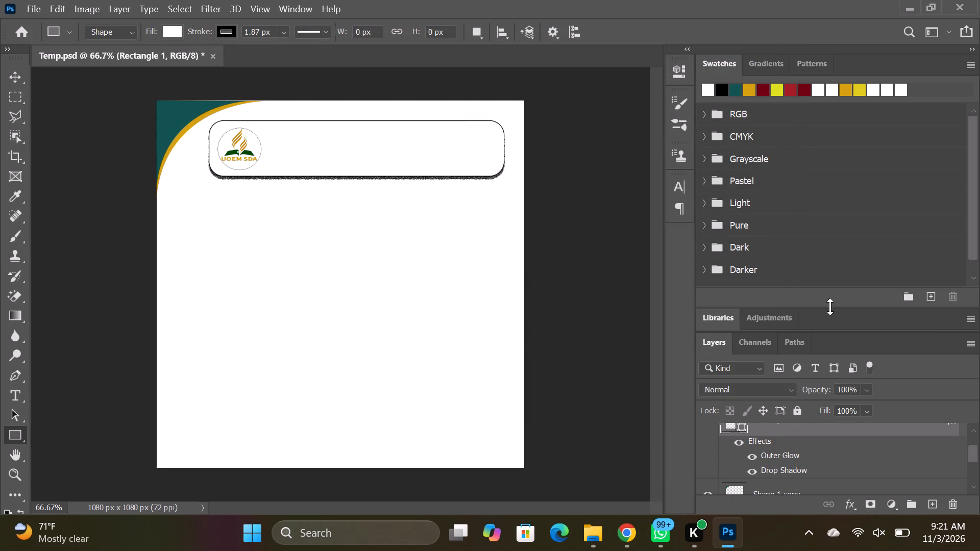
# Open the list of layer effects for the header rectangle.
pyautogui.click(854, 502)
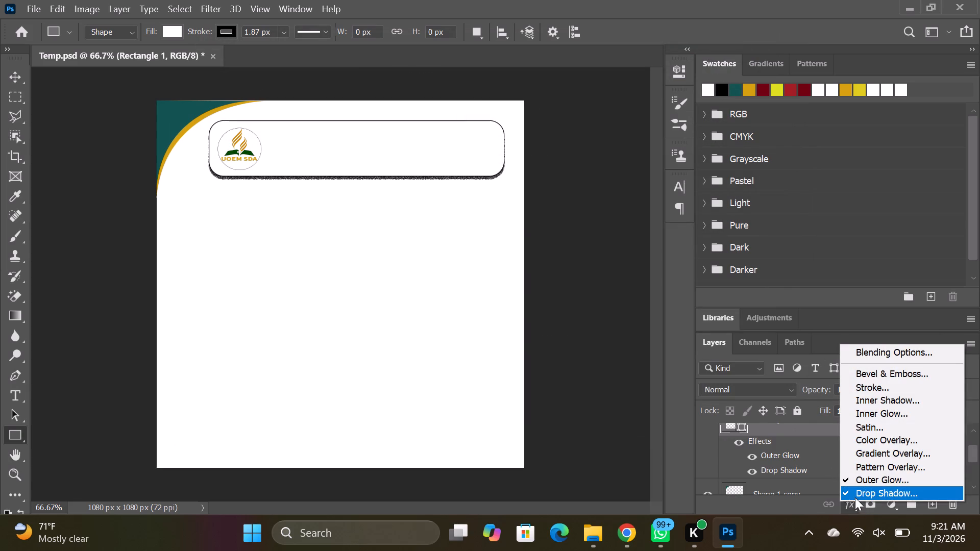
# Open the header rectangle's Outer Glow settings to review them, and close them without applying anything.
pyautogui.click(857, 480)
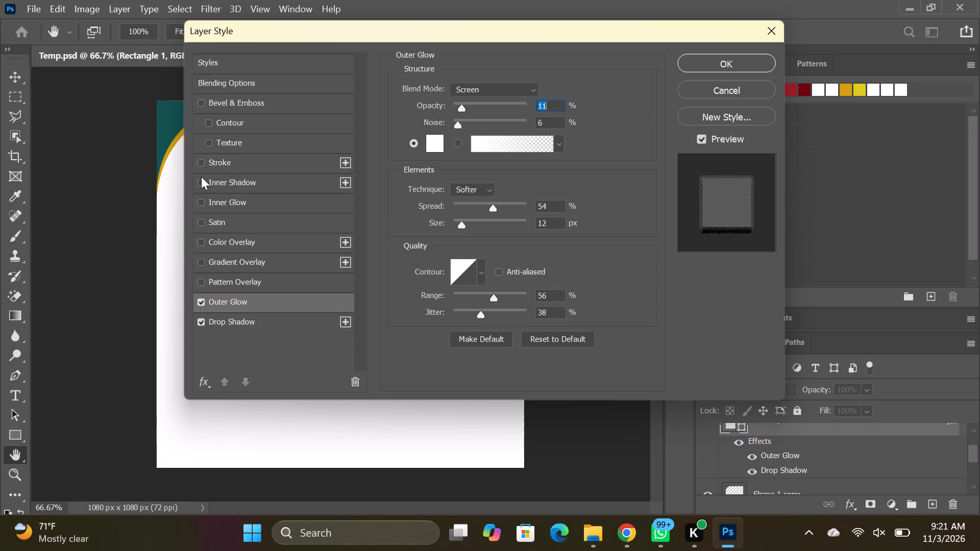
pyautogui.click(775, 34)
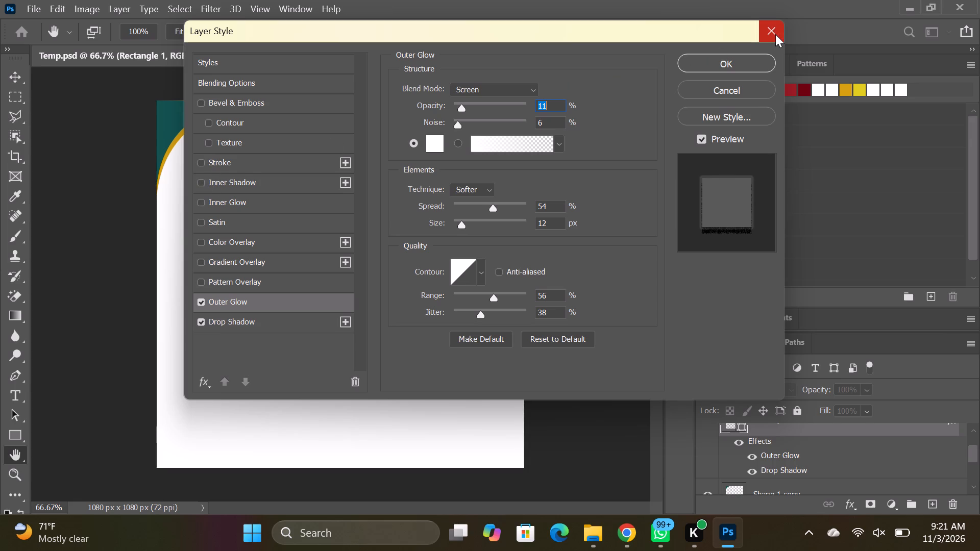
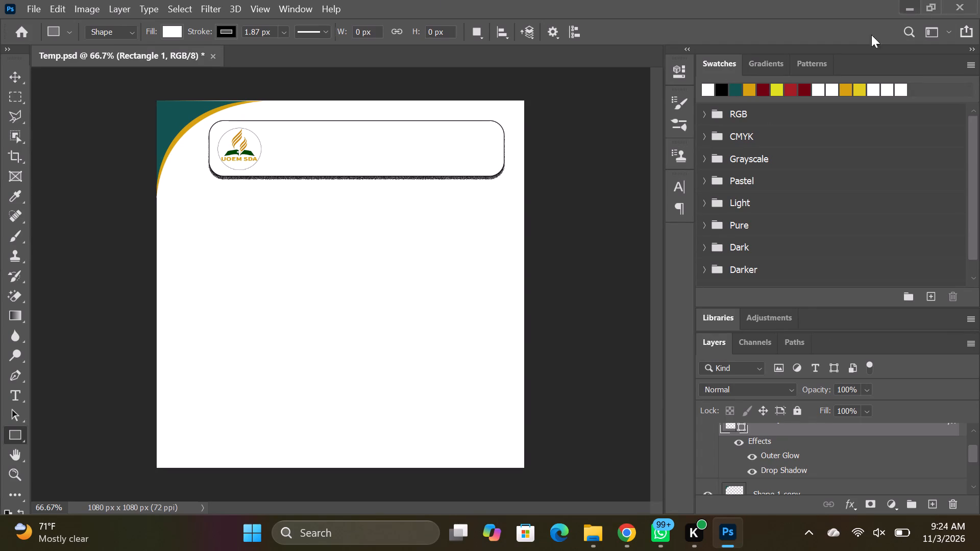
# Save the changes to the Temp.psd document.
pyautogui.hotkey('ctrl', 's')
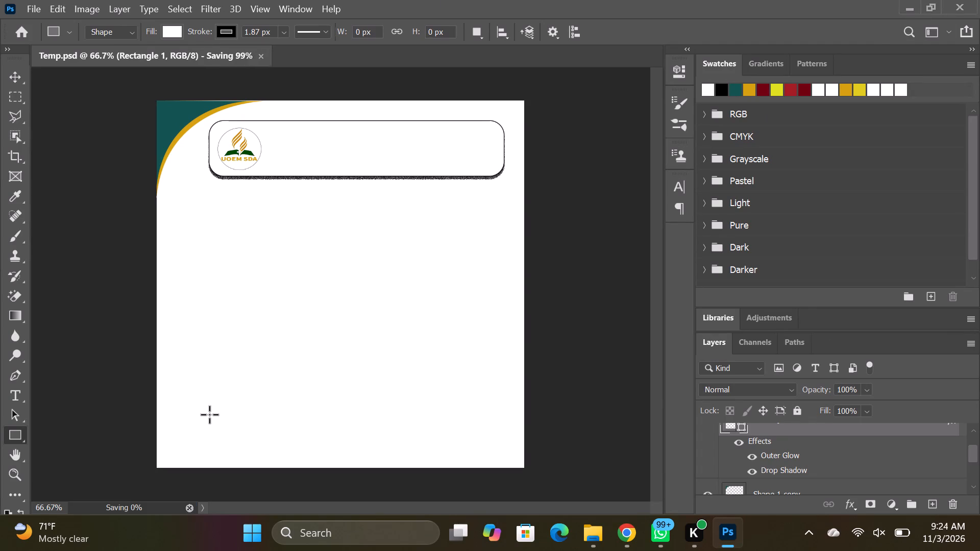
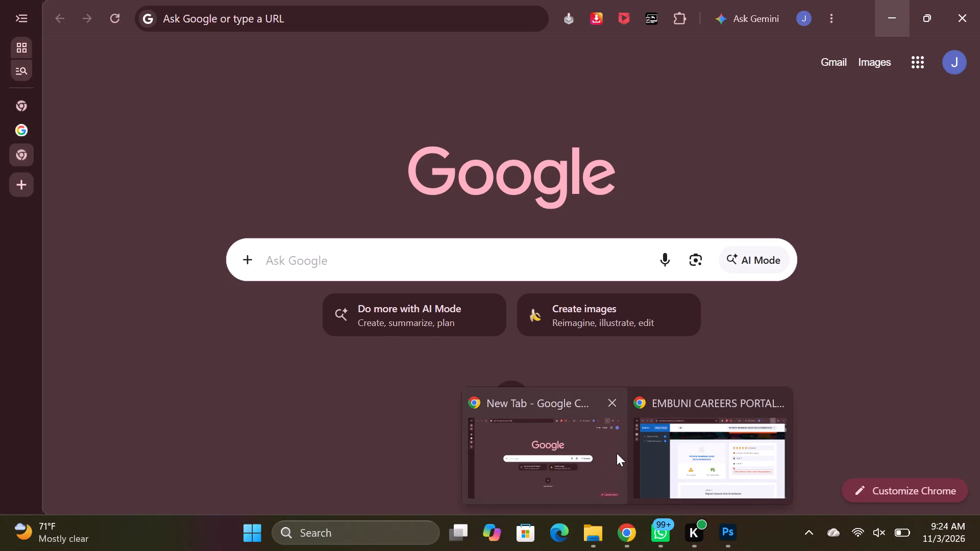
pyautogui.click(571, 464)
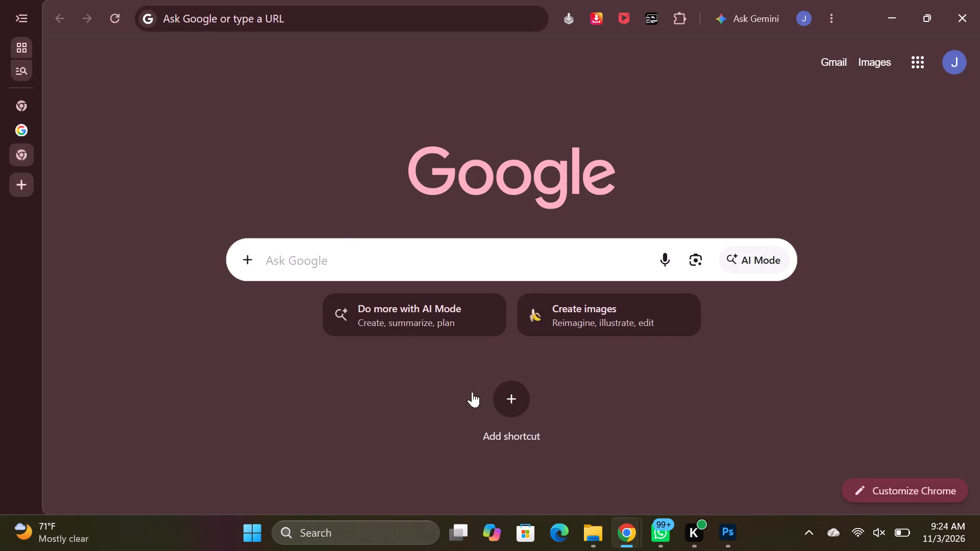
pyautogui.click(306, 263)
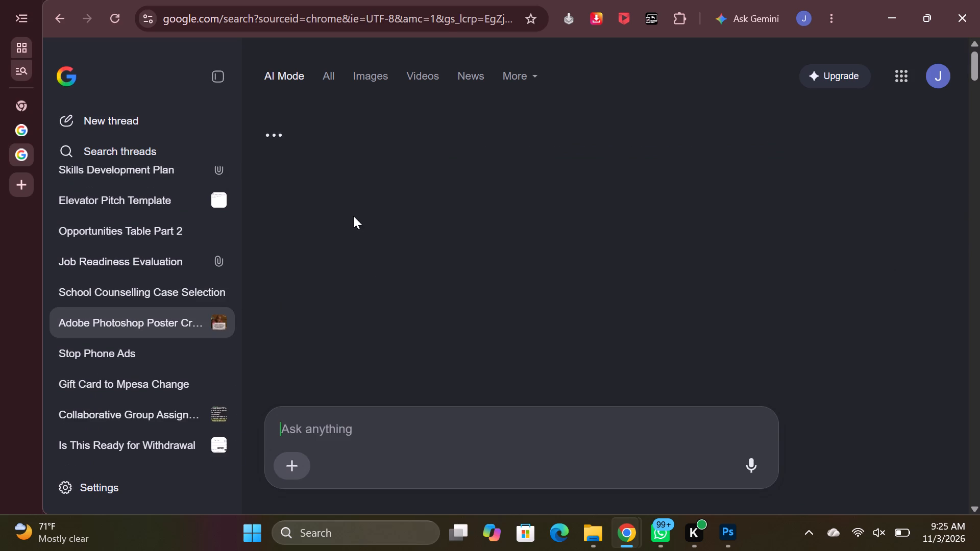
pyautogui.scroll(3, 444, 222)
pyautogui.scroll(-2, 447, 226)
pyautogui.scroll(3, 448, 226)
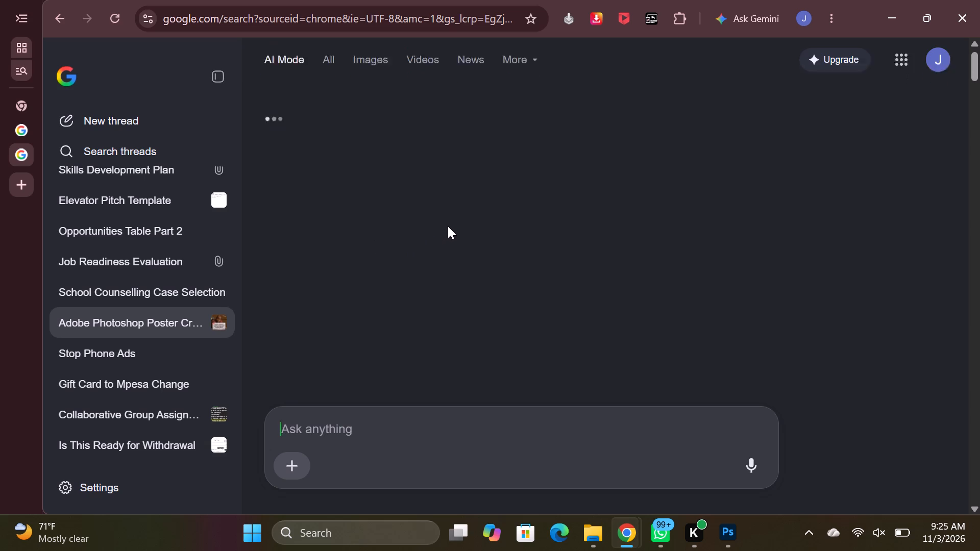
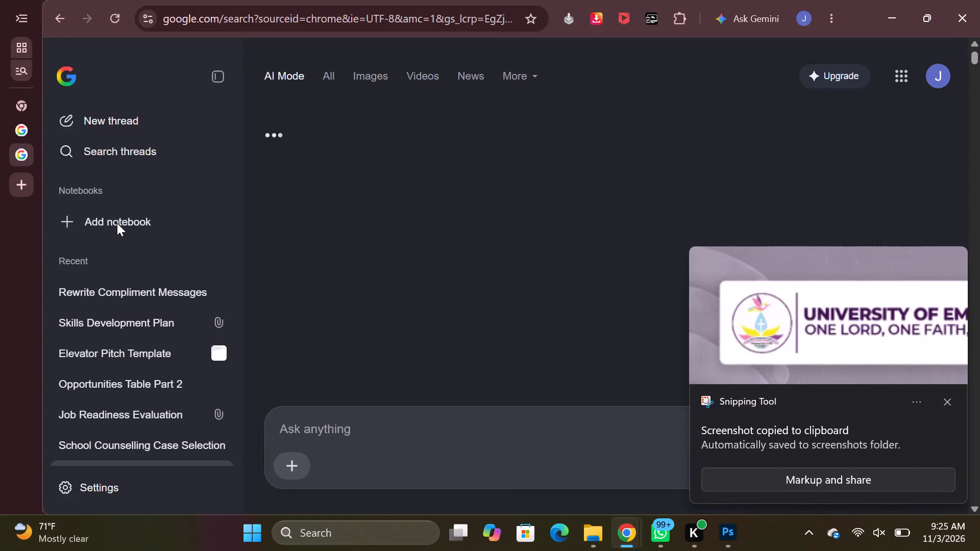
# Start a new AI Mode thread and paste the copied screenshot of the university header box into the prompt.
pyautogui.click(121, 121)
pyautogui.click(340, 420)
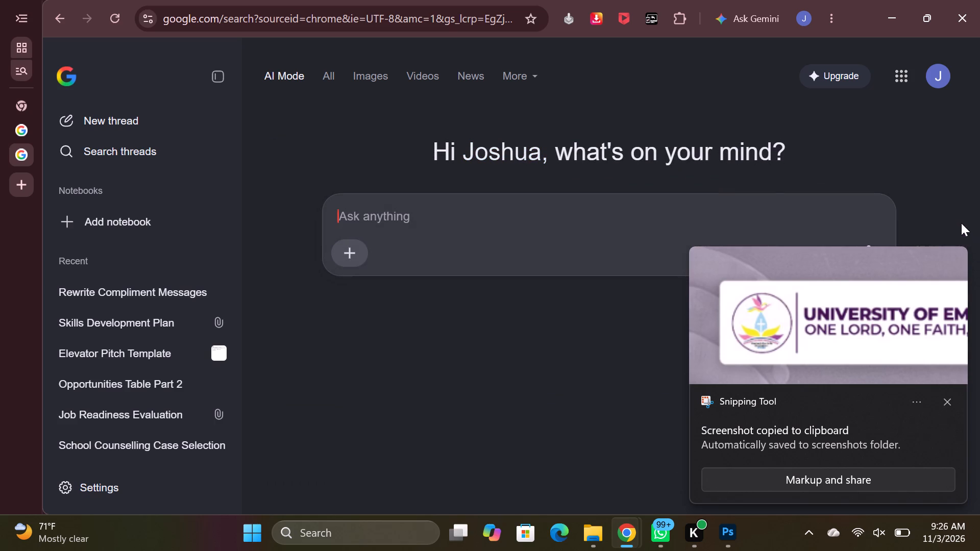
pyautogui.click(945, 399)
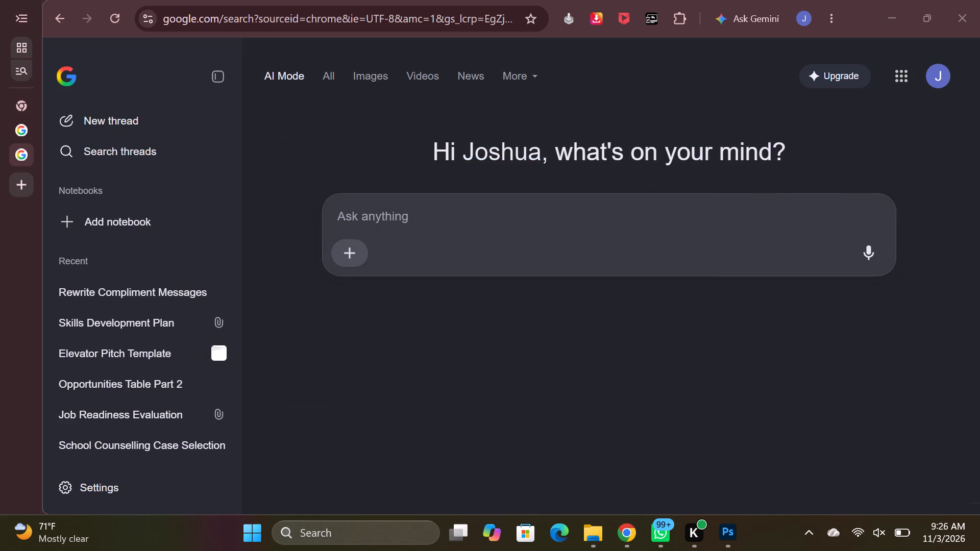
pyautogui.click(383, 216)
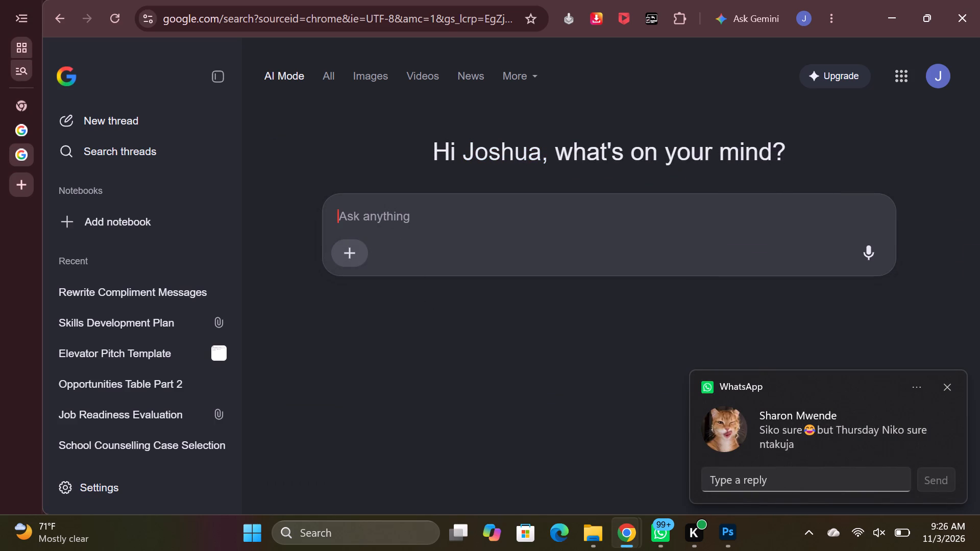
pyautogui.hotkey('ctrl', 'v')
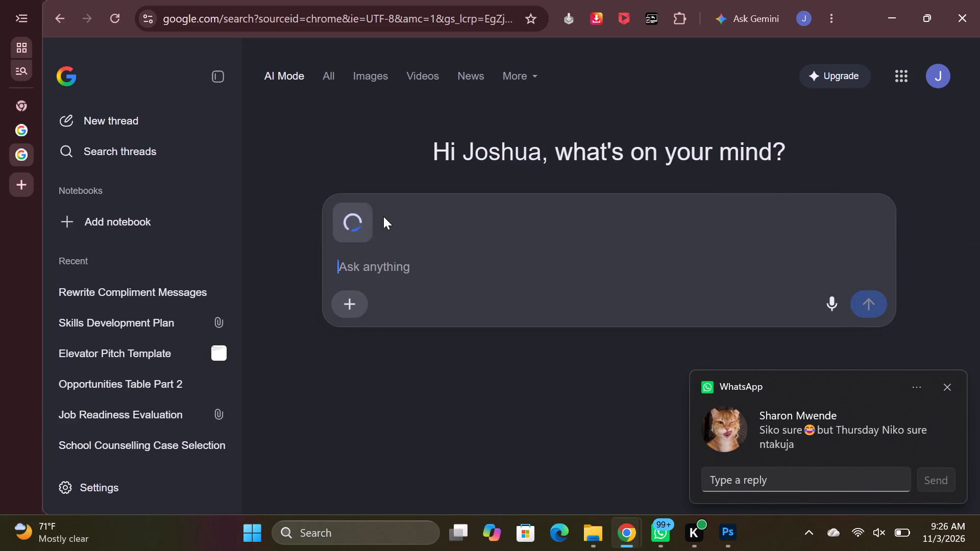
# Write the question "how can i make such a box in" beneath the attached header screenshot.
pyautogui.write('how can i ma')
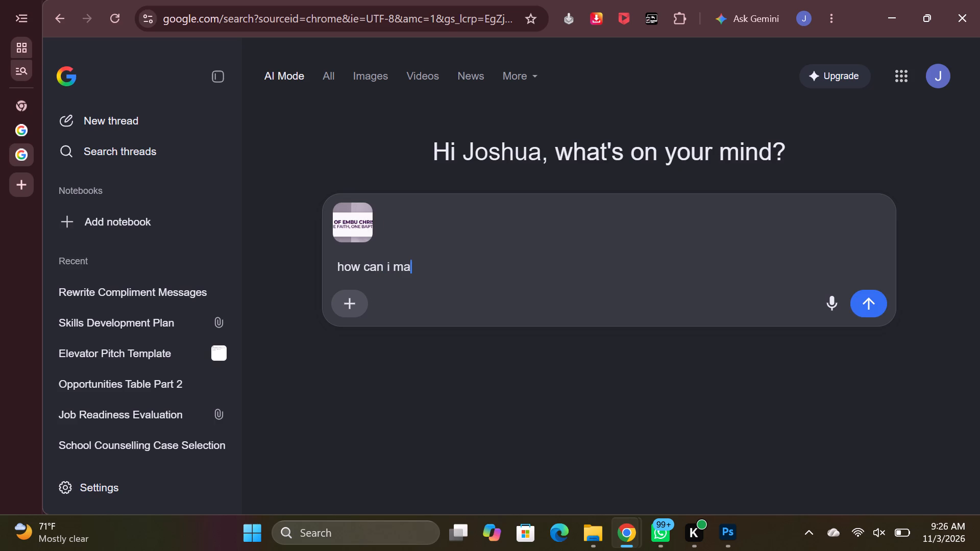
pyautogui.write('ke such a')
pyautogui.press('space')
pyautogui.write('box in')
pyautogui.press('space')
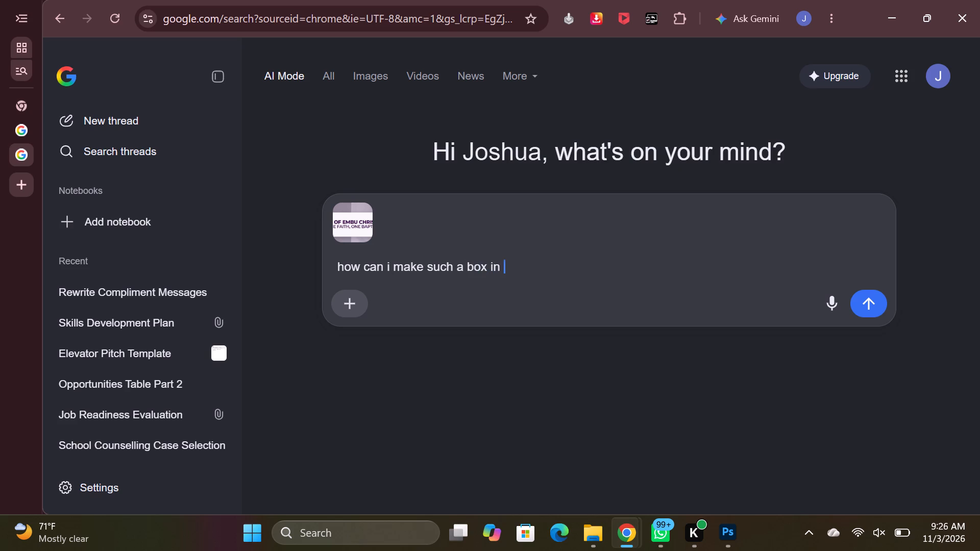
# Complete and submit the question "how can i make such a box in adobe photoshop" with the attached banner image.
pyautogui.write('adobe pj')
pyautogui.press('BackSpace')
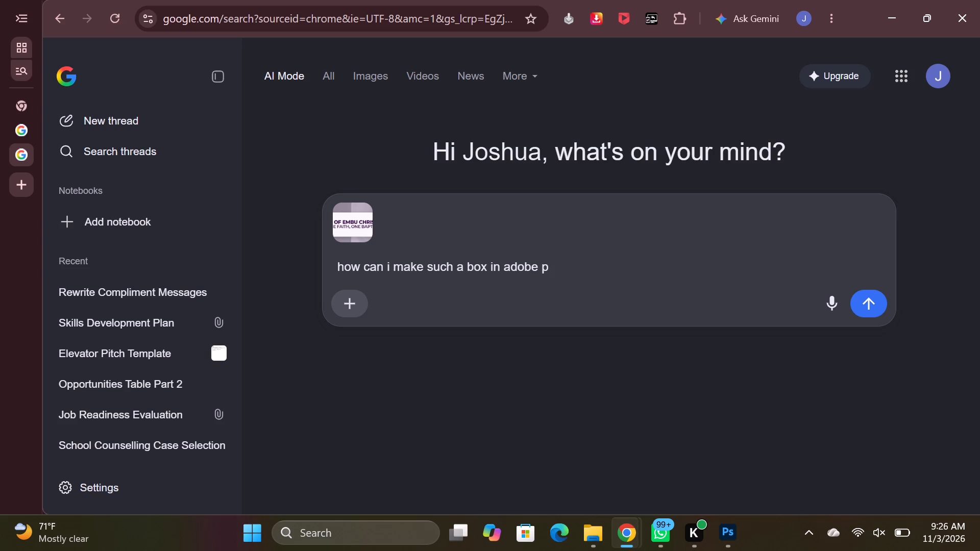
pyautogui.press('h')
pyautogui.write('otoshop')
pyautogui.press('Return')
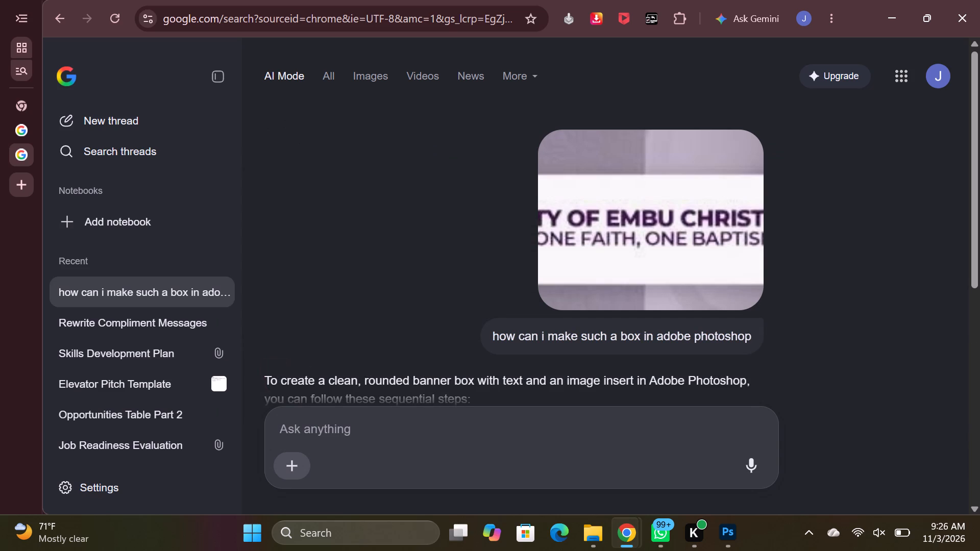
# Read the AI answer on building the banner box, covering the rounded rectangle, vertical divider line, logo and text.
pyautogui.scroll(1, 368, 237)
pyautogui.scroll(-3, 341, 318)
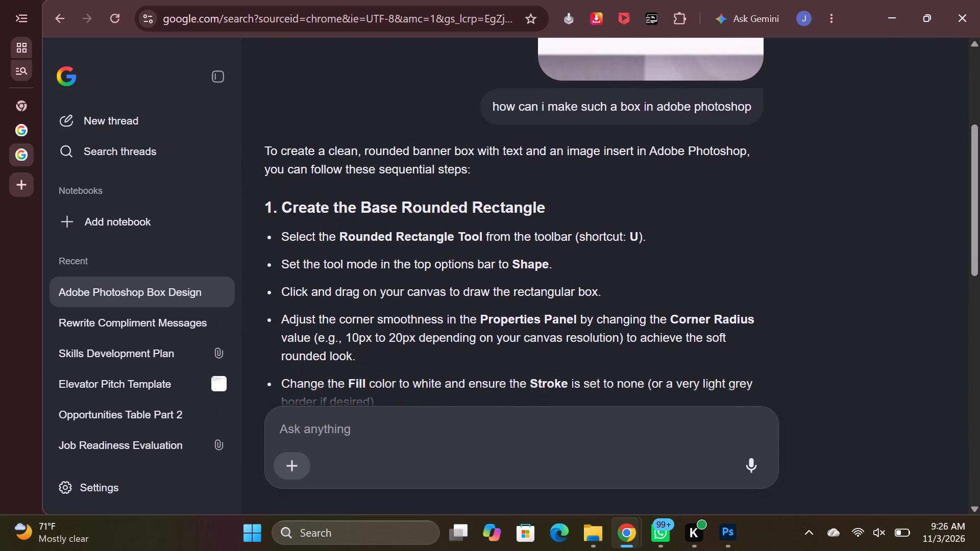
pyautogui.scroll(-1, 347, 318)
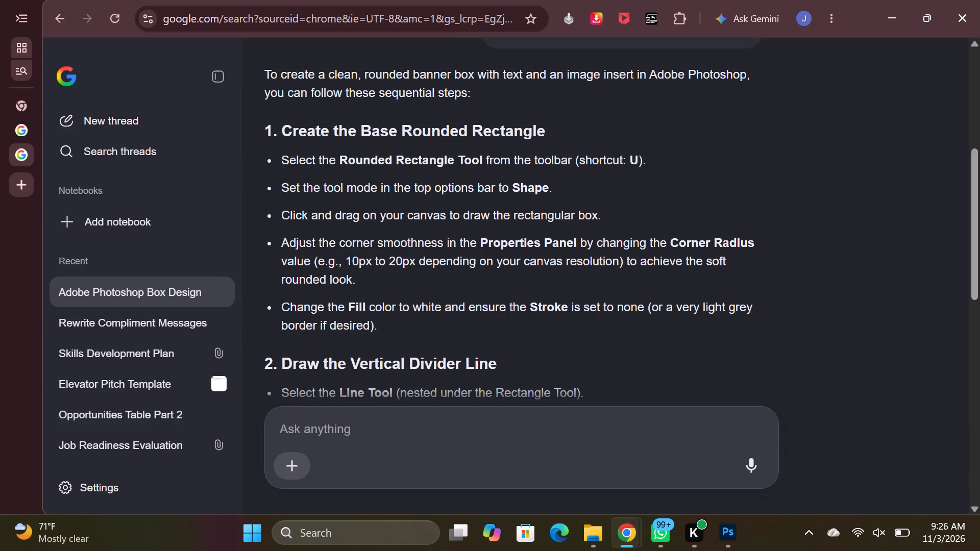
pyautogui.scroll(-1, 339, 213)
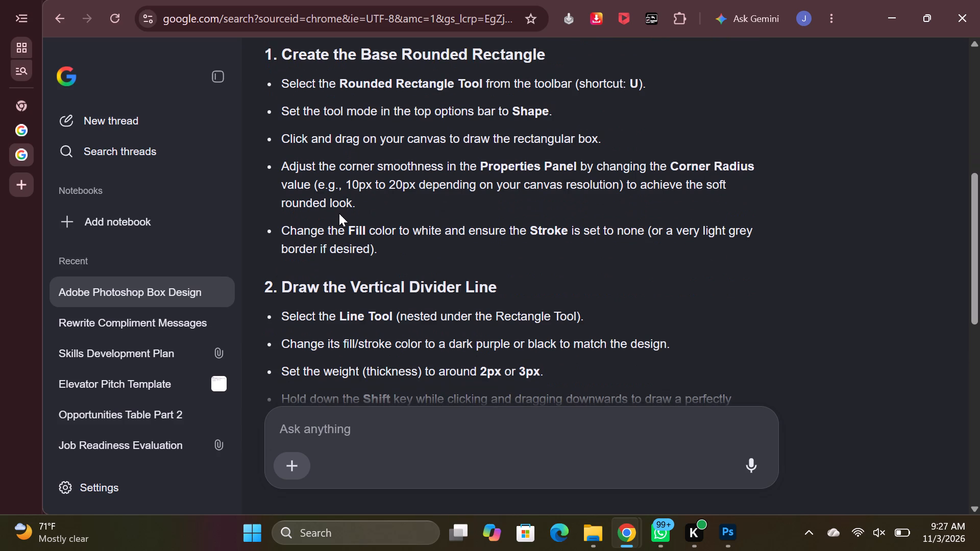
pyautogui.scroll(-1, 339, 213)
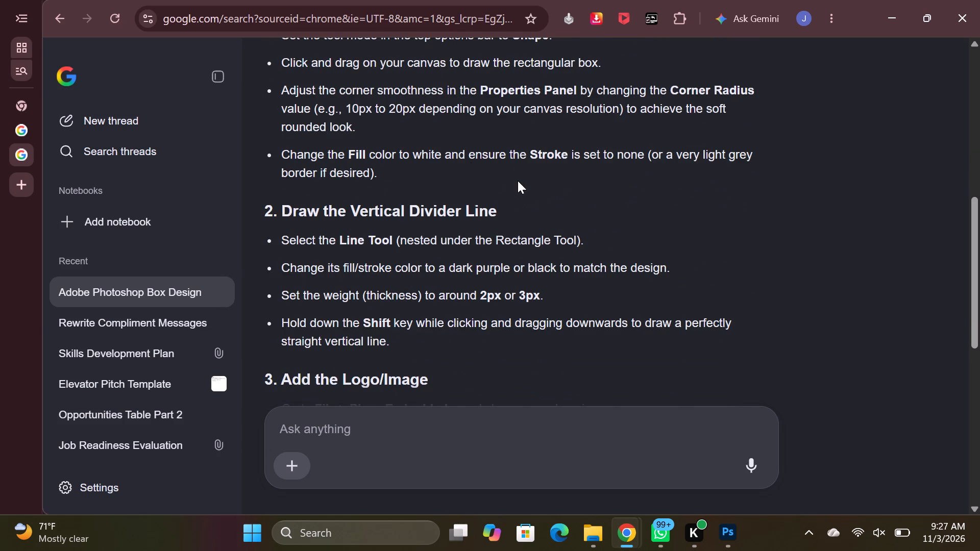
pyautogui.scroll(-1, 517, 182)
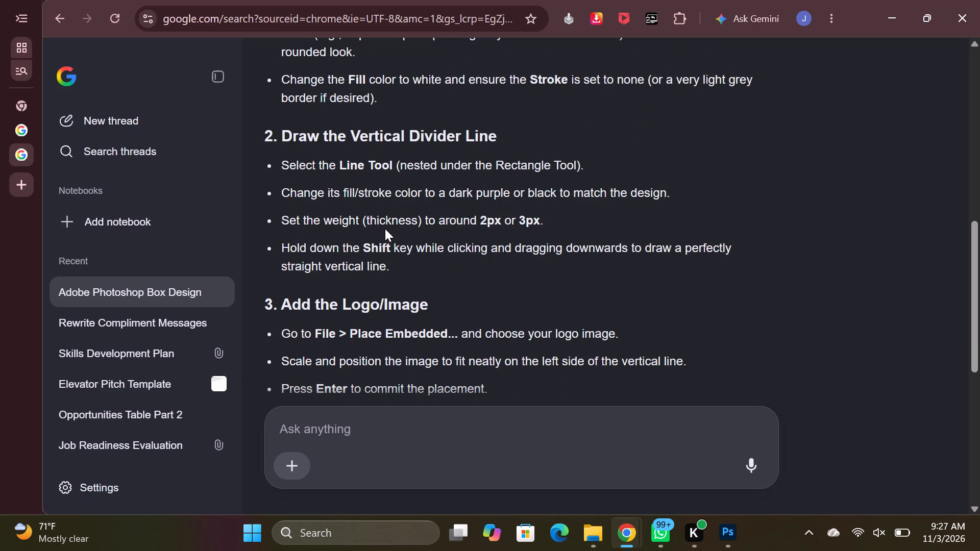
pyautogui.scroll(-1, 385, 229)
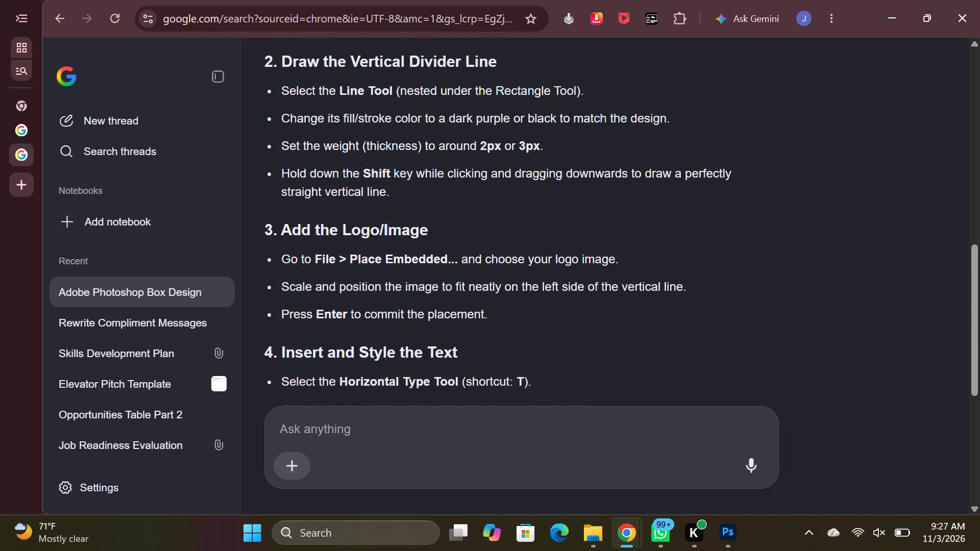
# Switch to Photoshop, add a new empty layer above Group 1 and dismiss the WhatsApp notification.
pyautogui.click(717, 527)
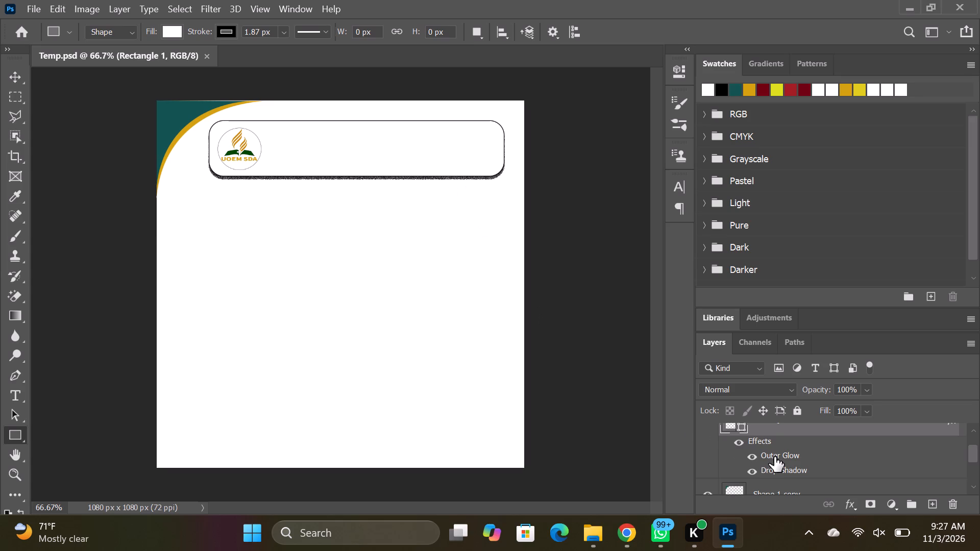
pyautogui.scroll(3, 781, 439)
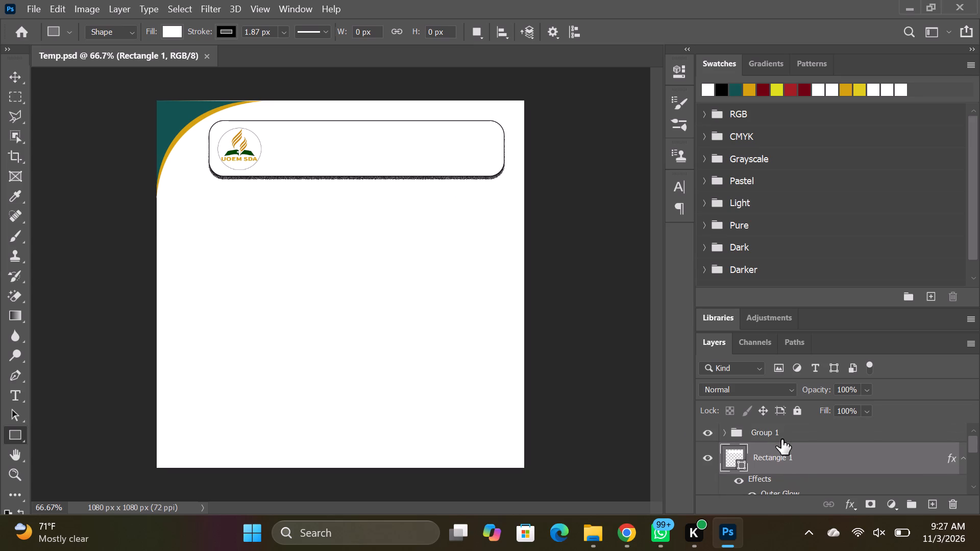
pyautogui.scroll(3, 781, 439)
pyautogui.click(775, 432)
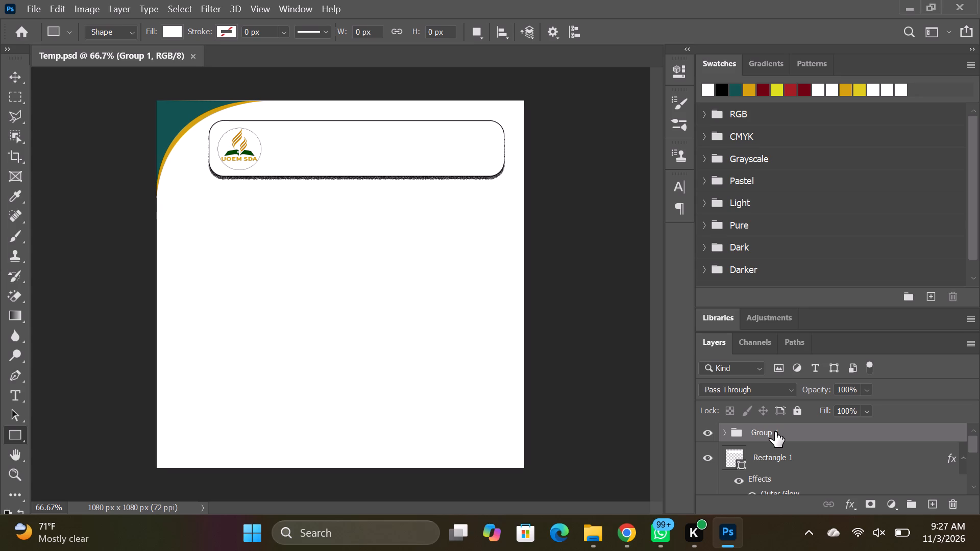
pyautogui.click(928, 504)
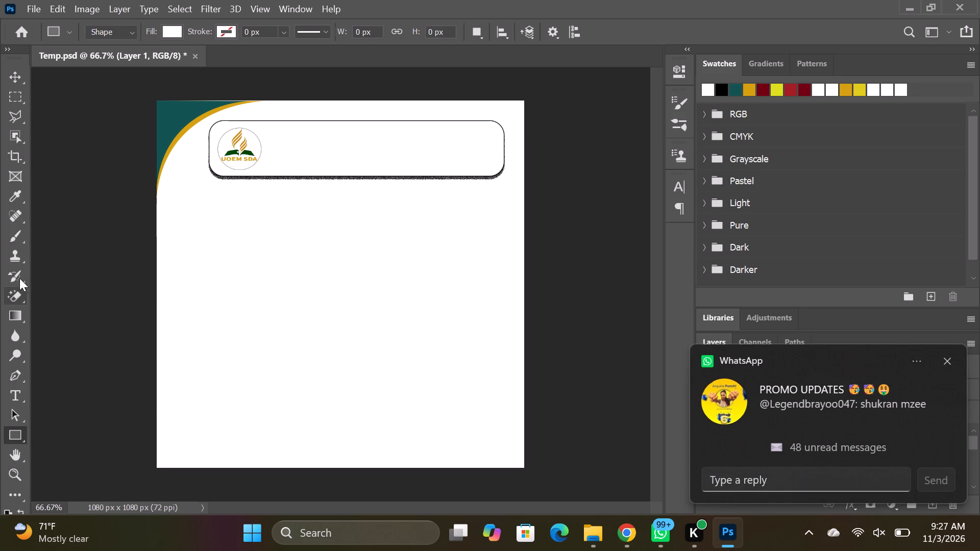
pyautogui.scroll(-3, 20, 490)
pyautogui.click(950, 366)
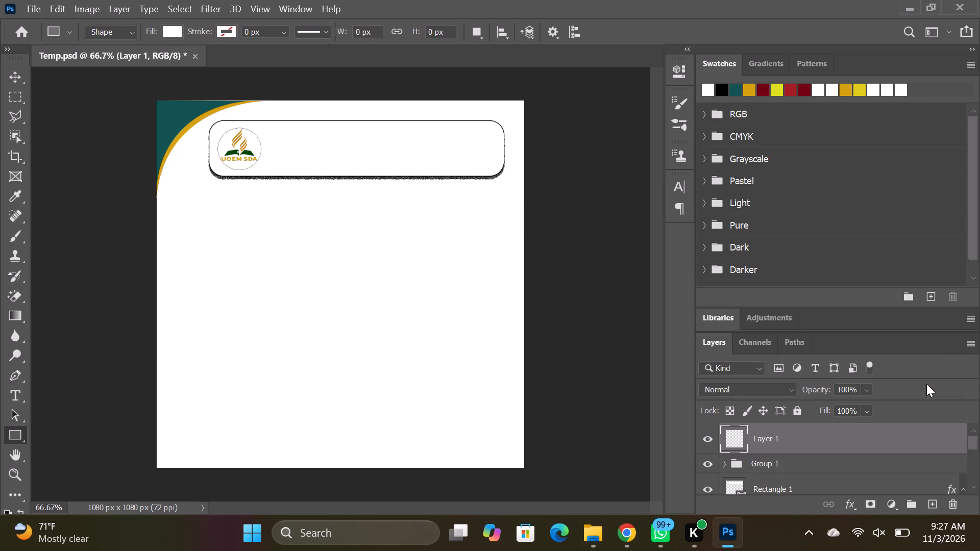
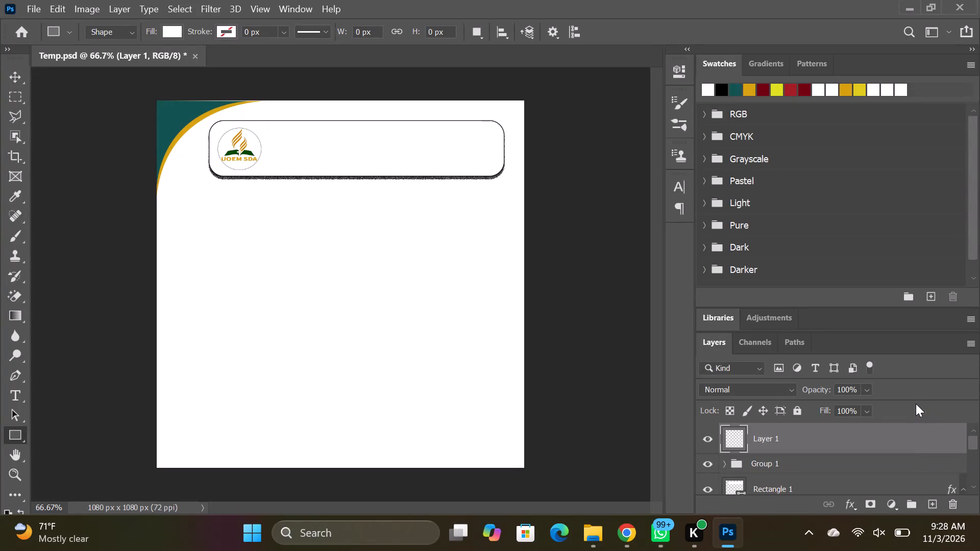
# Recheck the divider-line instructions in Chrome, and in Photoshop draw a near-vertical line about 130 px tall just right of the header logo.
pyautogui.click(914, 9)
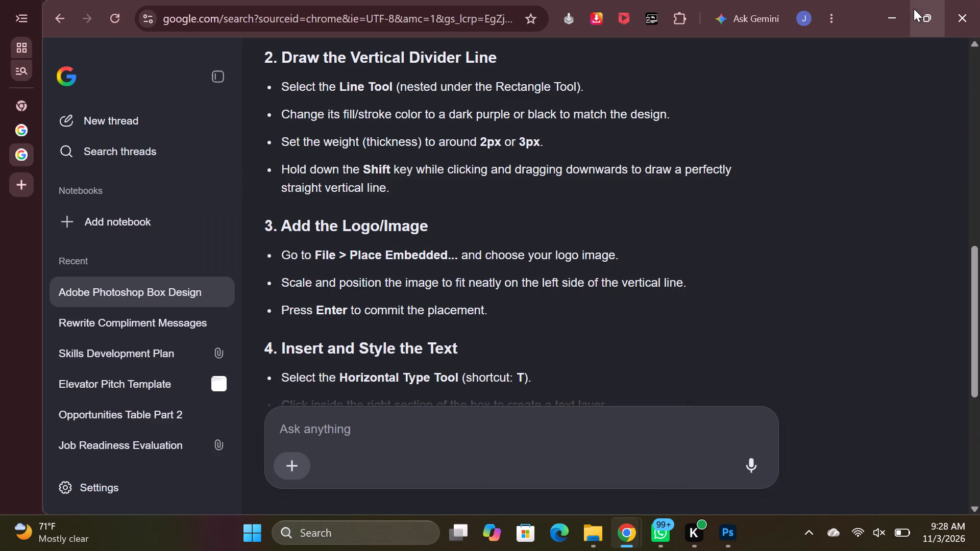
pyautogui.scroll(1, 376, 282)
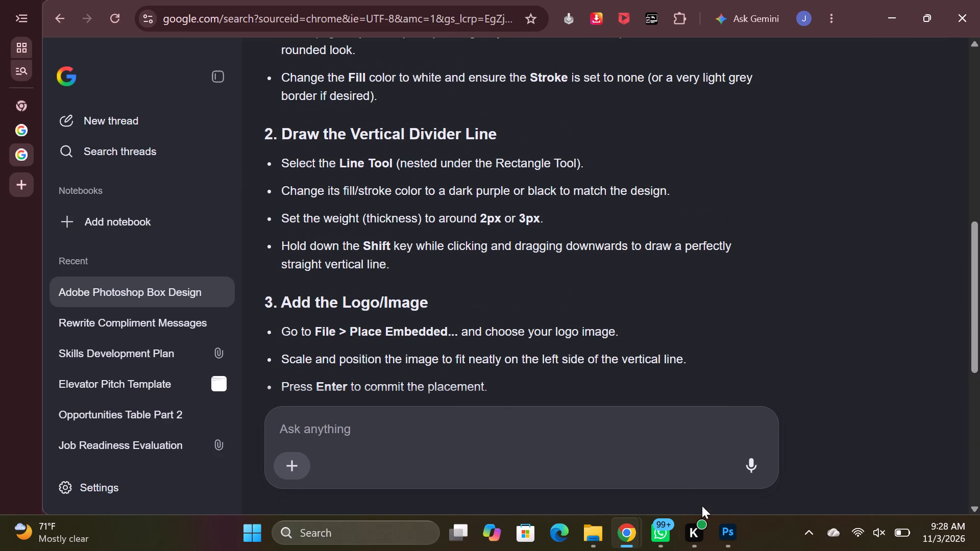
pyautogui.click(726, 533)
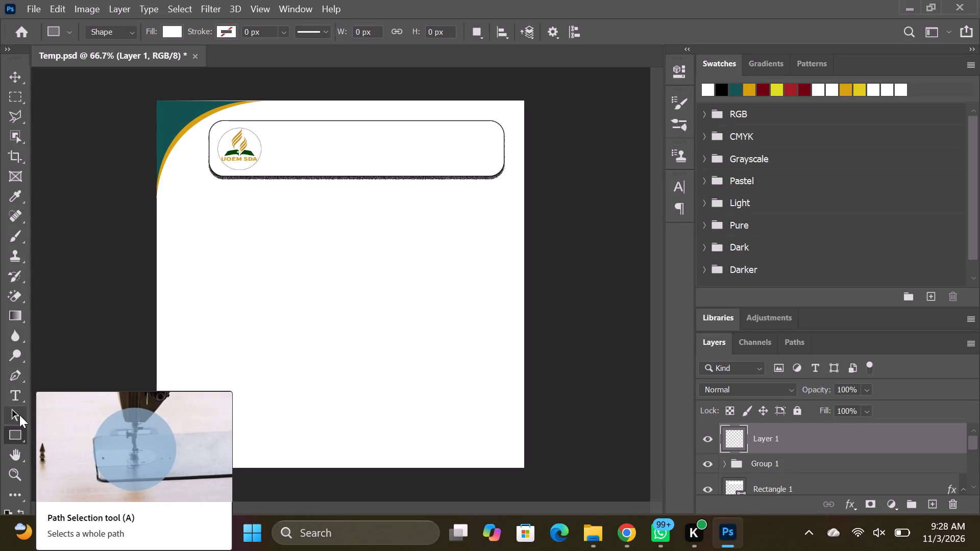
pyautogui.click(23, 438)
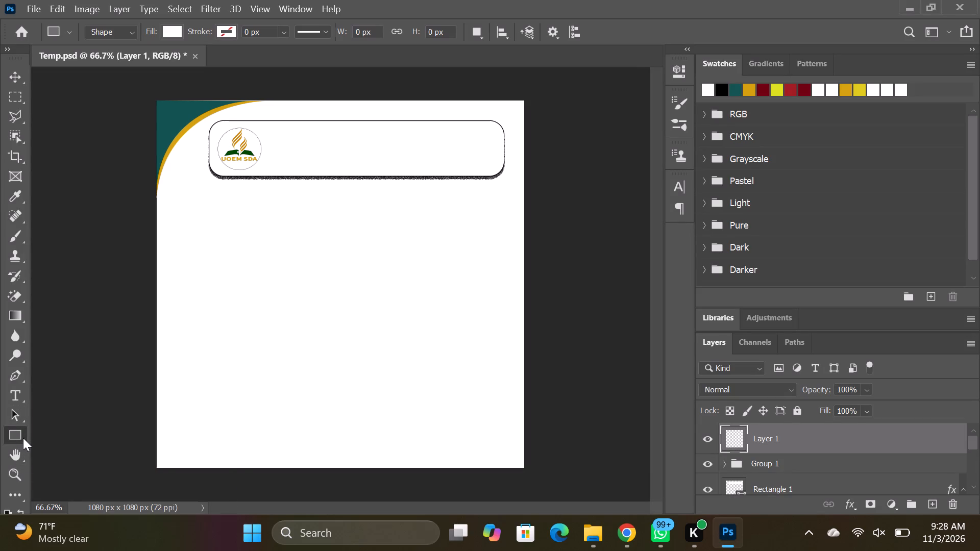
pyautogui.rightClick(23, 438)
pyautogui.click(70, 489)
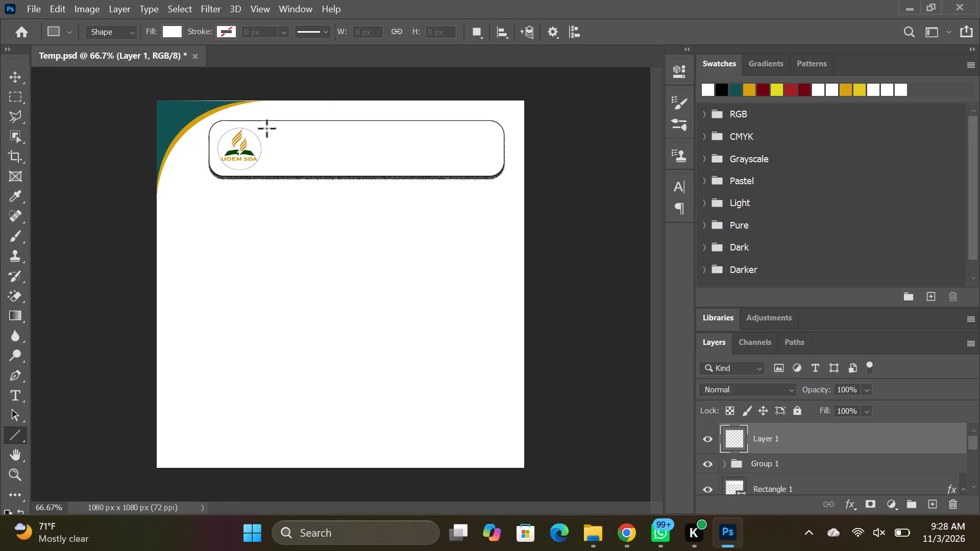
pyautogui.moveTo(266, 128); pyautogui.dragTo(267, 160)
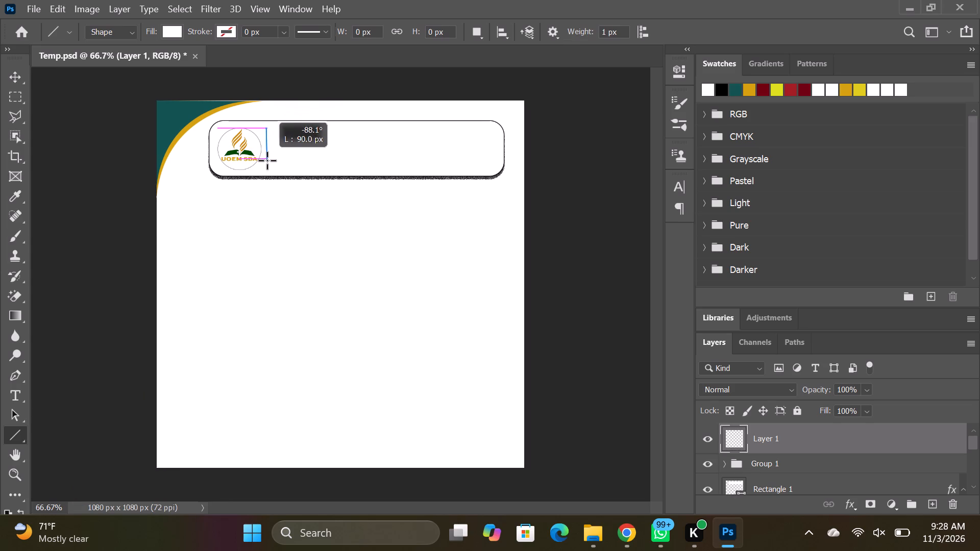
pyautogui.moveTo(267, 160); pyautogui.dragTo(267, 167)
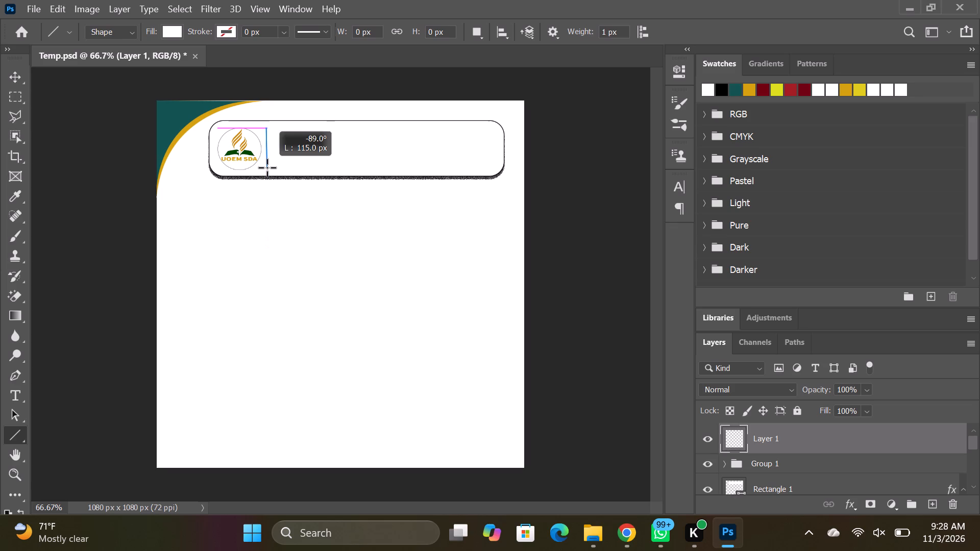
pyautogui.moveTo(267, 167); pyautogui.dragTo(265, 172)
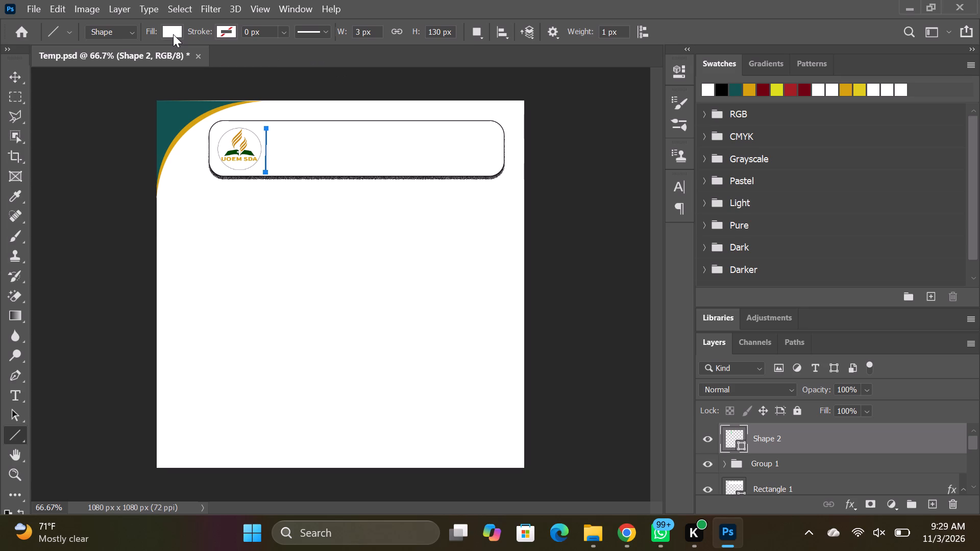
# Set the divider line's fill to the golden-yellow swatch.
pyautogui.click(751, 88)
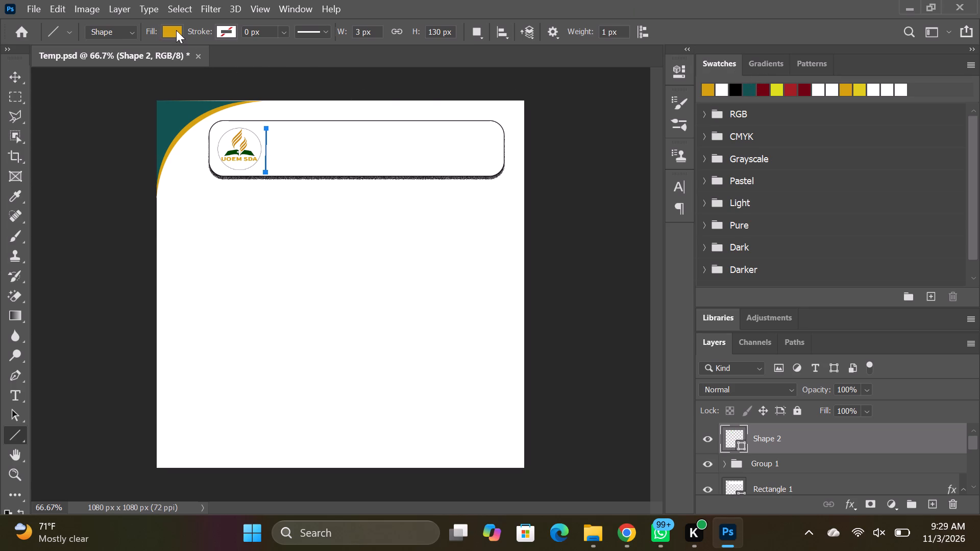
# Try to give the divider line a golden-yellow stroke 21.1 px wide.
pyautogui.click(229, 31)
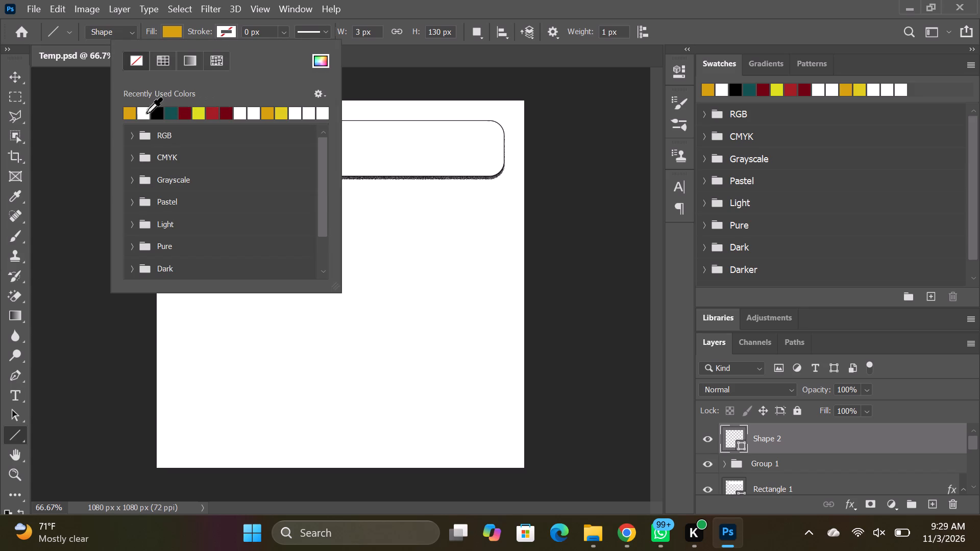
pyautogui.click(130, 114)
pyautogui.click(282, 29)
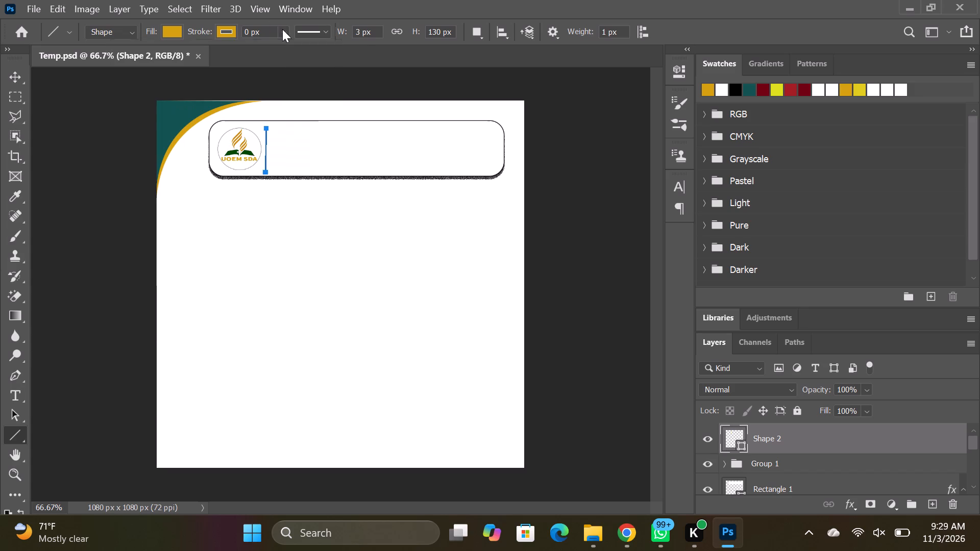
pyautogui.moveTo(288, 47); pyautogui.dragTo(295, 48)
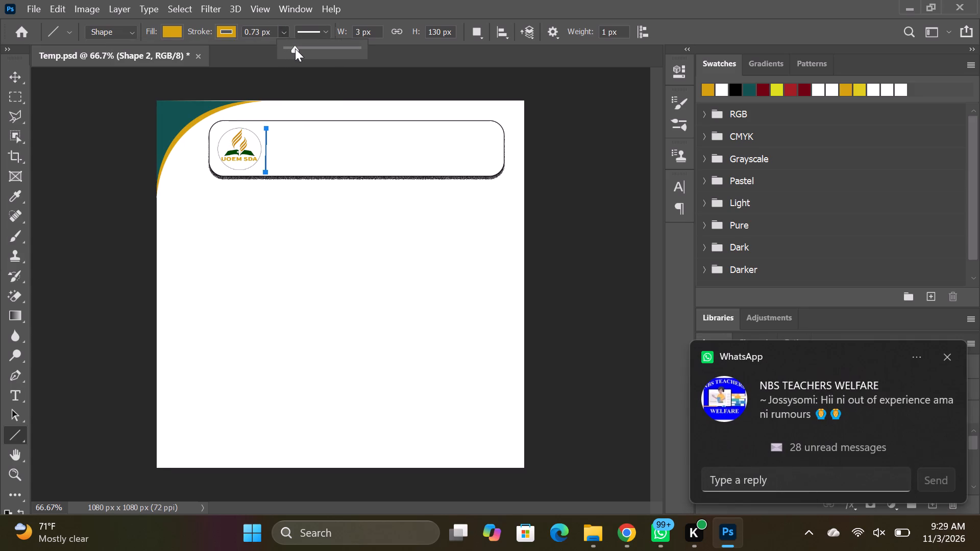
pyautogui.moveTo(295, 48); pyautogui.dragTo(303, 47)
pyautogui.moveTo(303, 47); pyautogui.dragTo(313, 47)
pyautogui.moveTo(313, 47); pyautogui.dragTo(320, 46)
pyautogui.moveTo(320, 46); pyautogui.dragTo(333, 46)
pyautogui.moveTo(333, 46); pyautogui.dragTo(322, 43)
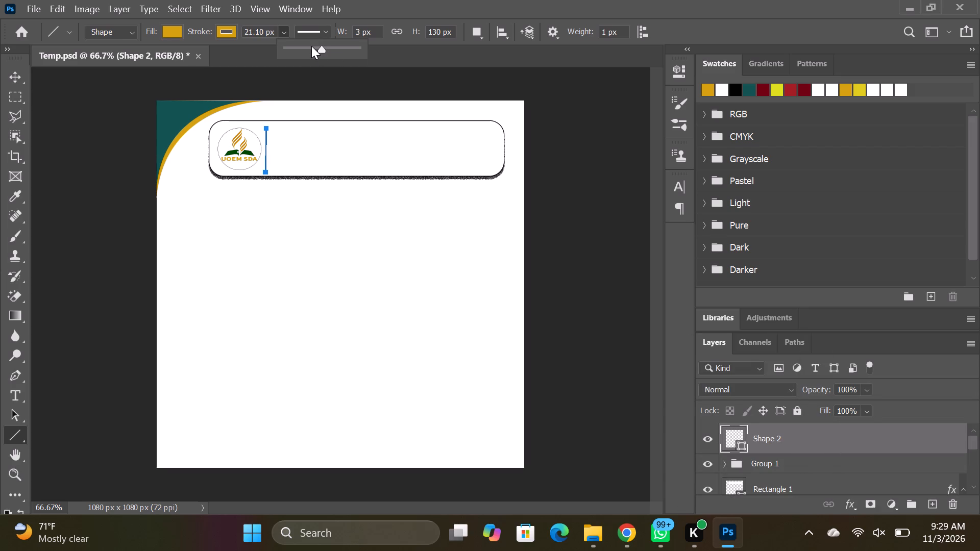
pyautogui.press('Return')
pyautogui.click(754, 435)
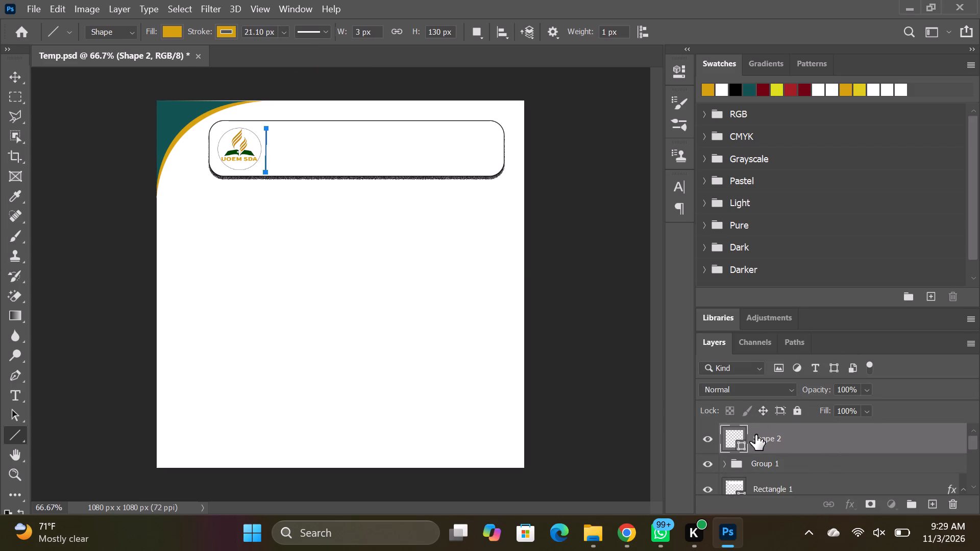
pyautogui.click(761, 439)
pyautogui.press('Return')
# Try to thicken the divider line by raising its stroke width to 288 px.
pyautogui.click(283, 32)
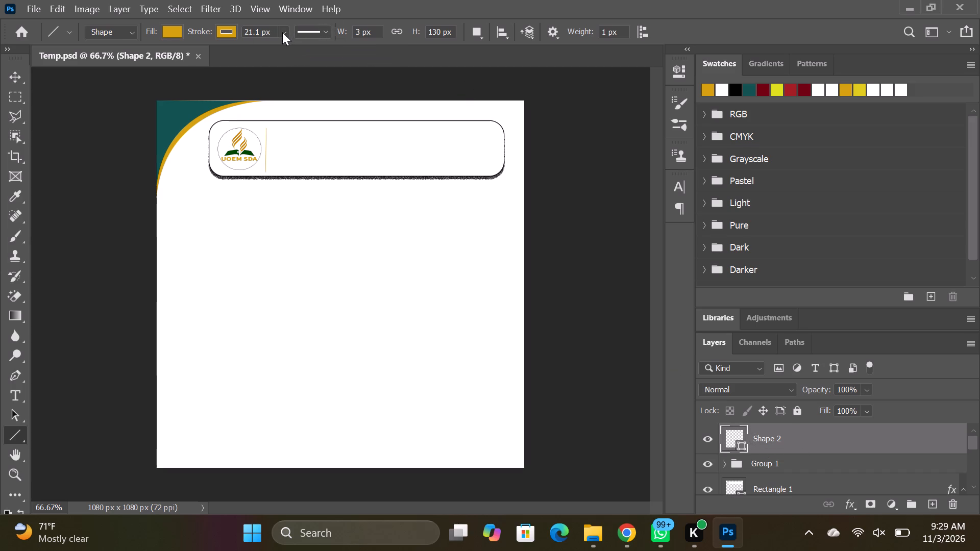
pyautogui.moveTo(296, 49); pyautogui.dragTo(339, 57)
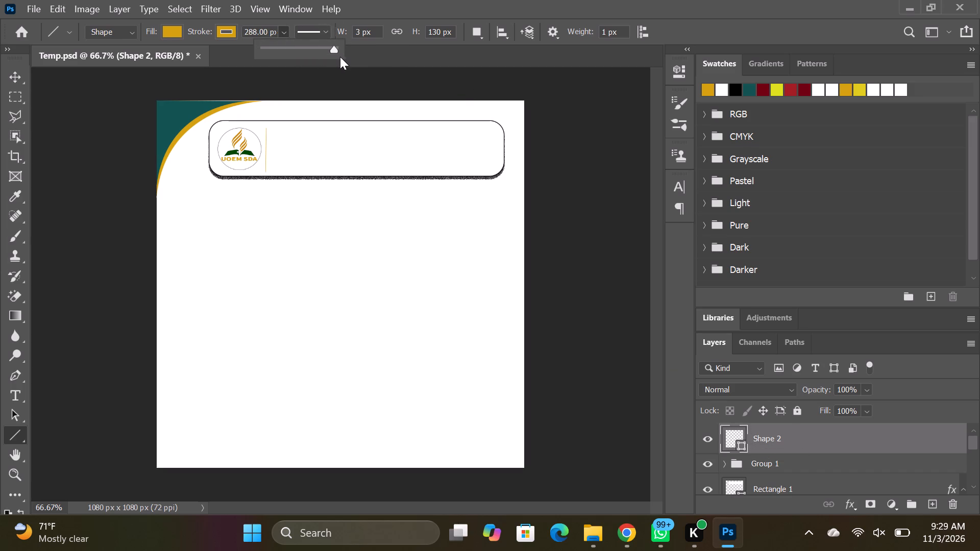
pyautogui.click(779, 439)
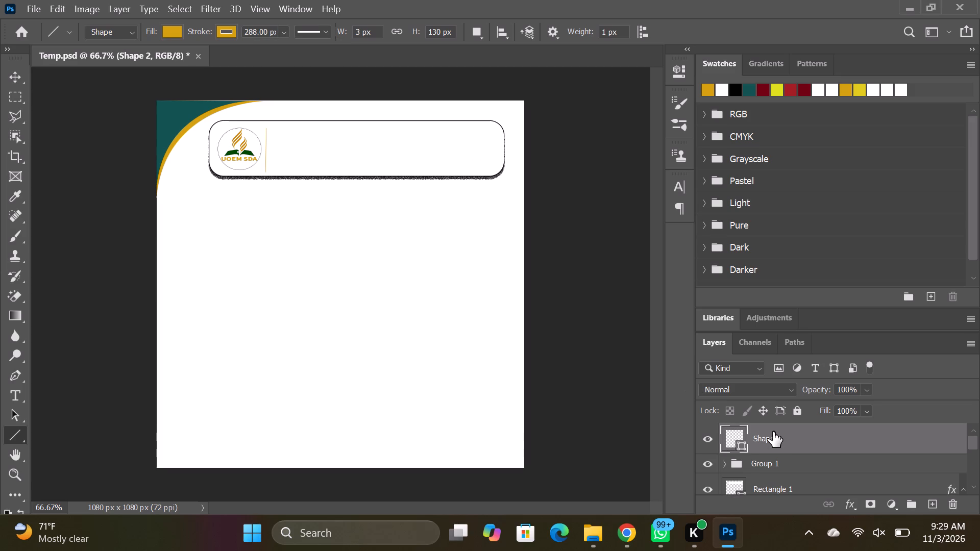
# Undo the divider line's stroke changes and the line itself, going back to the empty Layer 1 above Group 1.
pyautogui.hotkey('ctrl', 'z')
pyautogui.hotkey('ctrl', 'z')
pyautogui.hotkey('ctrl', 'z')
pyautogui.hotkey('ctrl', 'z')
pyautogui.hotkey('ctrl', 'z')
pyautogui.hotkey('ctrl', 'z')
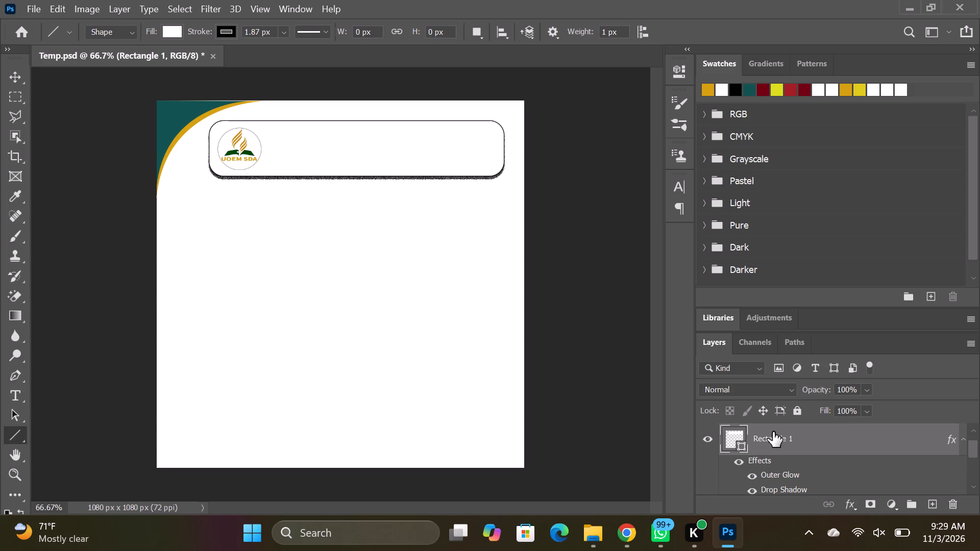
pyautogui.hotkey('ctrl', 'shift', 'z')
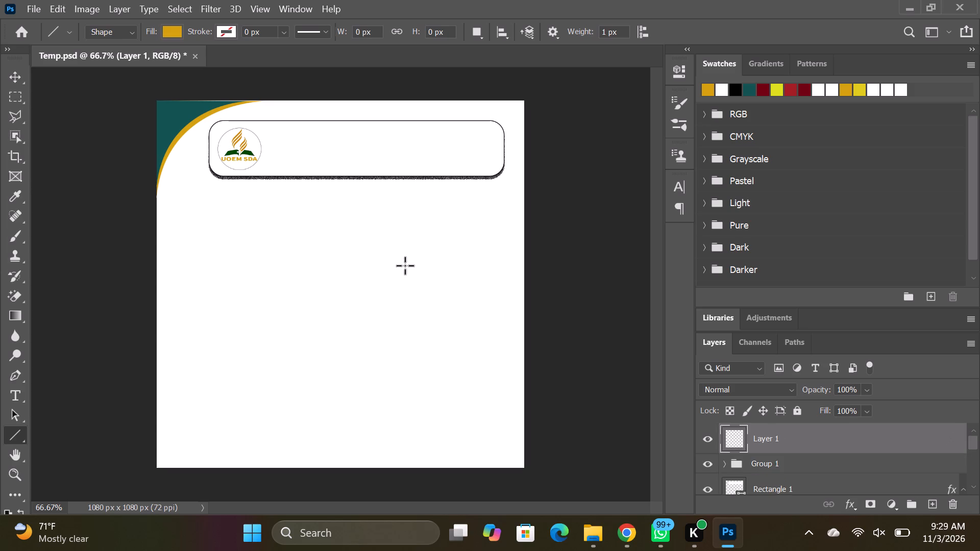
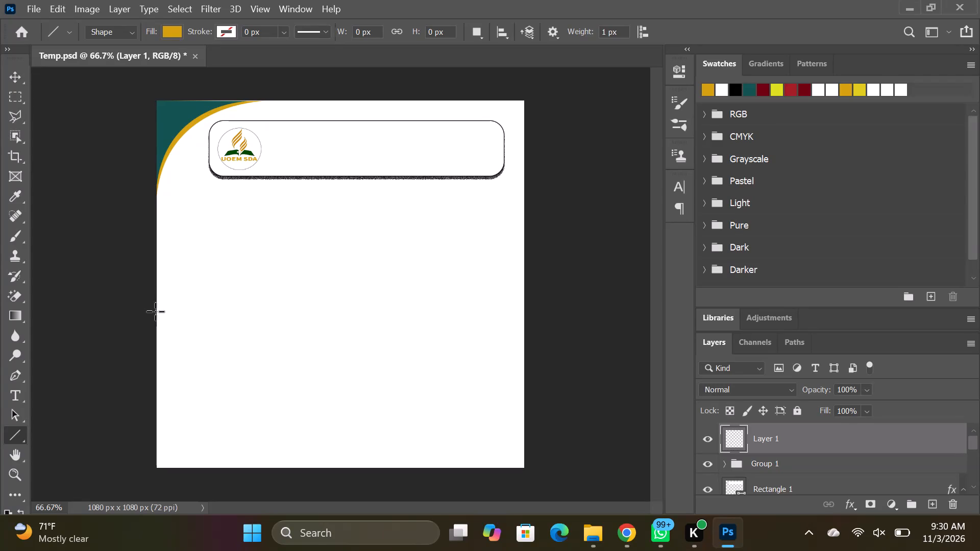
# Draw a golden-yellow vertical rectangle about 8 x 137 px just right of the header logo as the divider.
pyautogui.click(22, 440)
pyautogui.rightClick(22, 437)
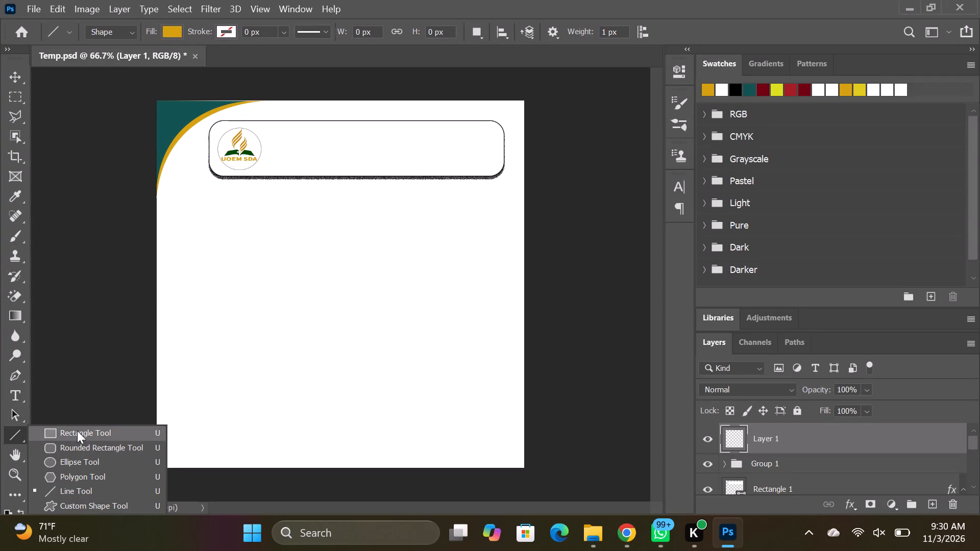
pyautogui.click(77, 431)
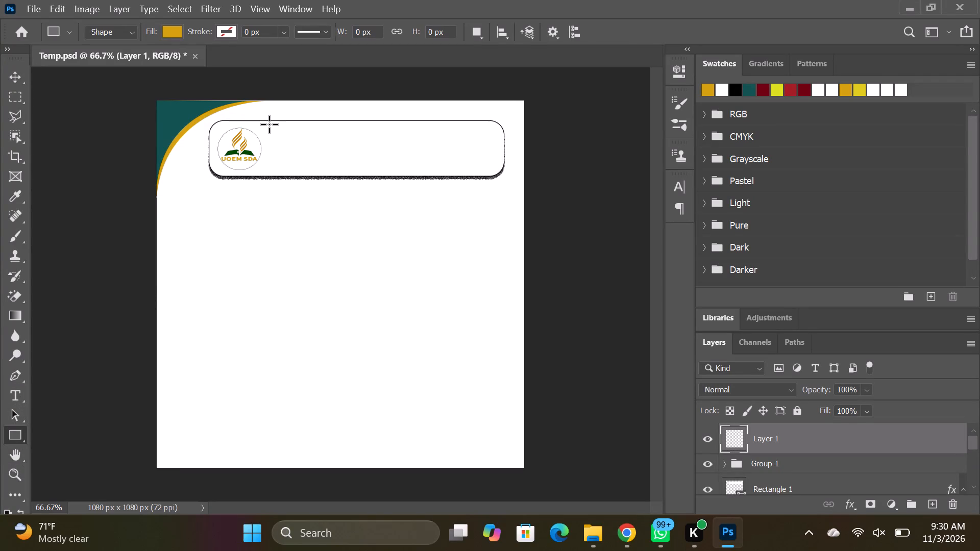
pyautogui.moveTo(264, 128); pyautogui.dragTo(268, 156)
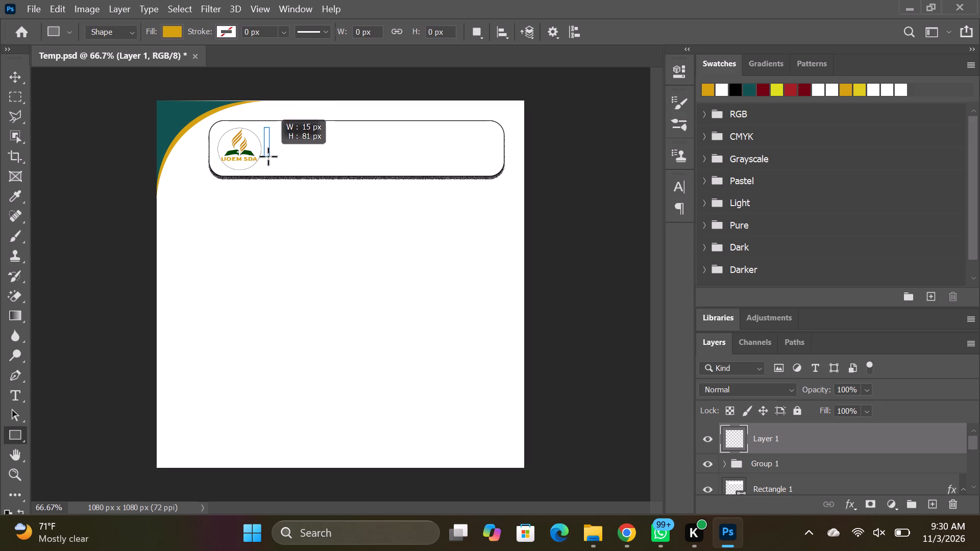
pyautogui.moveTo(268, 156); pyautogui.dragTo(267, 174)
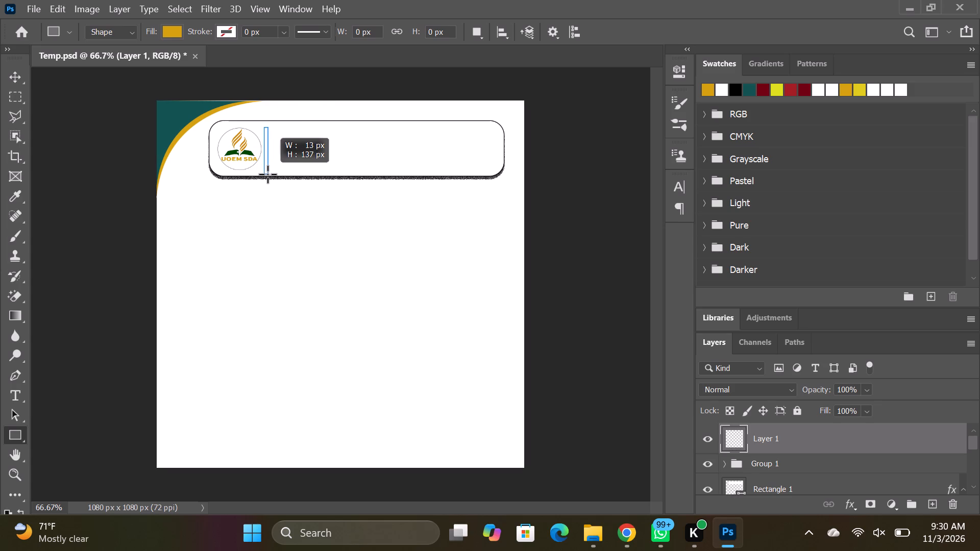
pyautogui.moveTo(267, 174); pyautogui.dragTo(266, 174)
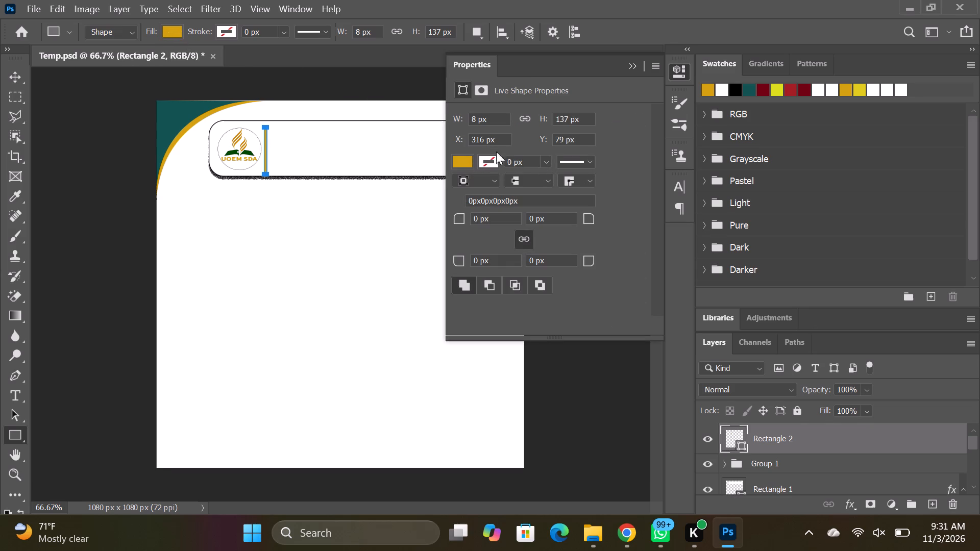
pyautogui.press('Return')
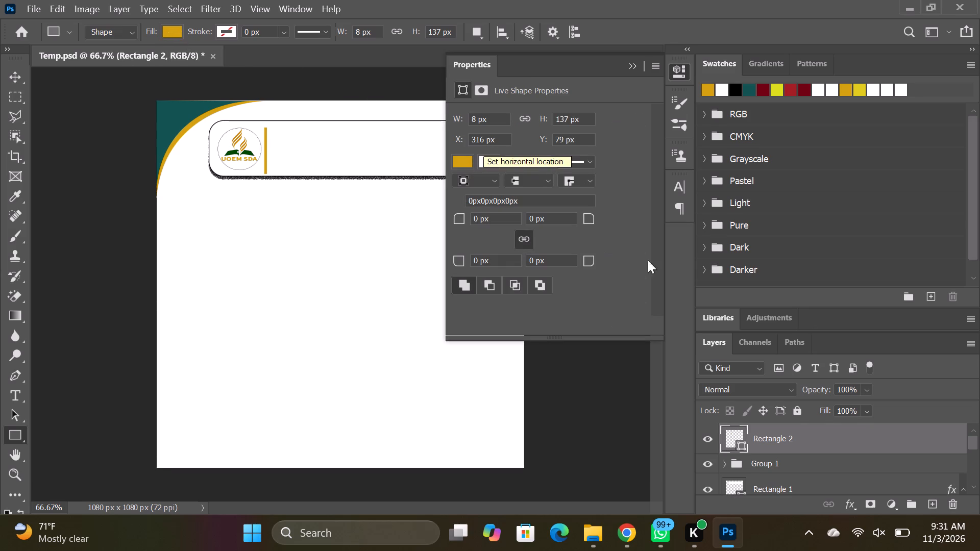
# Transform the divider rectangle, moving it slightly up and left so its centre is at about X 317, Y 140.5 px.
pyautogui.click(821, 432)
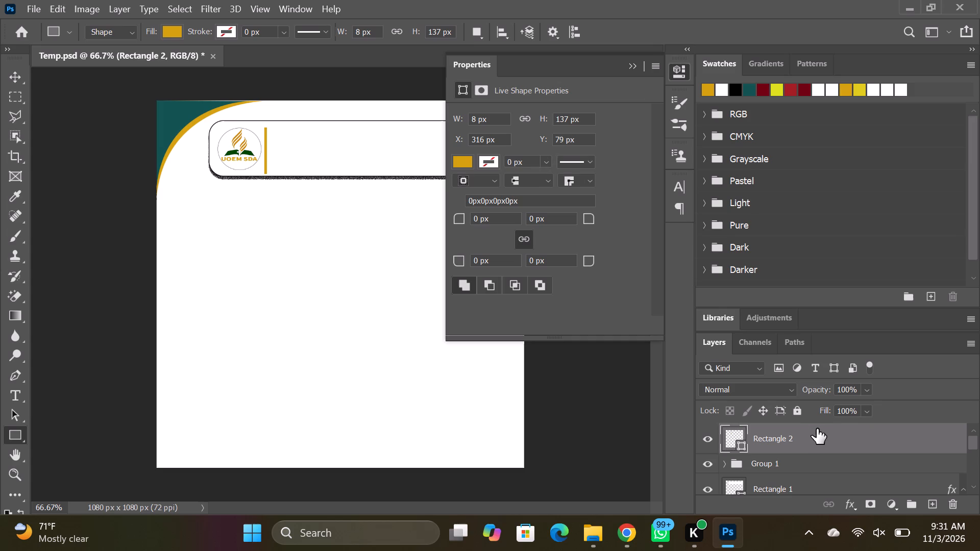
pyautogui.hotkey('ctrl', 't')
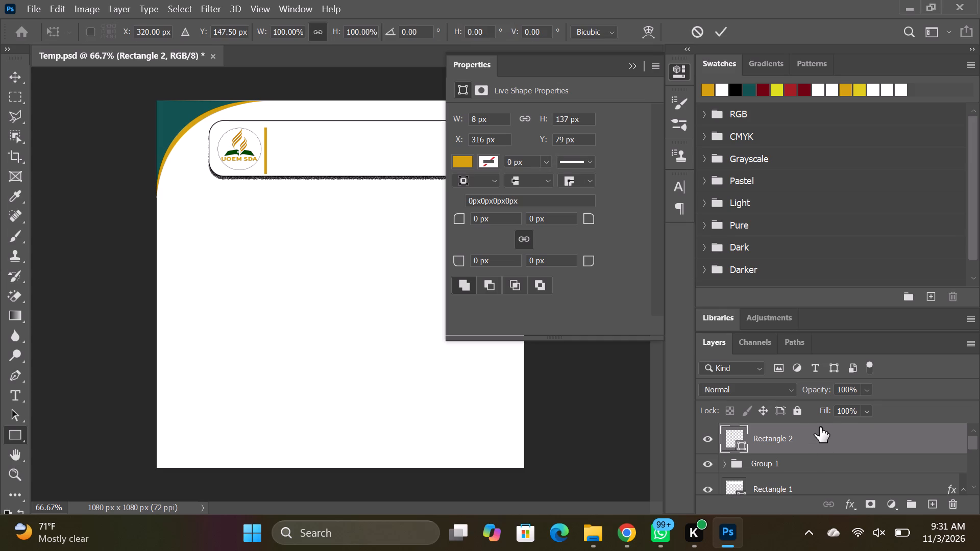
pyautogui.click(633, 67)
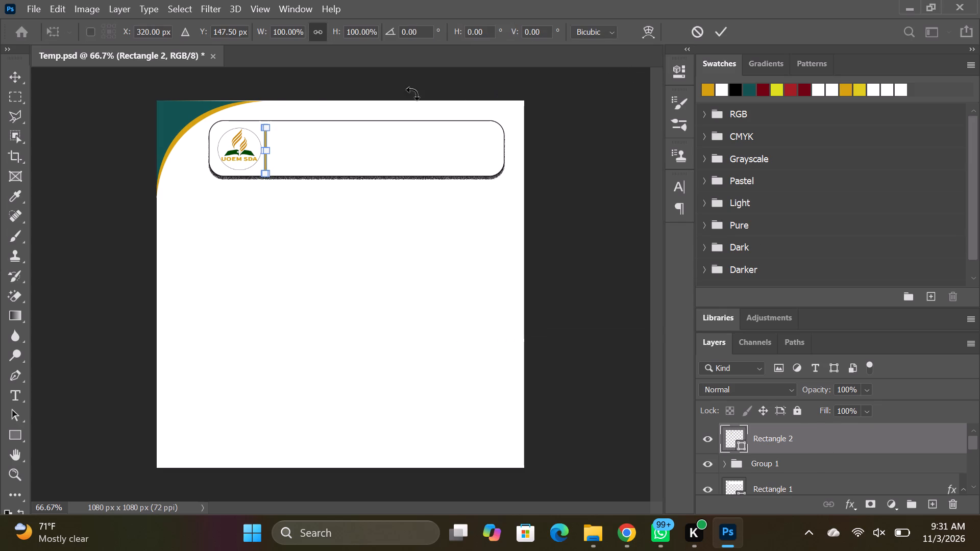
pyautogui.click(265, 151)
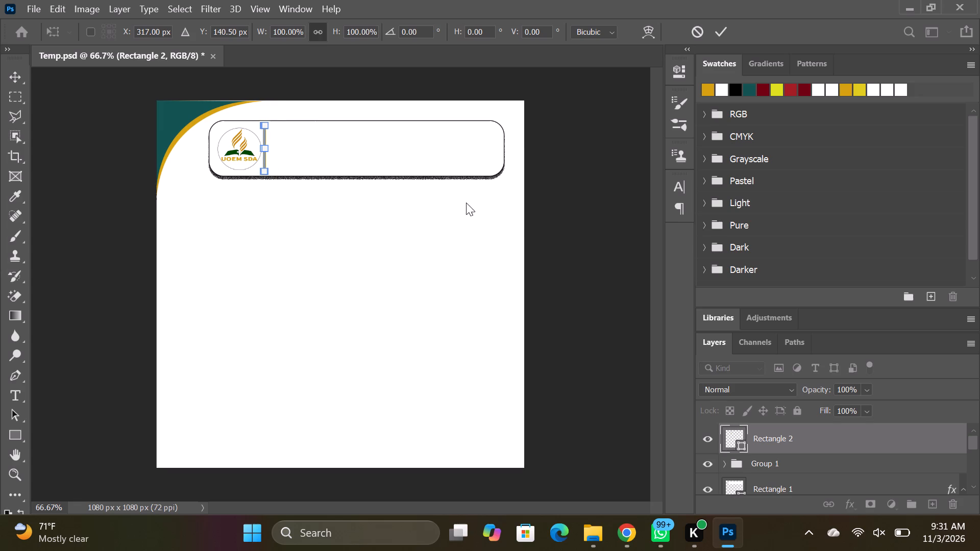
pyautogui.click(817, 434)
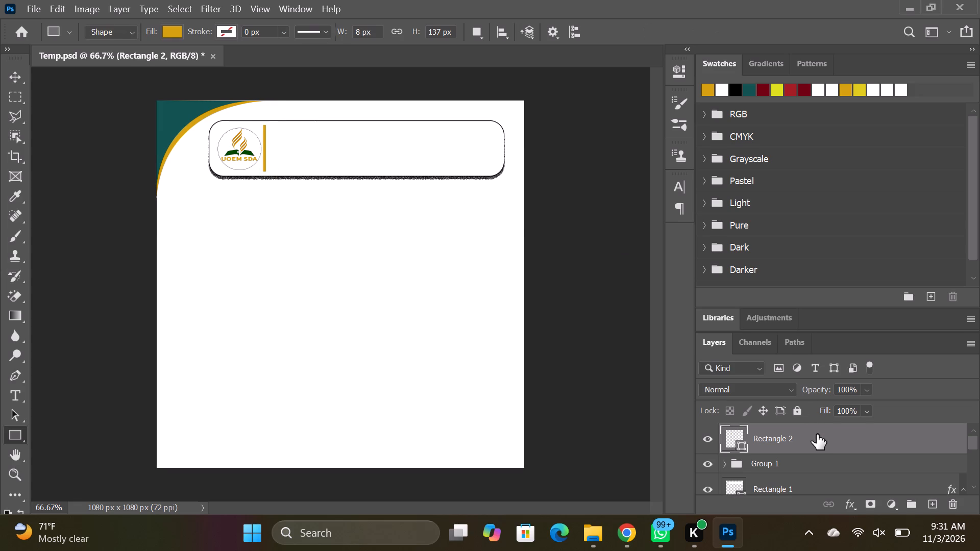
# Add a new layer, start a horizontal text on it, and move the placeholder text to the blank area below the header box.
pyautogui.click(928, 503)
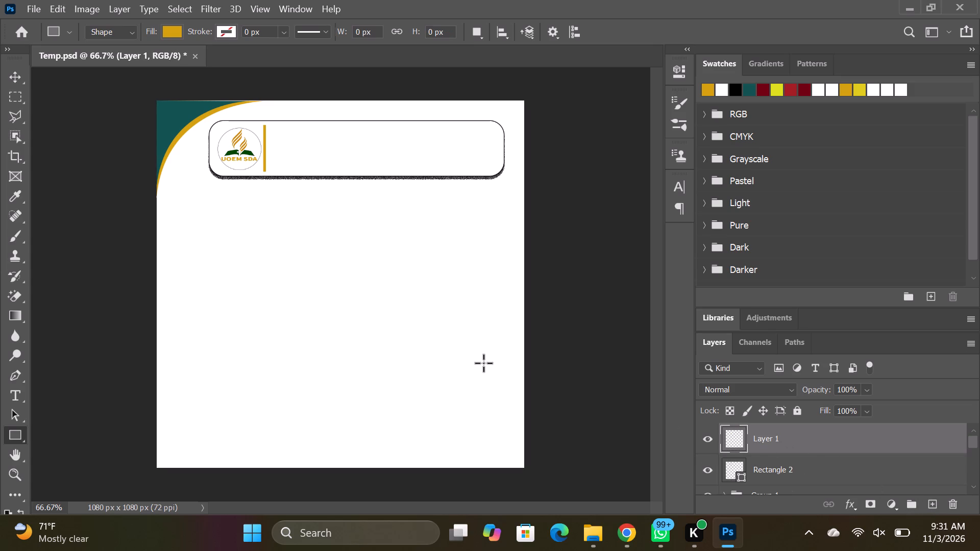
pyautogui.click(14, 395)
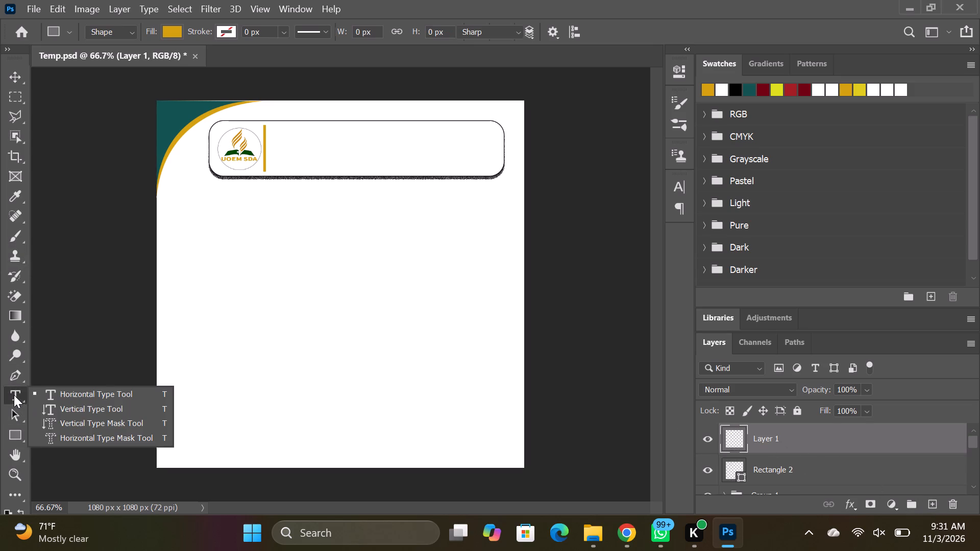
pyautogui.click(79, 393)
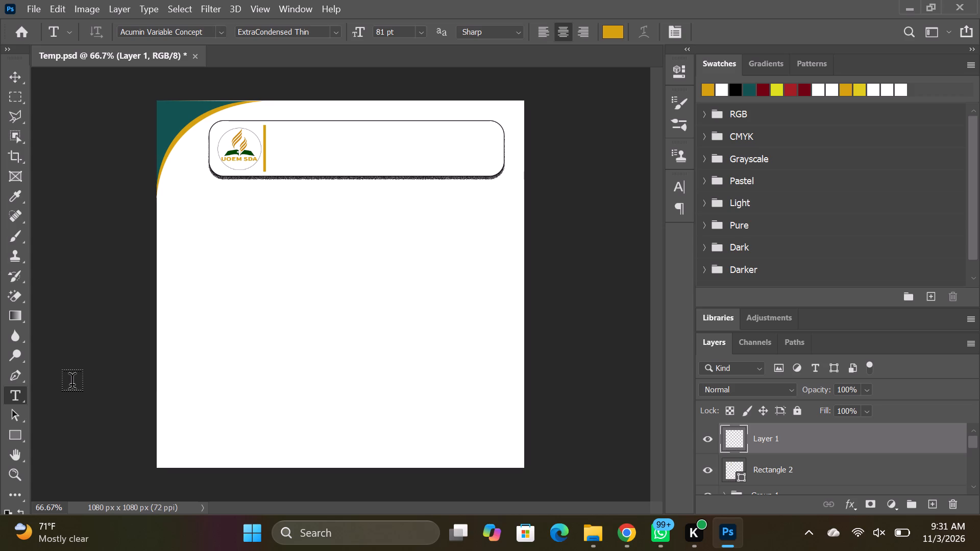
pyautogui.click(280, 141)
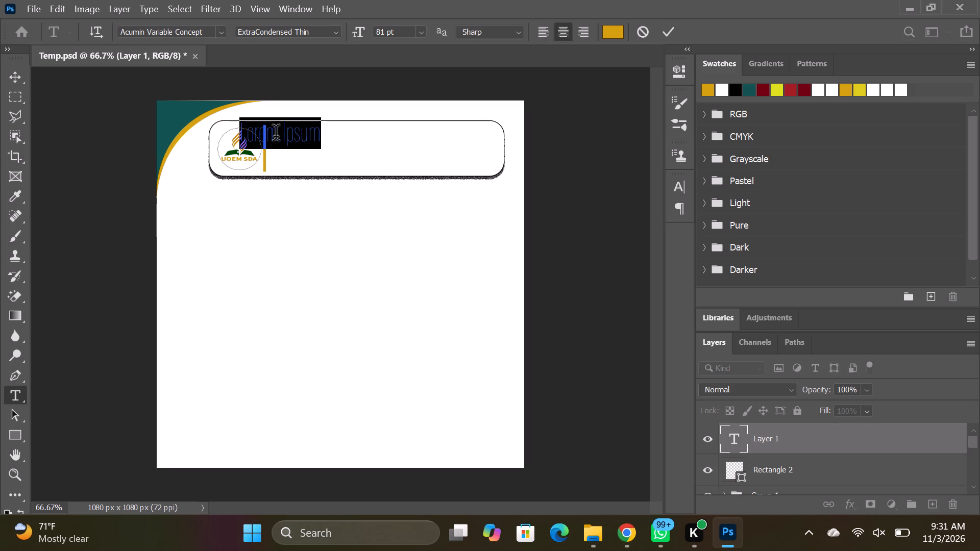
pyautogui.moveTo(306, 151); pyautogui.dragTo(312, 274)
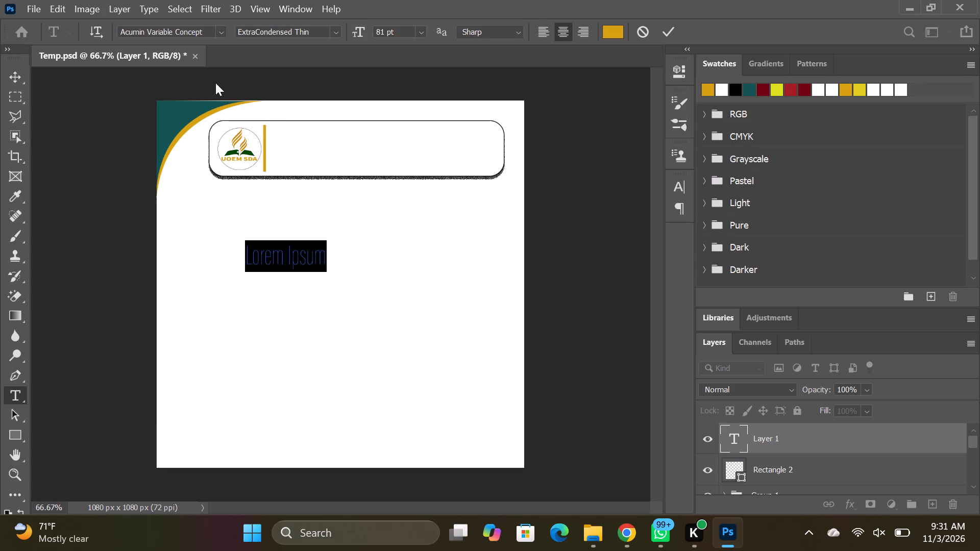
# Search the font list for "new" and for "sans de".
pyautogui.click(219, 32)
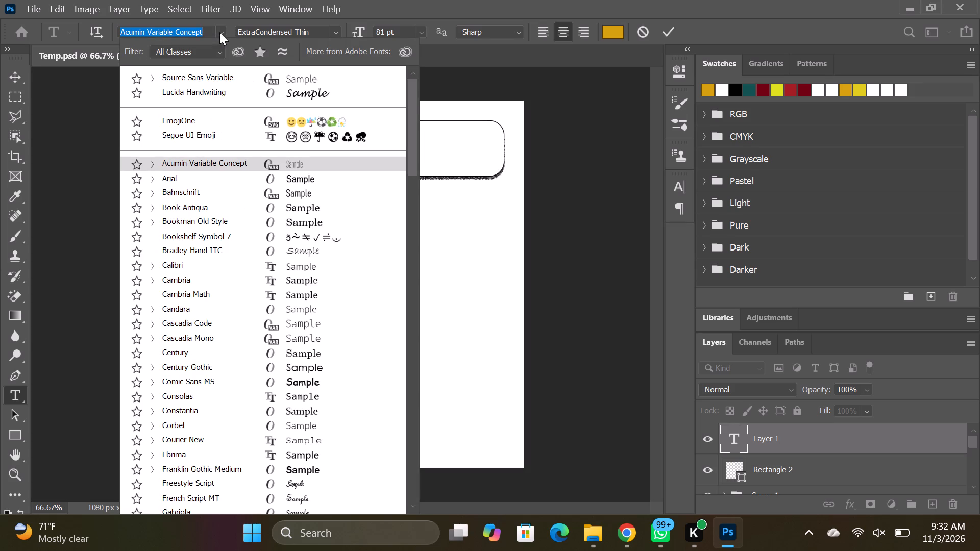
pyautogui.press('BackSpace')
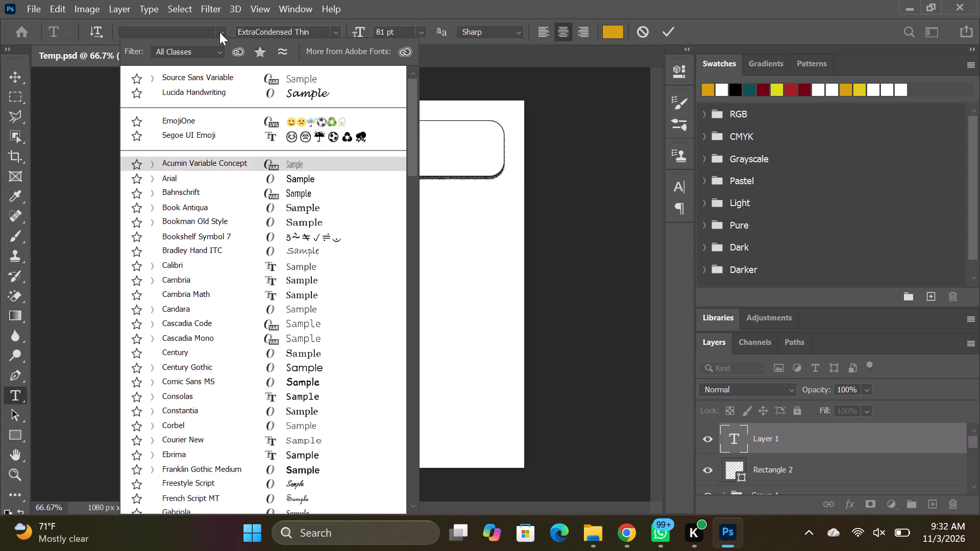
pyautogui.write('new')
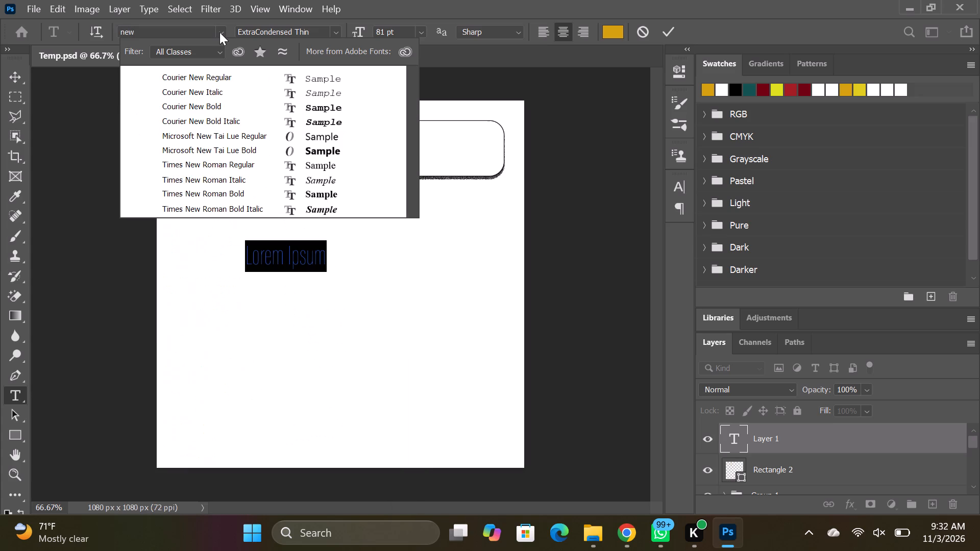
pyautogui.press('BackSpace')
pyautogui.press('BackSpace')
pyautogui.press('BackSpace')
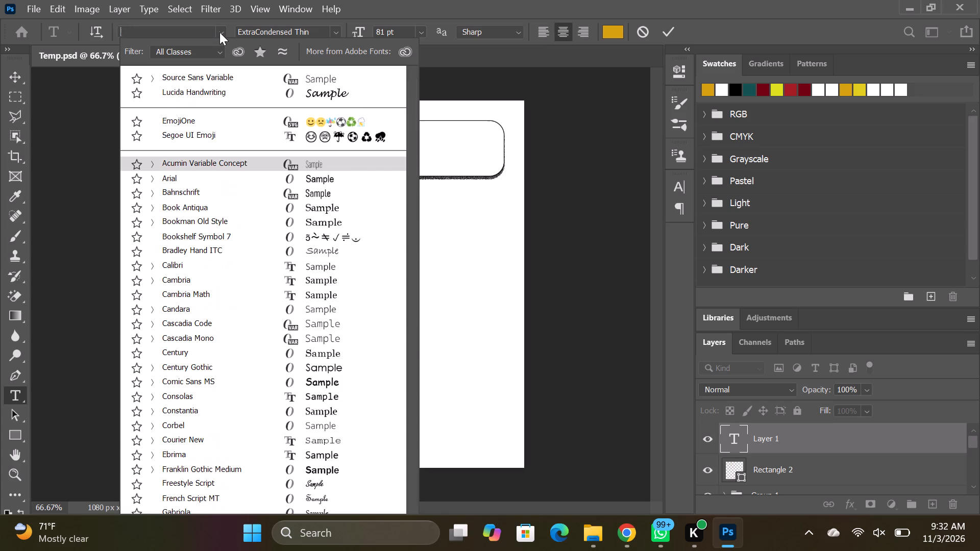
pyautogui.write('sans')
pyautogui.press('space')
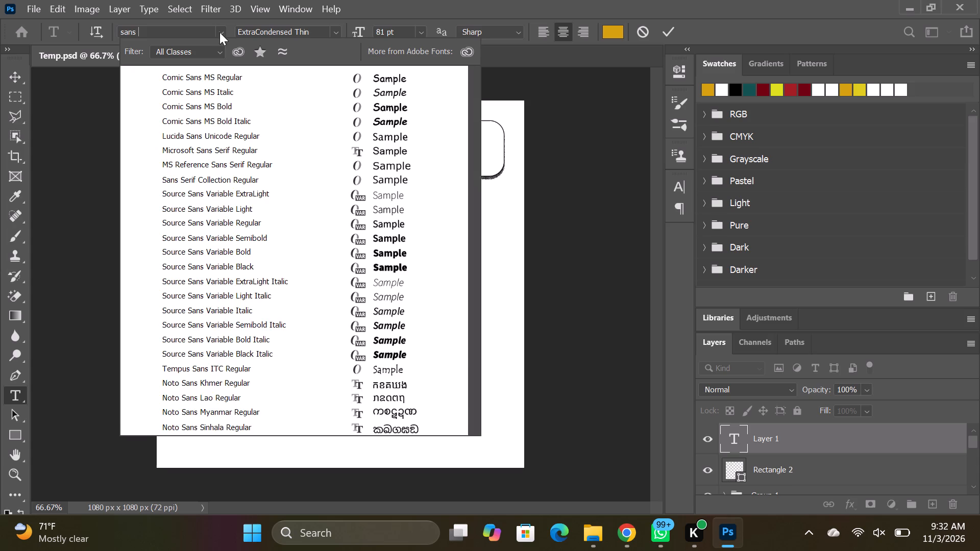
pyautogui.write('de')
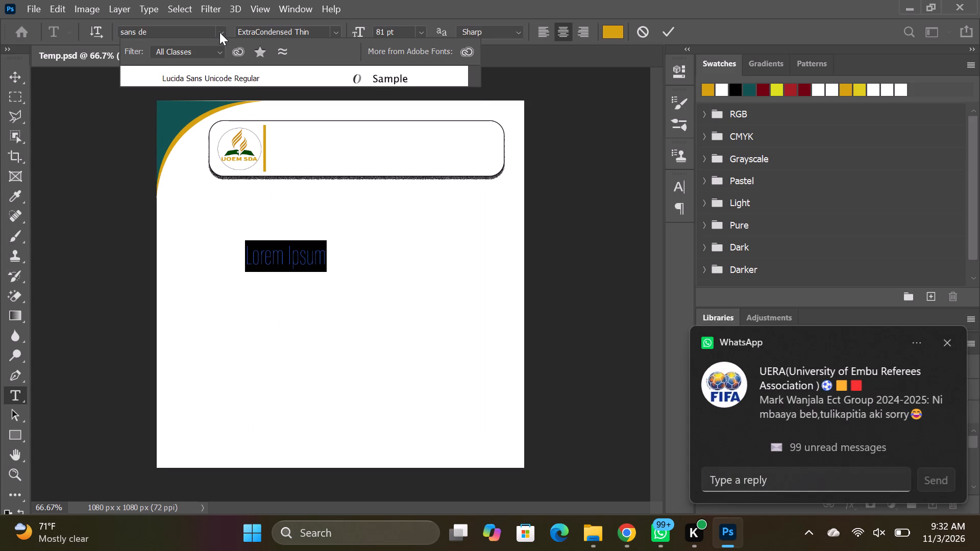
pyautogui.press('BackSpace')
pyautogui.press('BackSpace')
pyautogui.press('BackSpace')
pyautogui.press('BackSpace')
pyautogui.press('BackSpace')
pyautogui.press('BackSpace')
pyautogui.press('BackSpace')
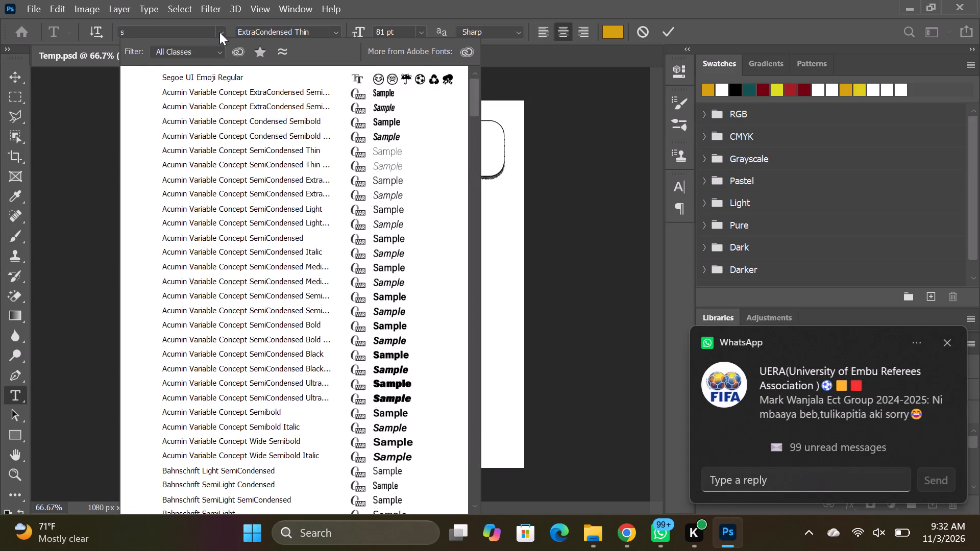
# Find the Source fonts and set the placeholder text's font to Source Sans Variable Bold.
pyautogui.press('s')
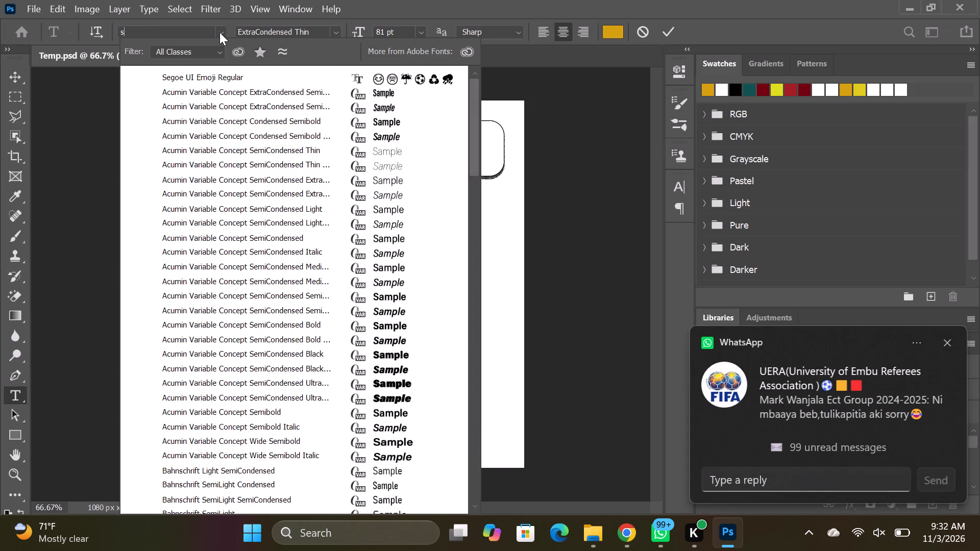
pyautogui.write('our')
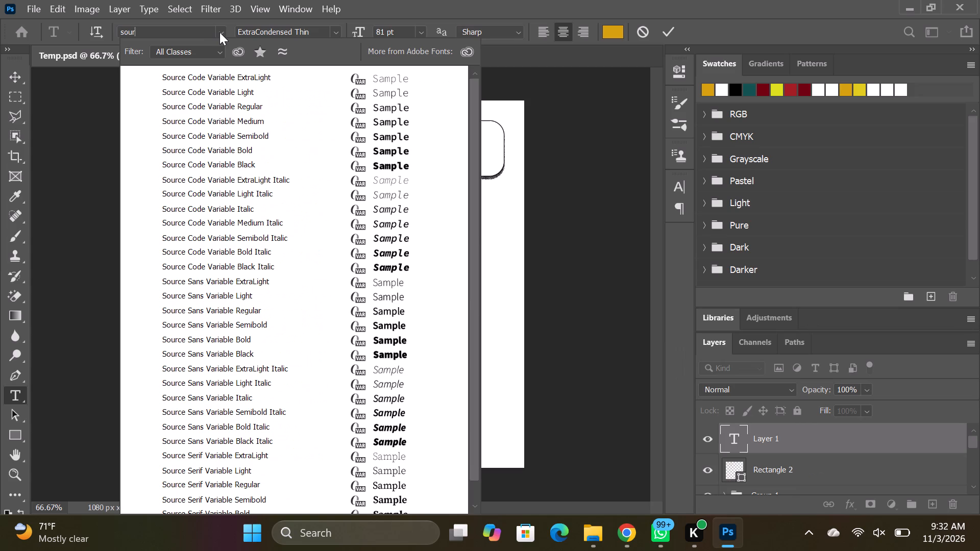
pyautogui.write('rce')
pyautogui.press('space')
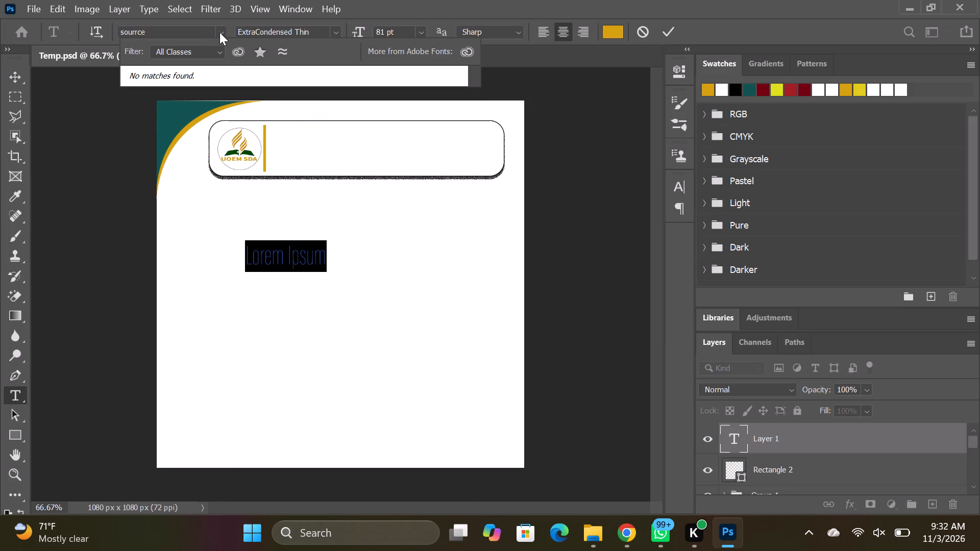
pyautogui.press('BackSpace')
pyautogui.press('BackSpace')
pyautogui.press('BackSpace')
pyautogui.press('BackSpace')
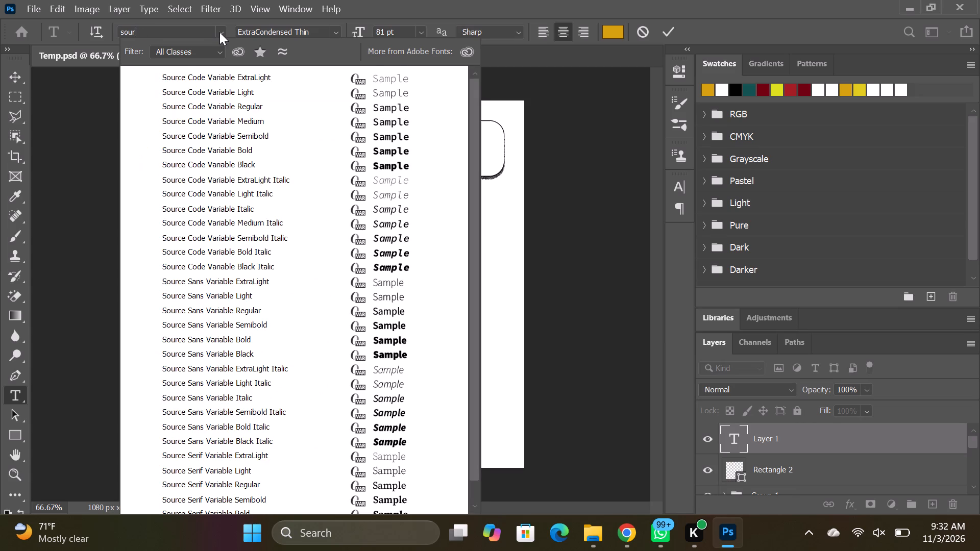
pyautogui.click(237, 337)
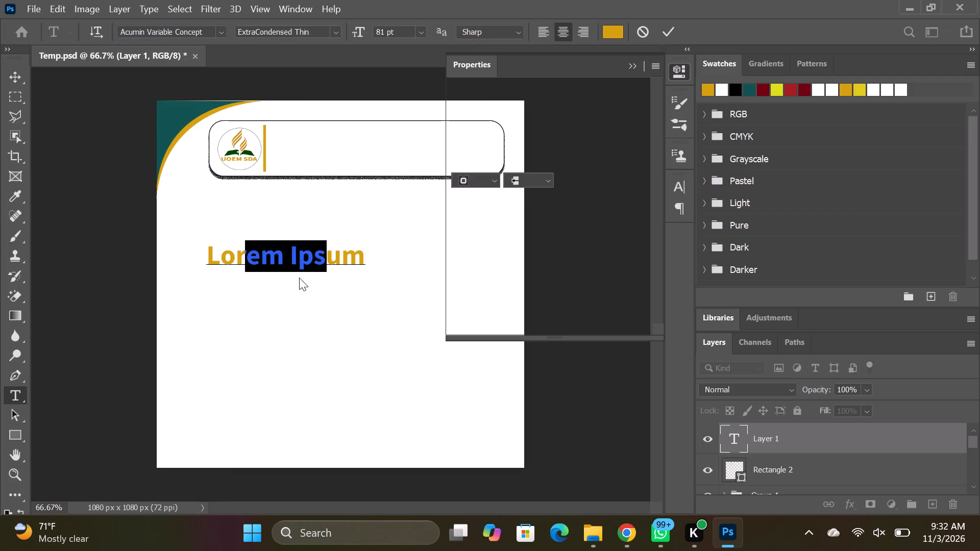
# Replace the placeholder text with "UNIVERSITY OF EMBU".
pyautogui.click(361, 255)
pyautogui.click(364, 255)
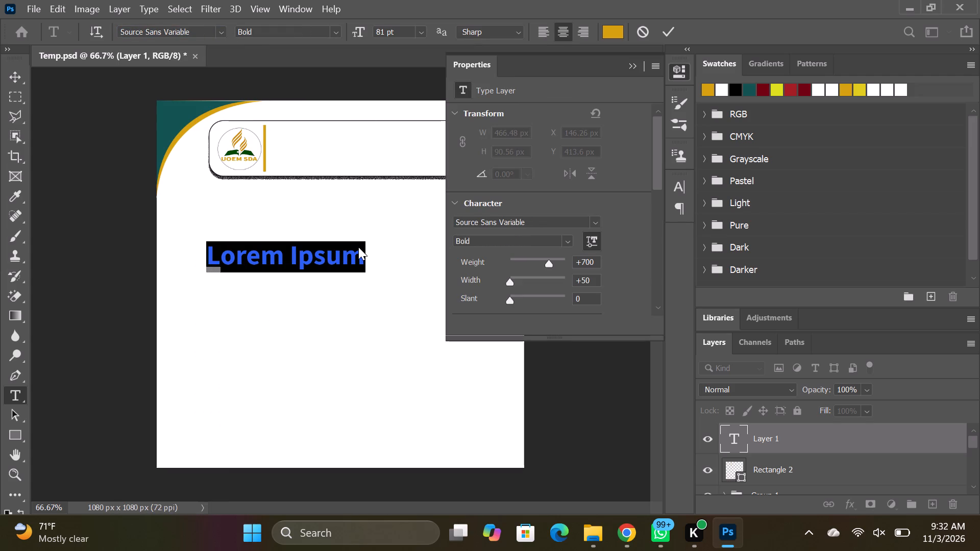
pyautogui.press('BackSpace')
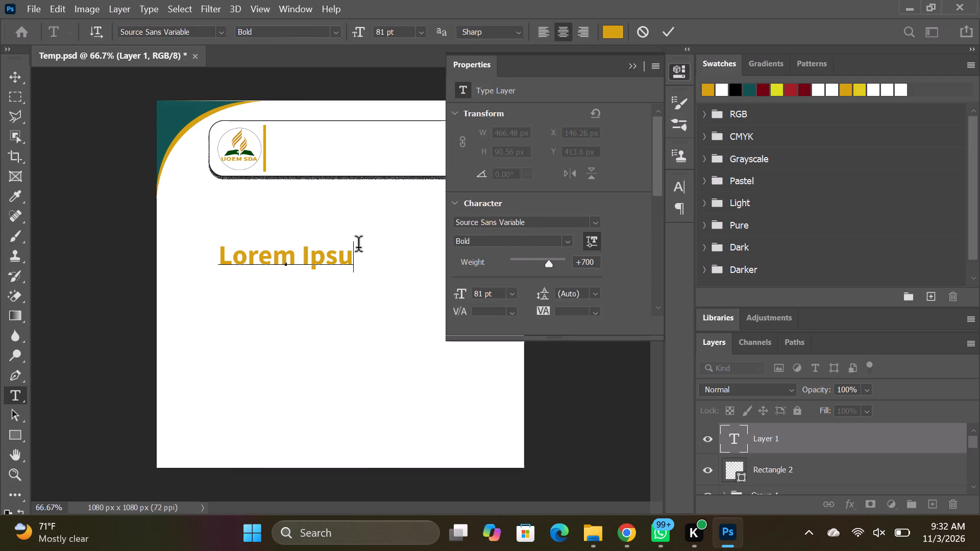
pyautogui.moveTo(356, 253); pyautogui.dragTo(210, 266)
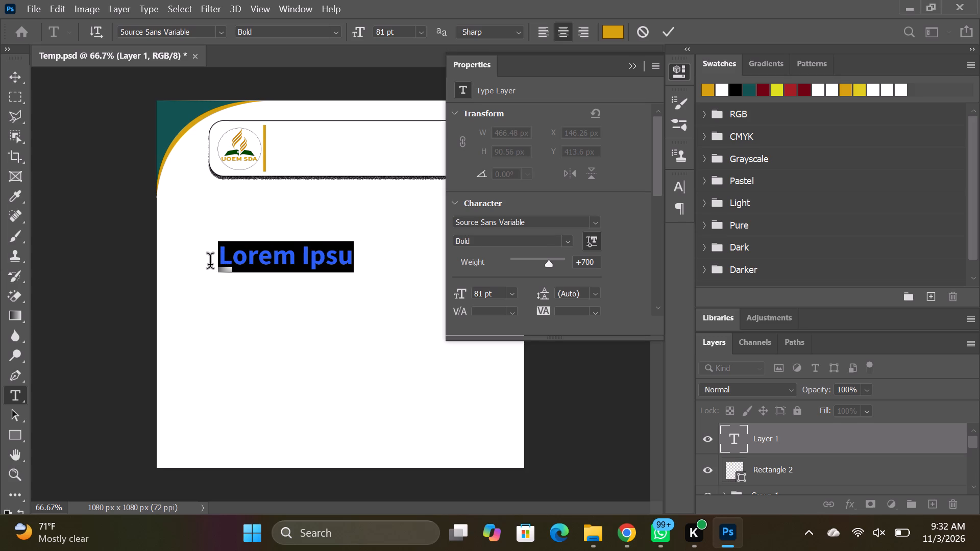
pyautogui.press('BackSpace')
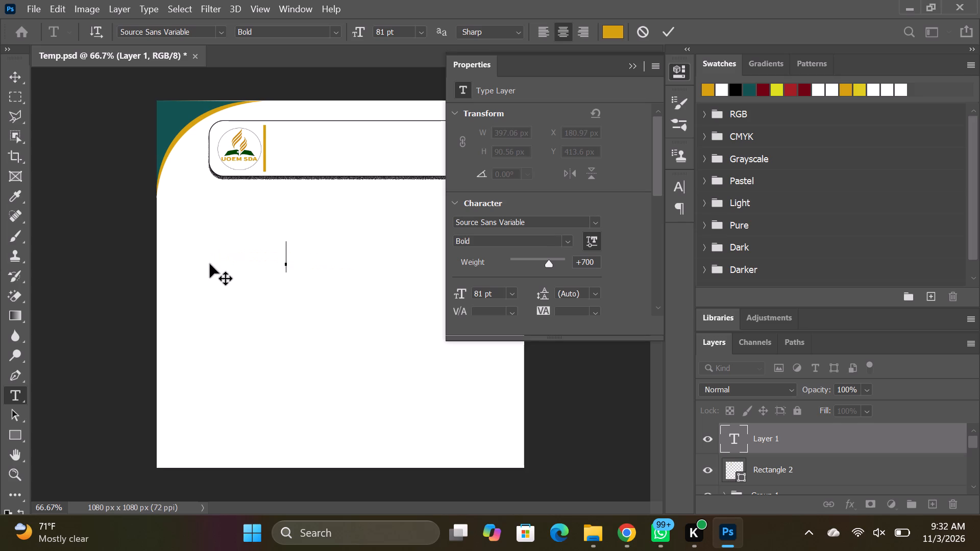
pyautogui.press('u')
pyautogui.write('NIVER')
pyautogui.write('SITY OF')
pyautogui.press('space')
pyautogui.press('e')
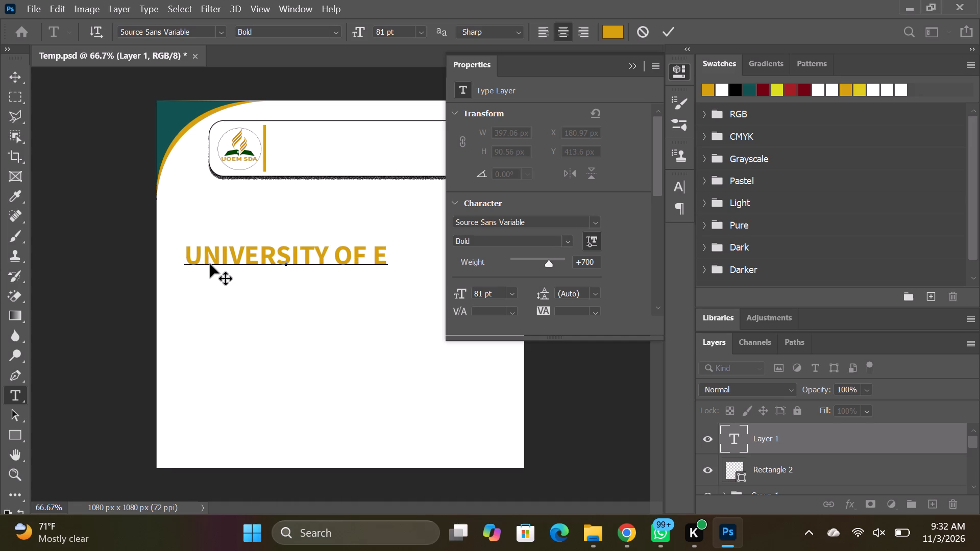
pyautogui.write('MBU')
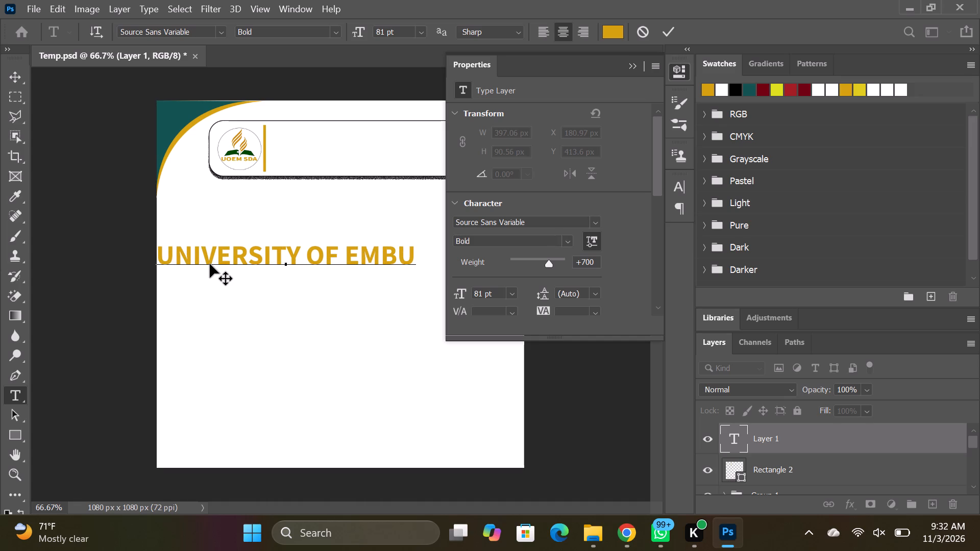
pyautogui.click(636, 66)
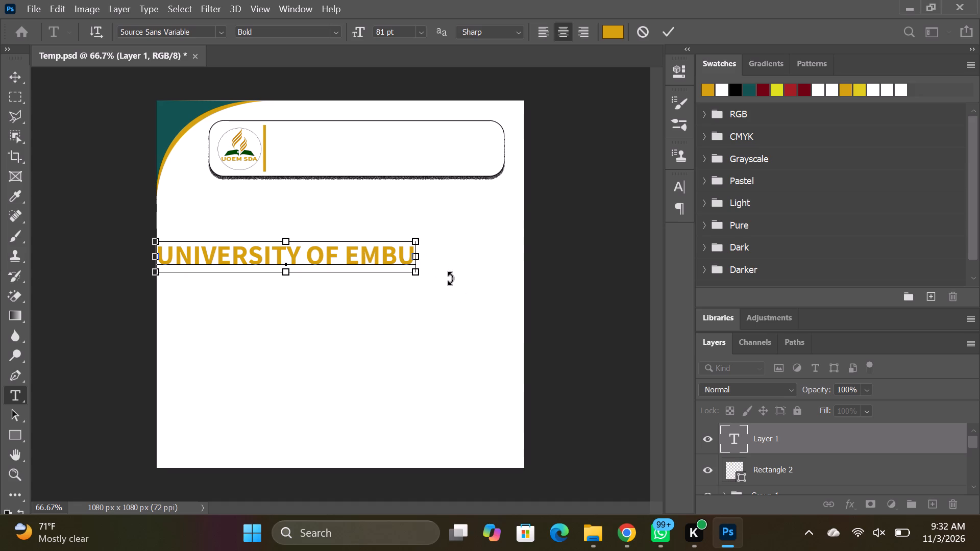
# Scale the "UNIVERSITY OF EMBU" text to about 80% and place it in the header box's upper half, just beside the golden divider.
pyautogui.hotkey('ctrl', 't')
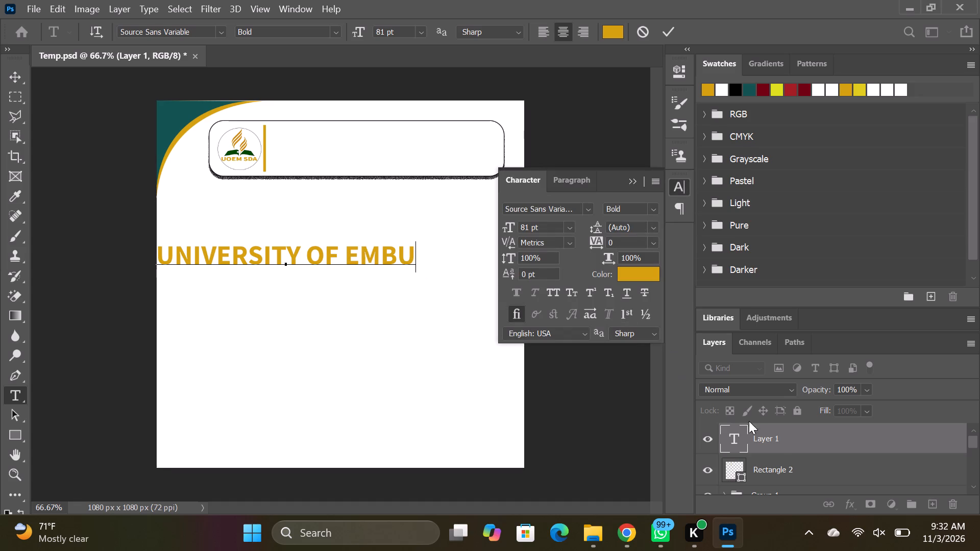
pyautogui.click(779, 437)
pyautogui.click(779, 437)
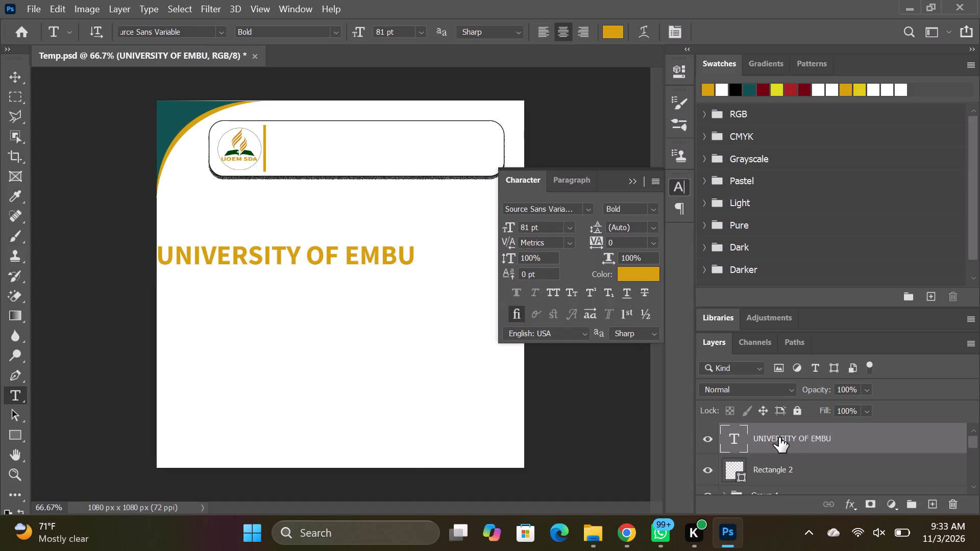
pyautogui.click(631, 184)
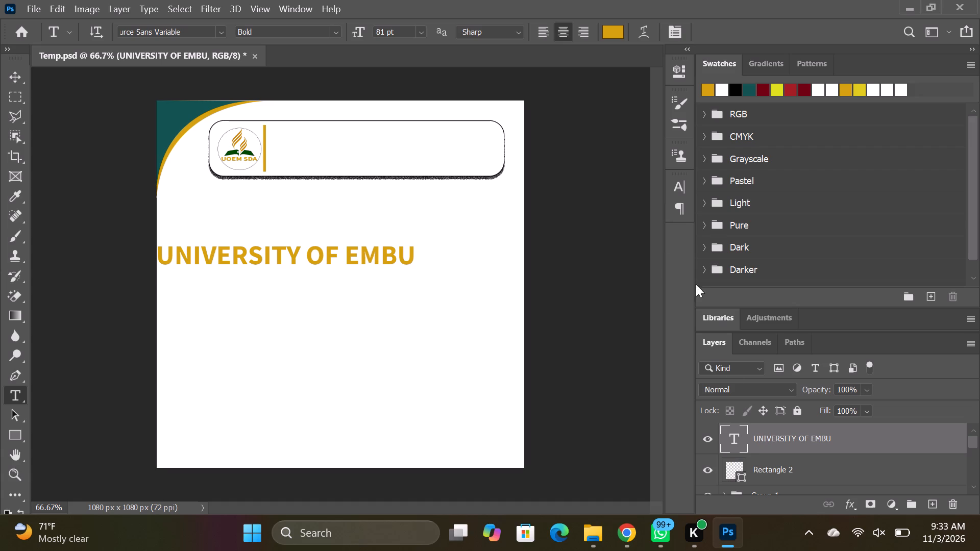
pyautogui.hotkey('ctrl', 't')
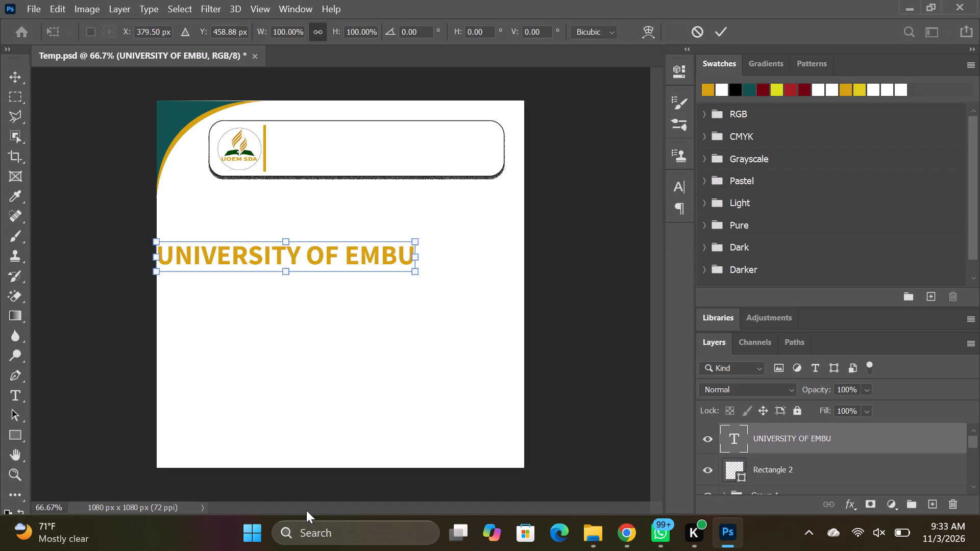
pyautogui.moveTo(418, 276); pyautogui.dragTo(372, 247)
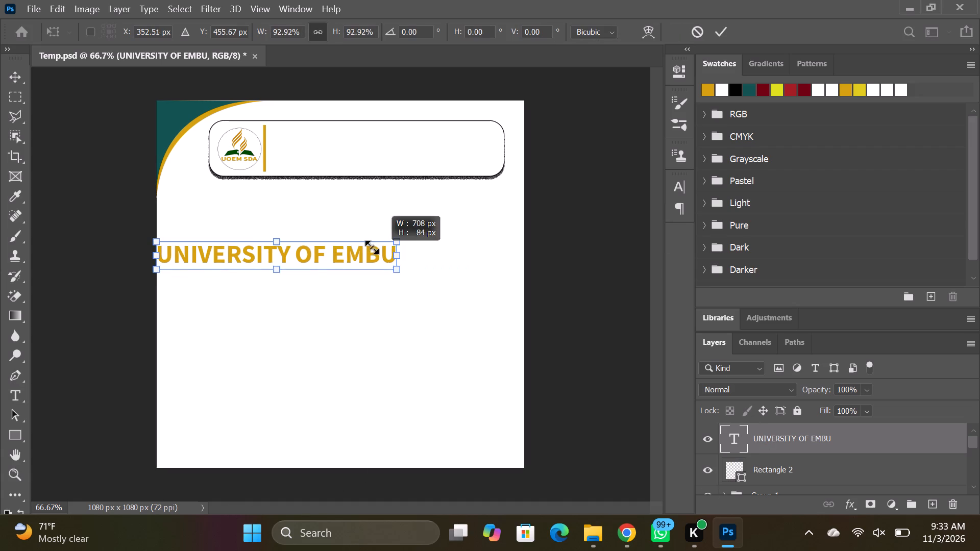
pyautogui.moveTo(372, 247); pyautogui.dragTo(369, 247)
pyautogui.moveTo(315, 257); pyautogui.dragTo(349, 232)
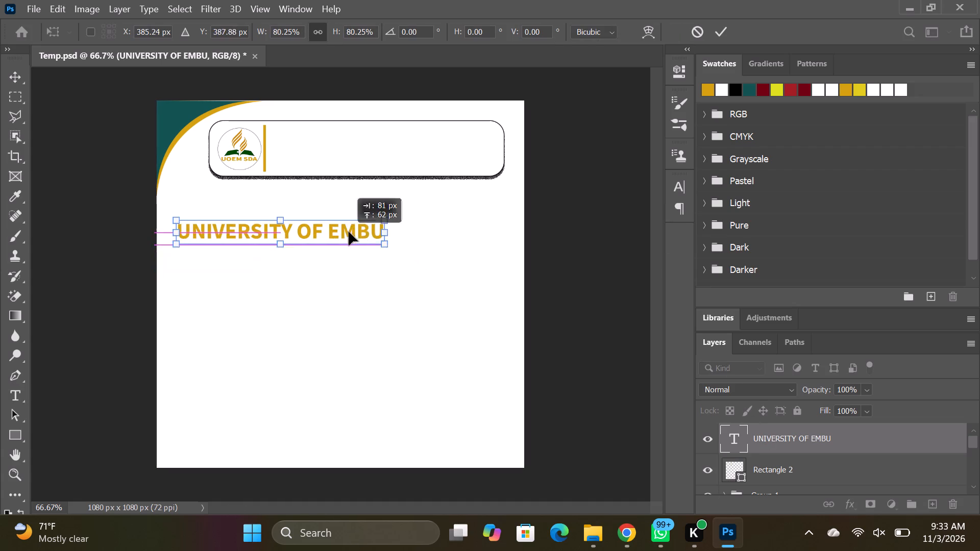
pyautogui.moveTo(349, 232); pyautogui.dragTo(435, 147)
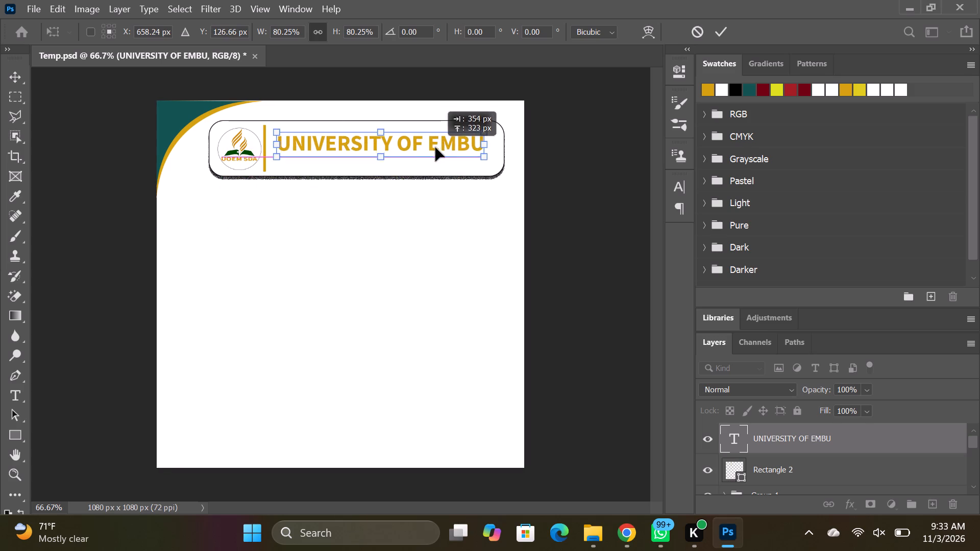
pyautogui.moveTo(435, 147); pyautogui.dragTo(432, 141)
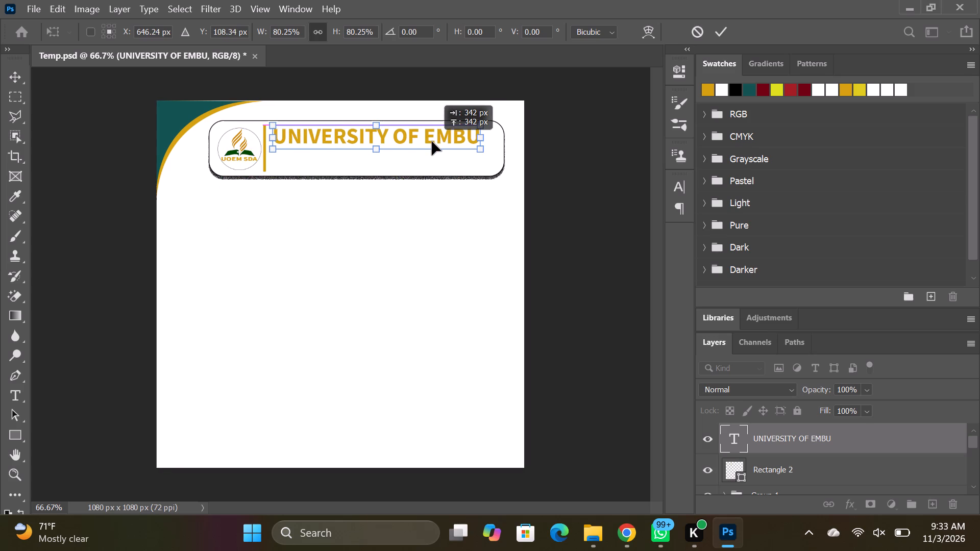
pyautogui.moveTo(432, 141); pyautogui.dragTo(433, 139)
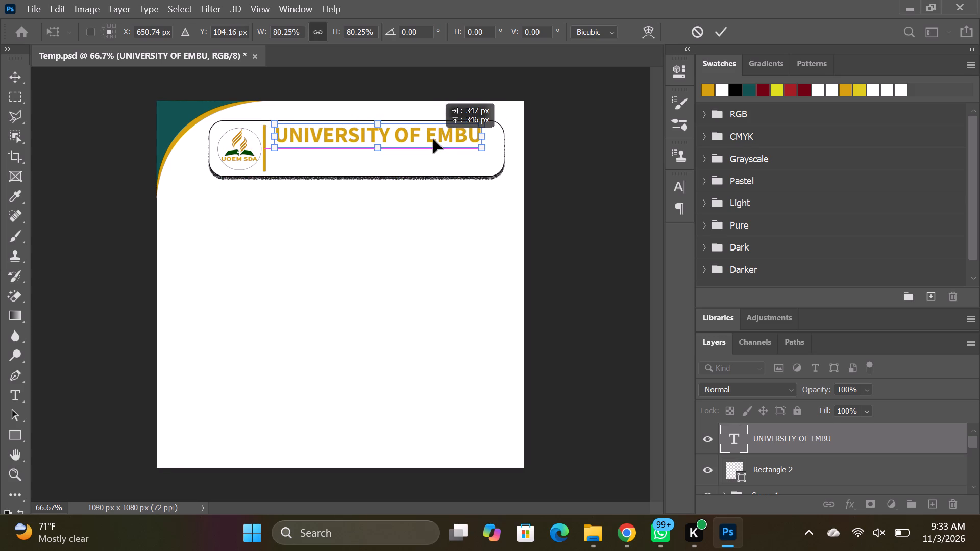
pyautogui.moveTo(433, 139); pyautogui.dragTo(433, 140)
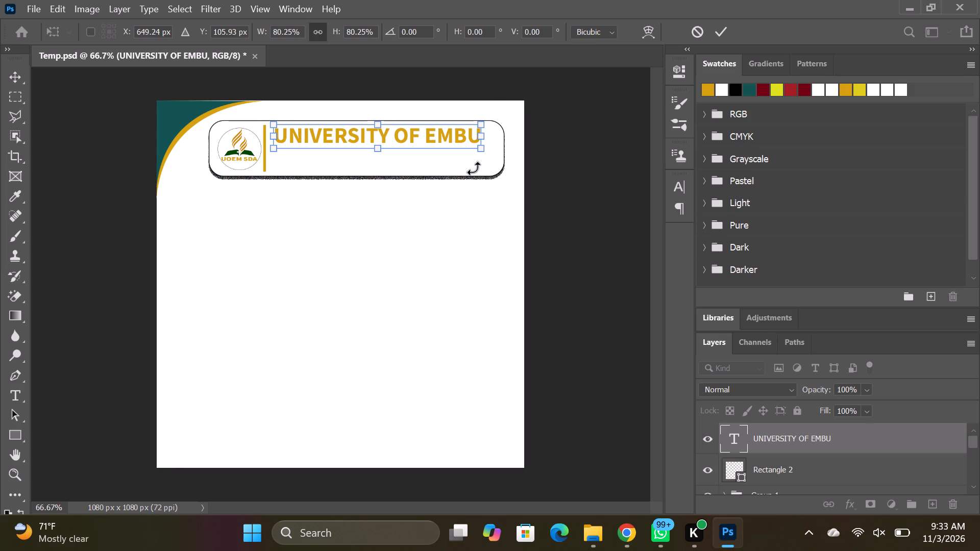
pyautogui.press('Return')
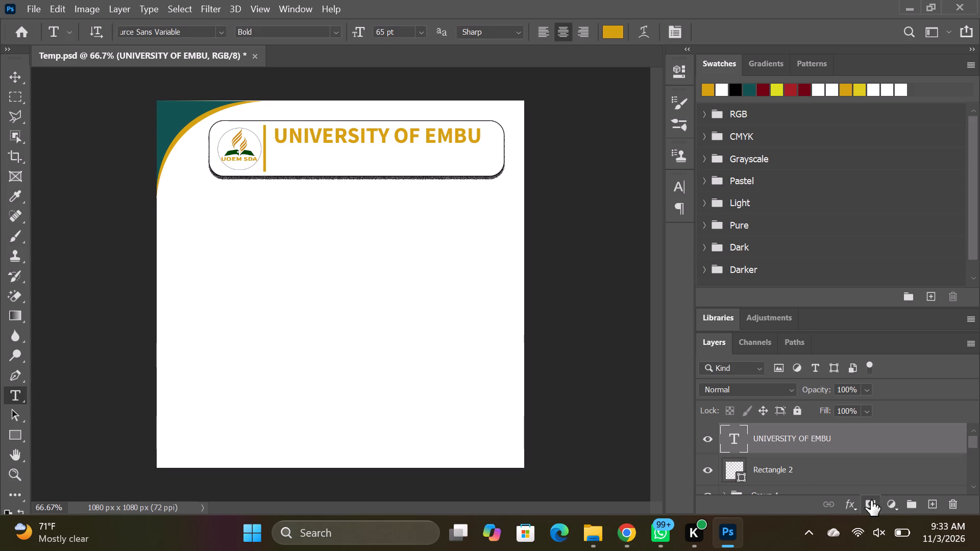
# Add a new empty layer above the "UNIVERSITY OF EMBU" text layer.
pyautogui.click(930, 506)
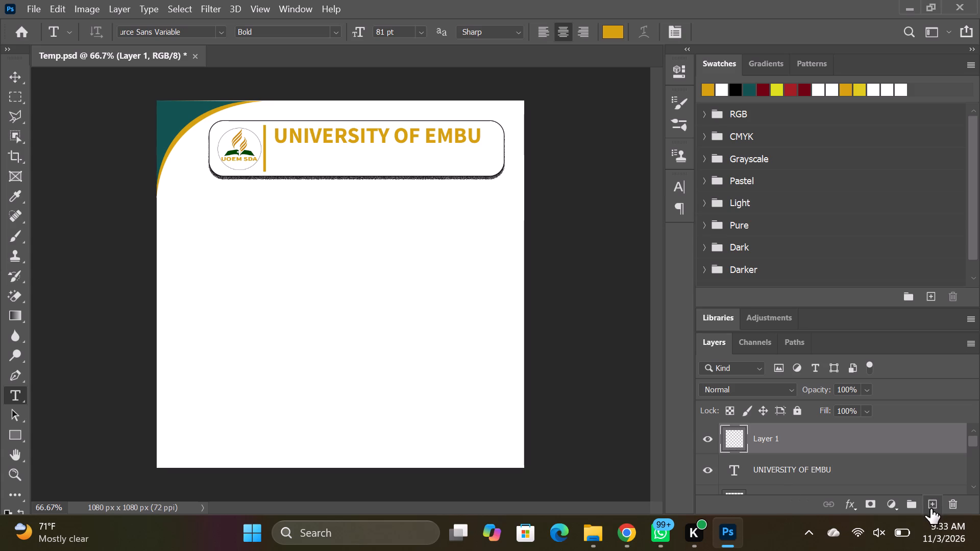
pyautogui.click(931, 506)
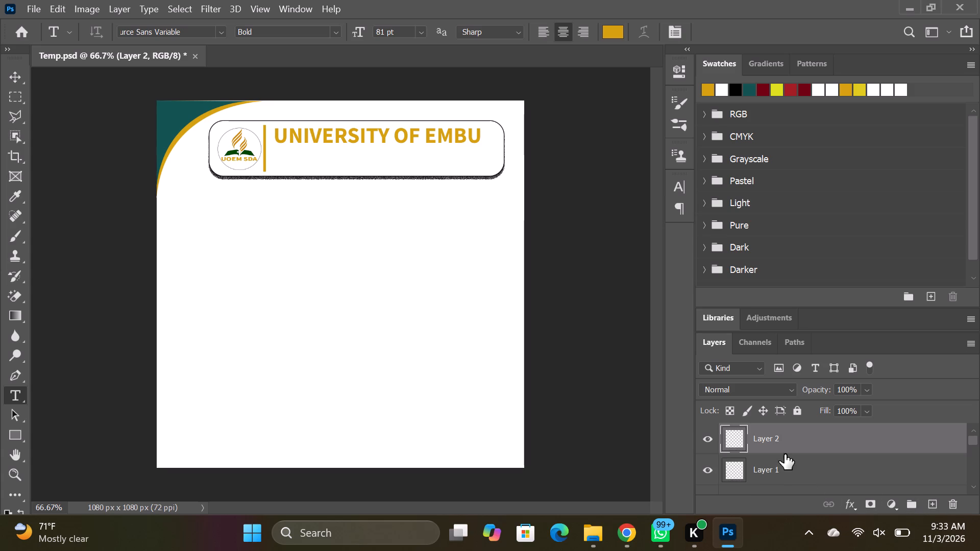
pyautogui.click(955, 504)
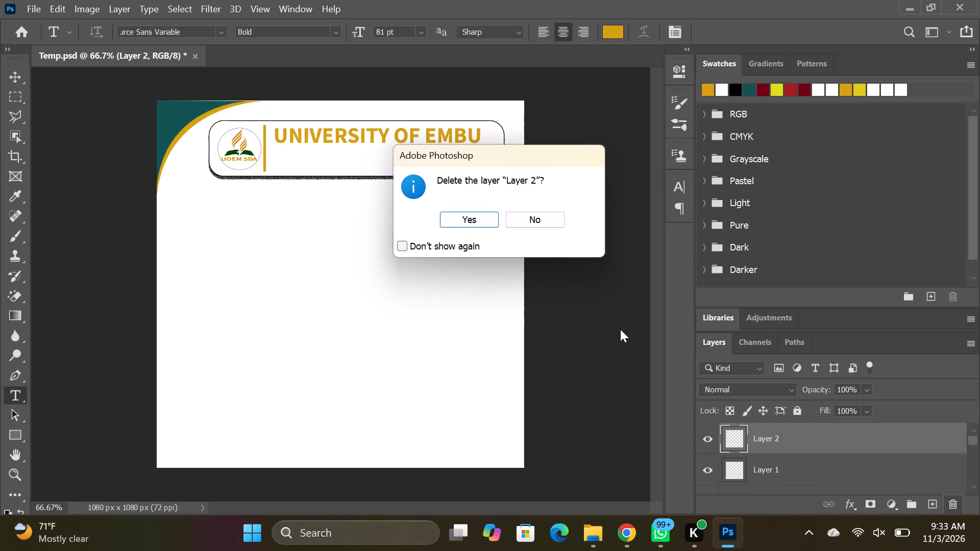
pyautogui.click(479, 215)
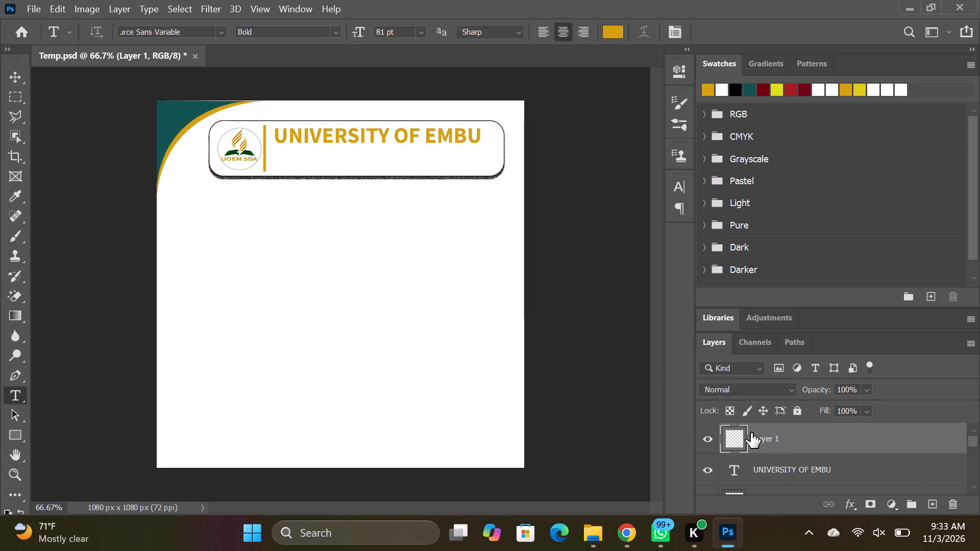
# Add a horizontal text reading "SDA CHURCH" in the blank area below the header box.
pyautogui.click(16, 393)
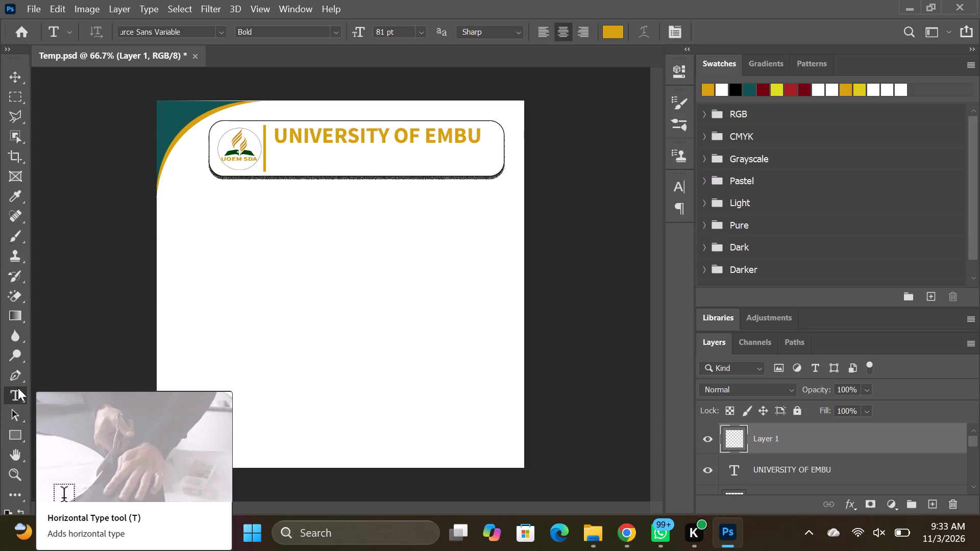
pyautogui.click(249, 275)
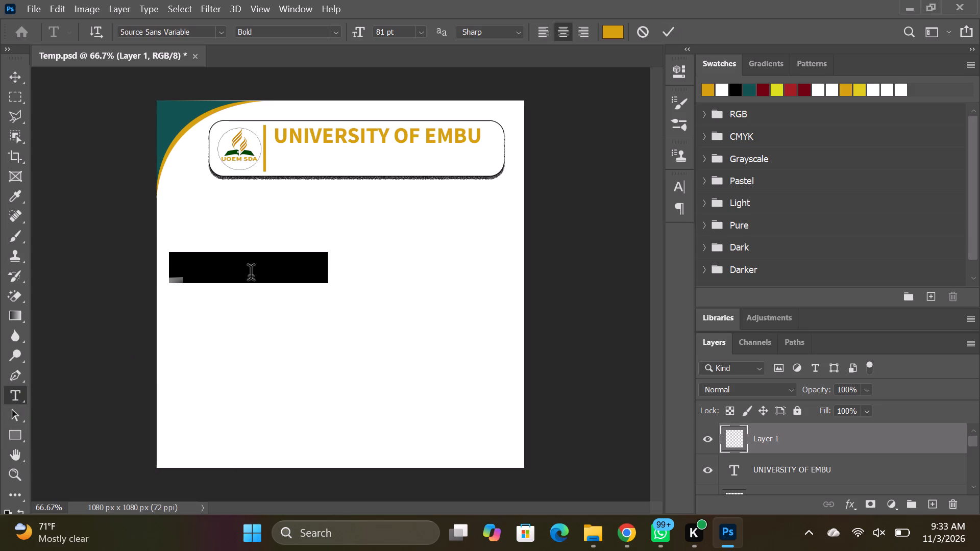
pyautogui.press('BackSpace')
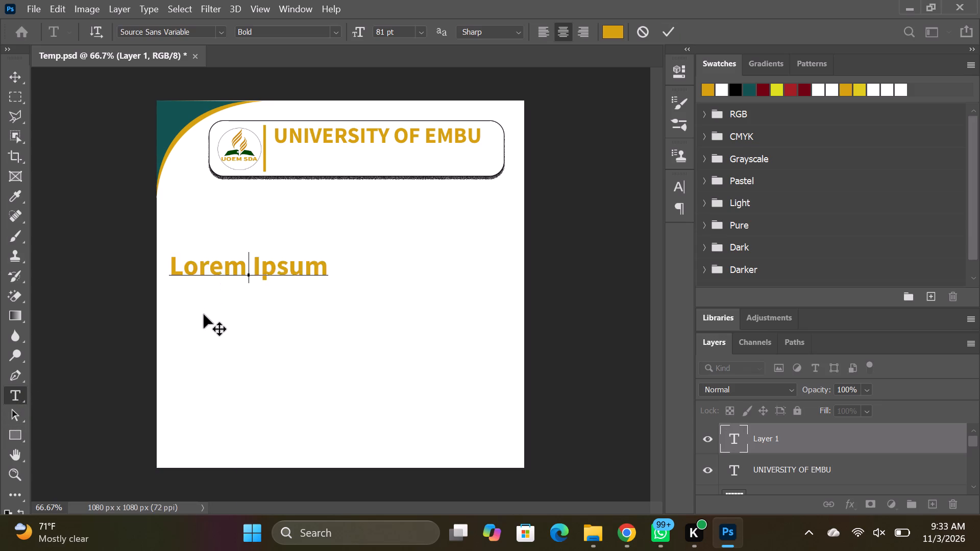
pyautogui.write('SDA')
pyautogui.press('space')
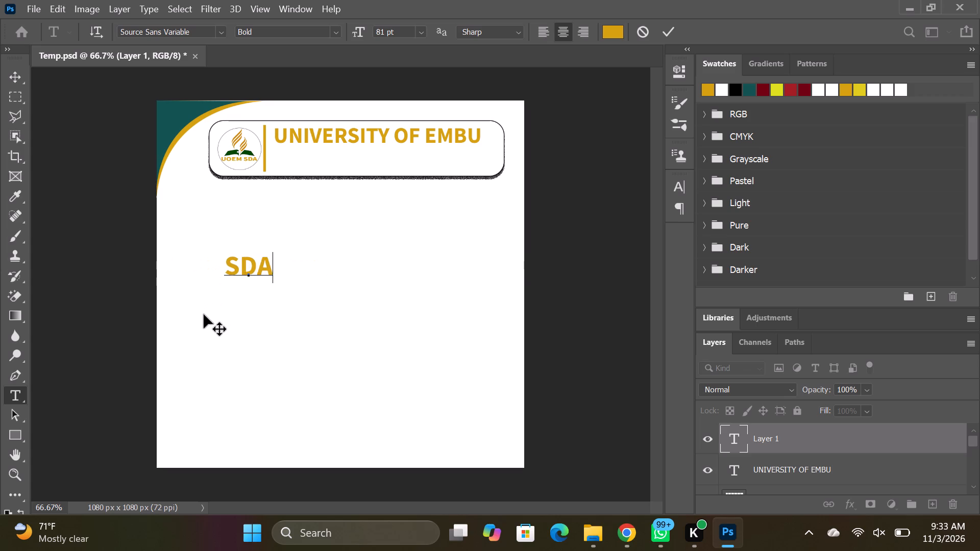
pyautogui.write('CHURCH')
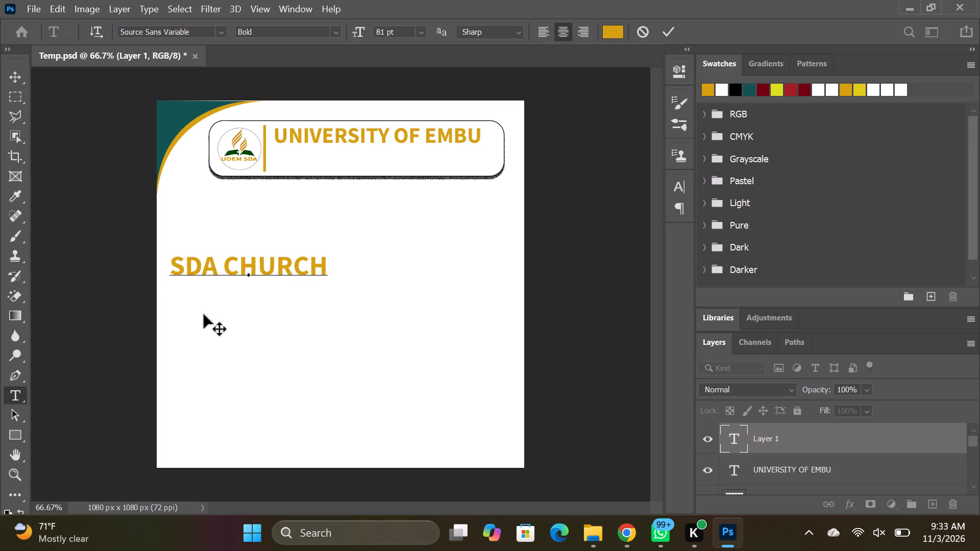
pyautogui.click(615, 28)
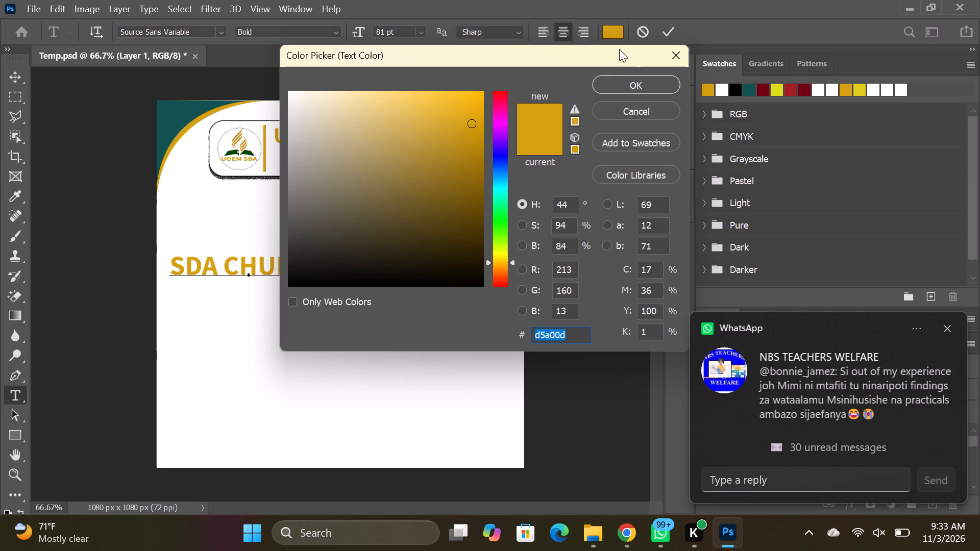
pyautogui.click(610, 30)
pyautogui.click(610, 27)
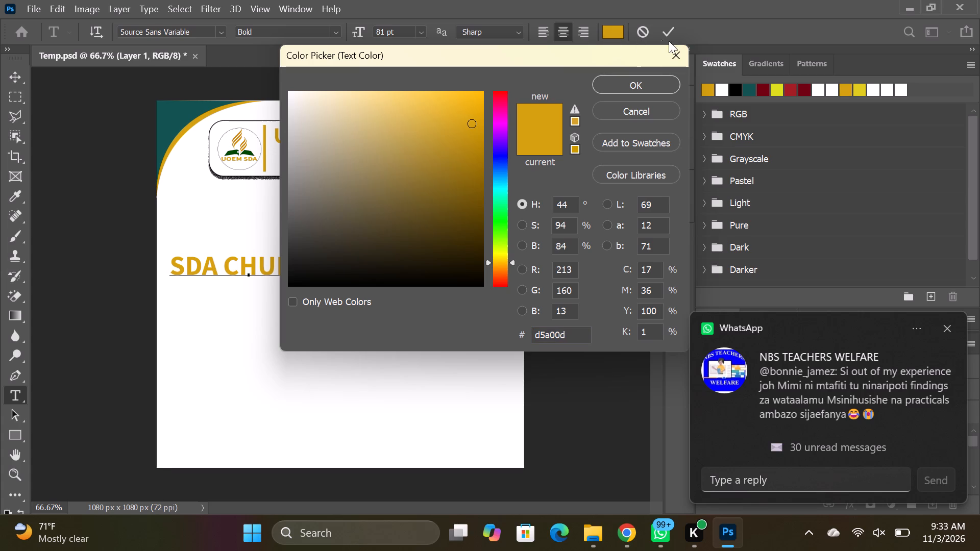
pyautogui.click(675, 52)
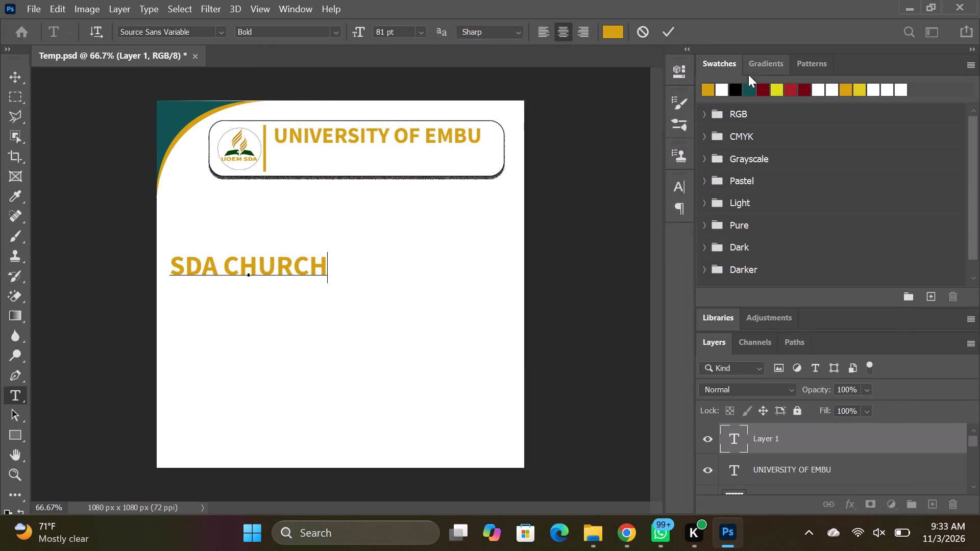
# Recolour the whole "SDA CHURCH" text with the dark teal swatch and finish the text edit.
pyautogui.click(747, 88)
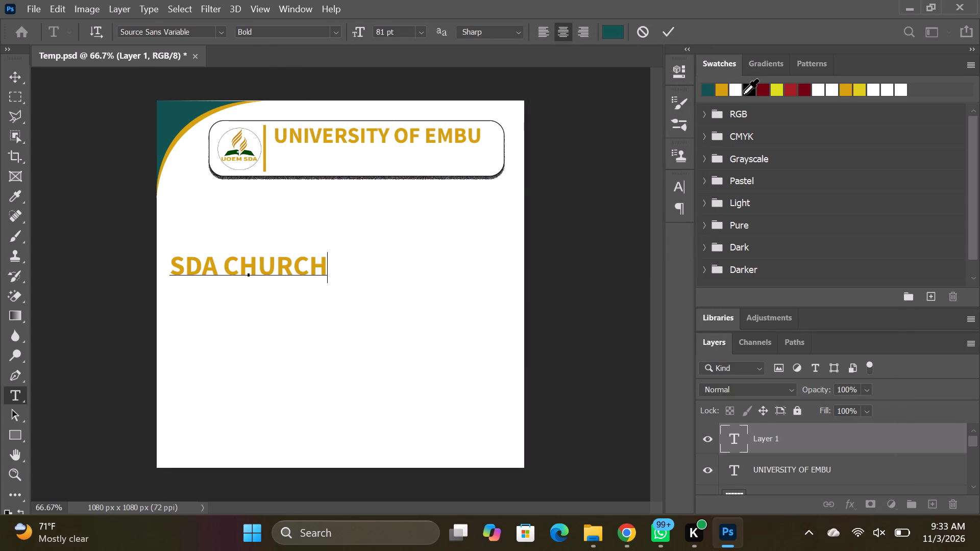
pyautogui.moveTo(329, 265); pyautogui.dragTo(217, 271)
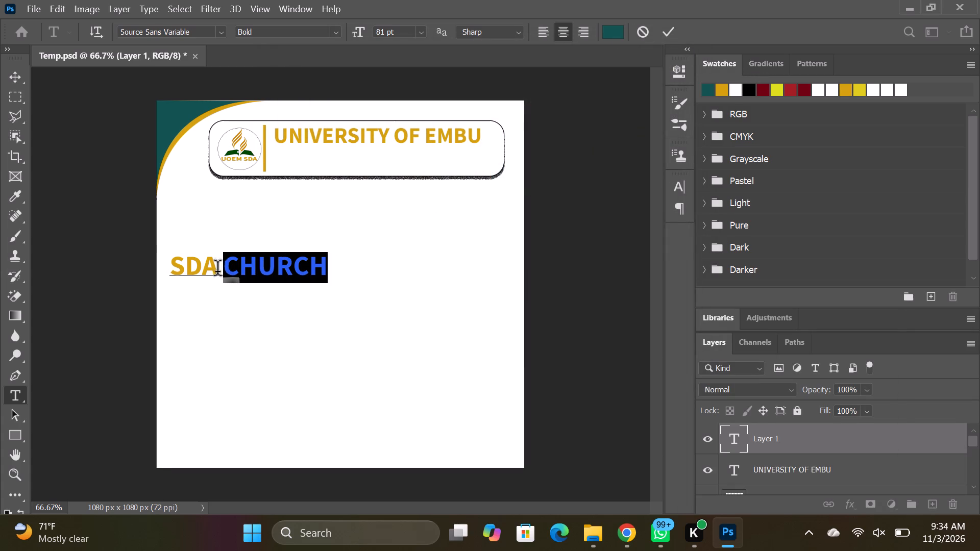
pyautogui.moveTo(217, 271); pyautogui.dragTo(171, 272)
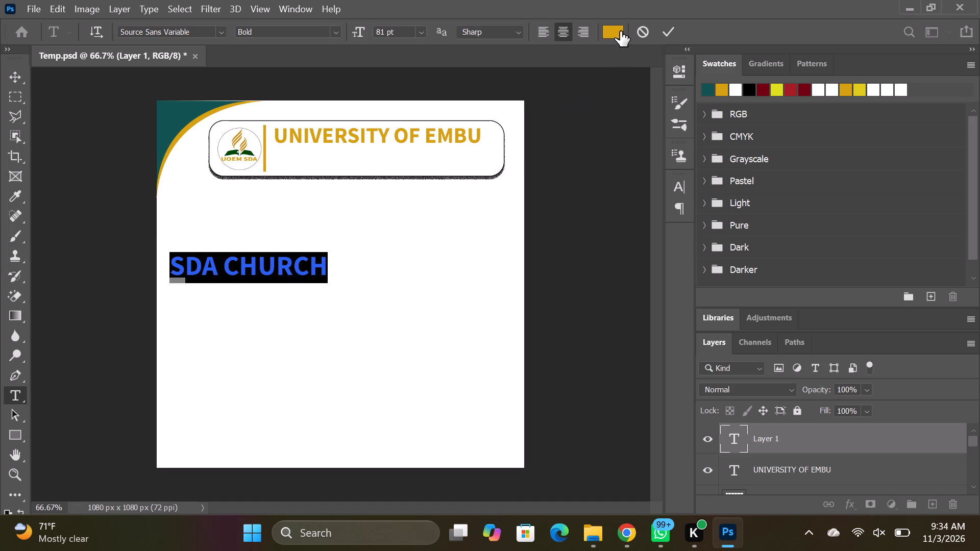
pyautogui.click(708, 90)
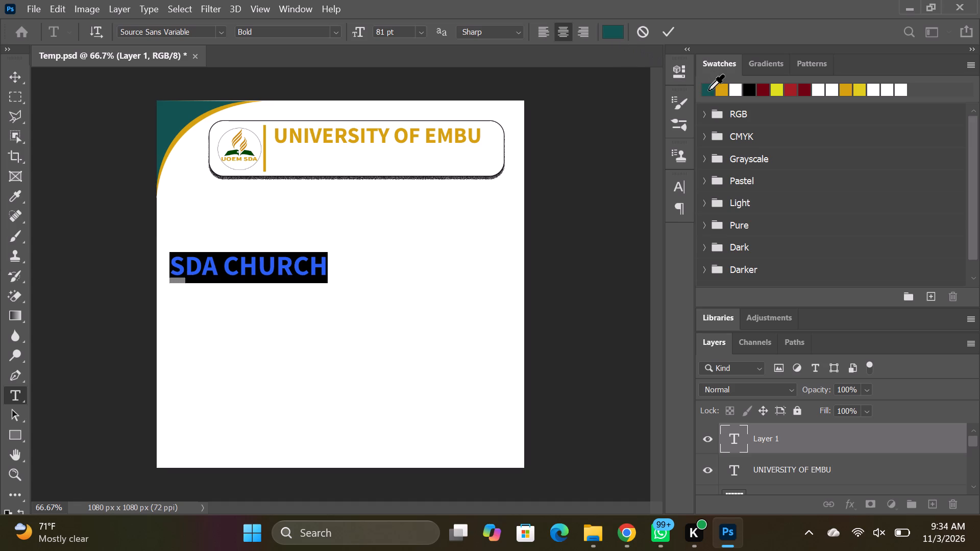
pyautogui.click(669, 30)
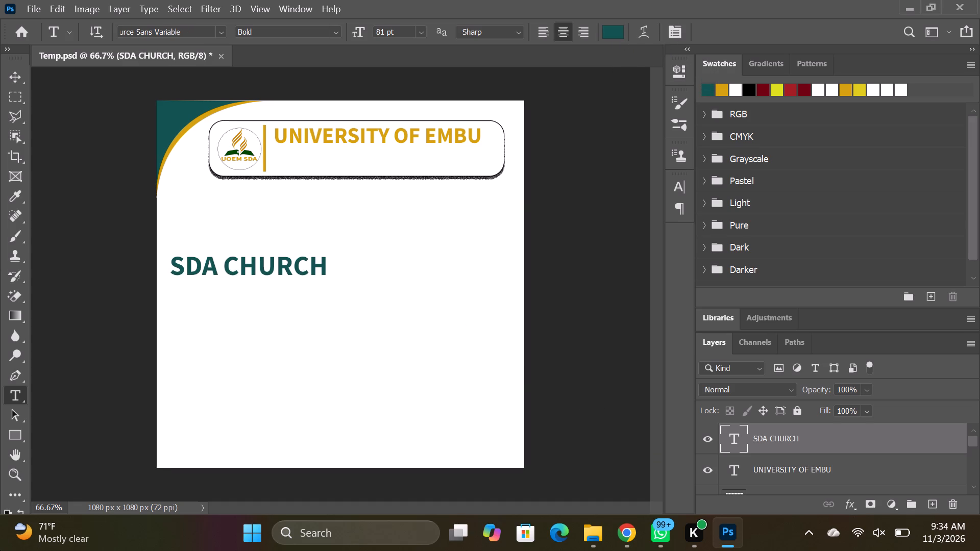
# Scale the "SDA CHURCH" text to about 80% and place it in the header box directly beneath "UNIVERSITY OF EMBU".
pyautogui.hotkey('ctrl', 't')
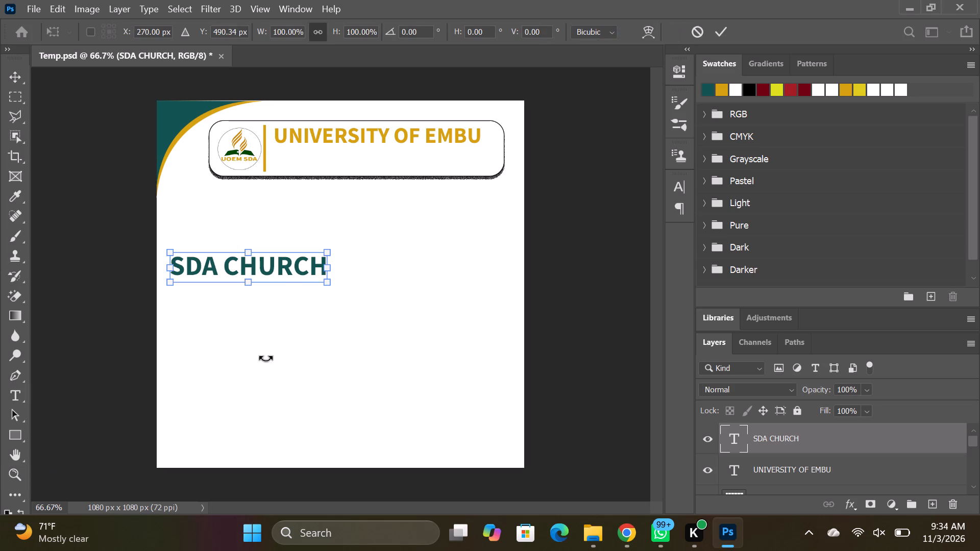
pyautogui.moveTo(279, 271); pyautogui.dragTo(354, 221)
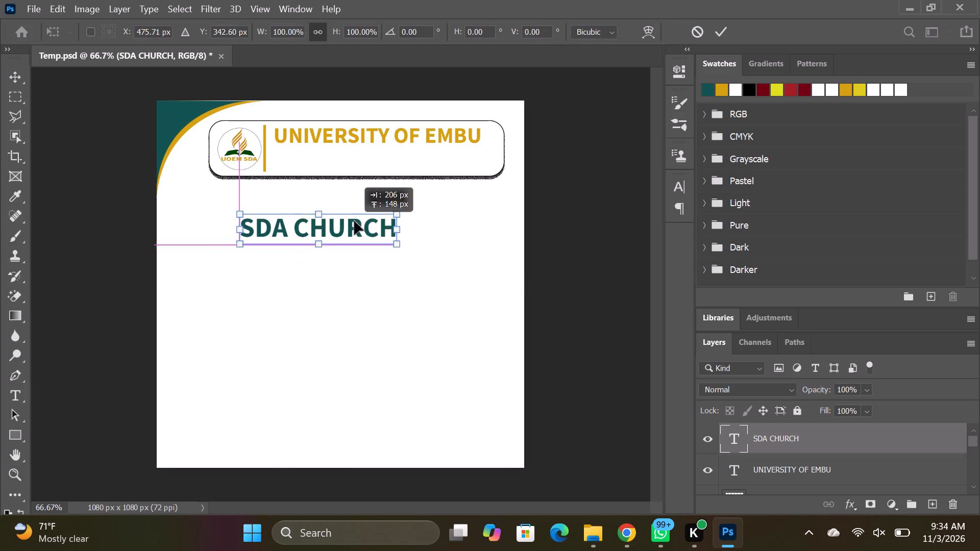
pyautogui.moveTo(354, 221); pyautogui.dragTo(385, 168)
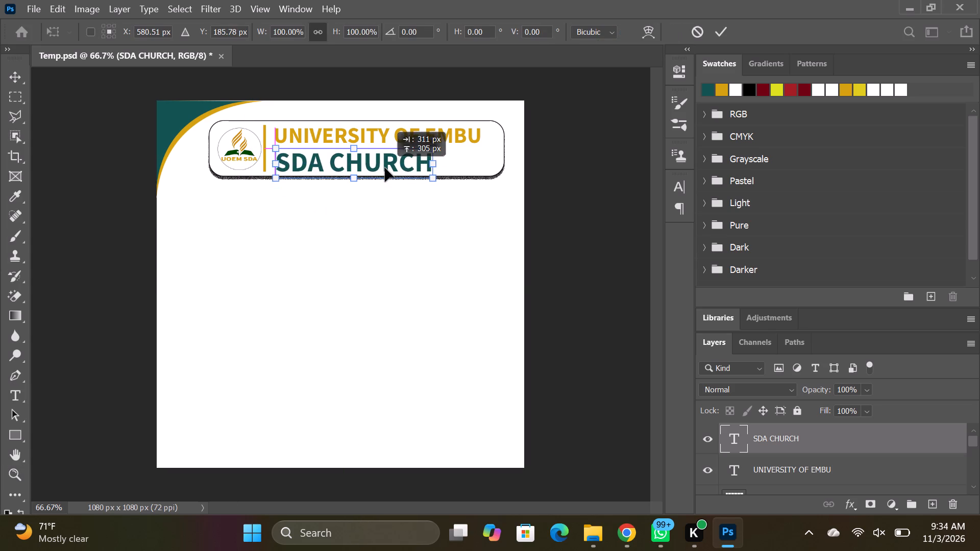
pyautogui.moveTo(385, 168); pyautogui.dragTo(385, 166)
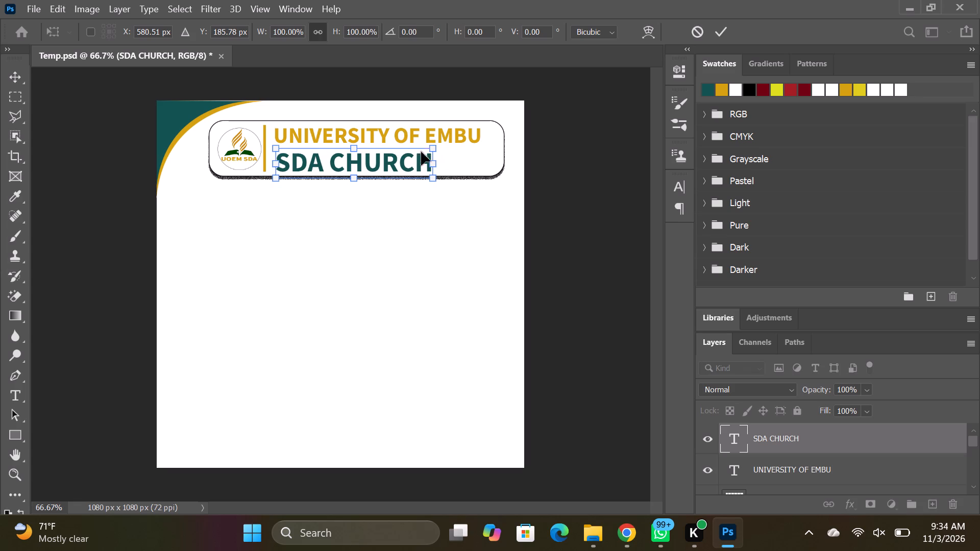
pyautogui.moveTo(431, 149); pyautogui.dragTo(400, 155)
pyautogui.moveTo(369, 165); pyautogui.dragTo(382, 161)
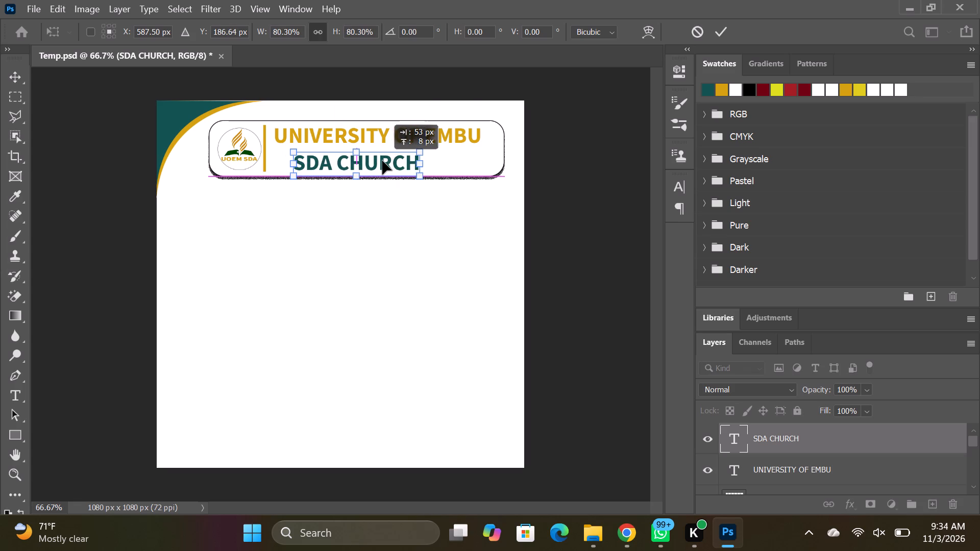
pyautogui.moveTo(382, 161); pyautogui.dragTo(381, 159)
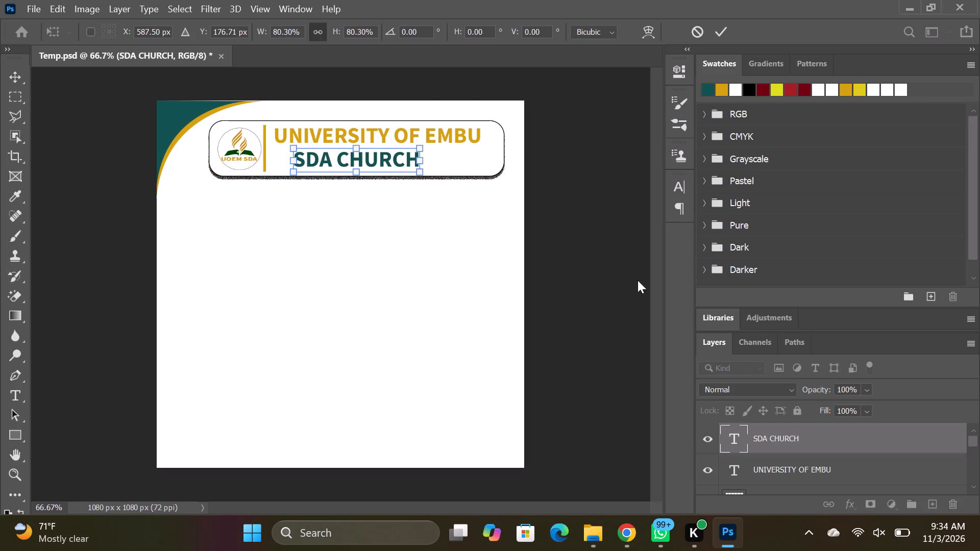
pyautogui.click(788, 433)
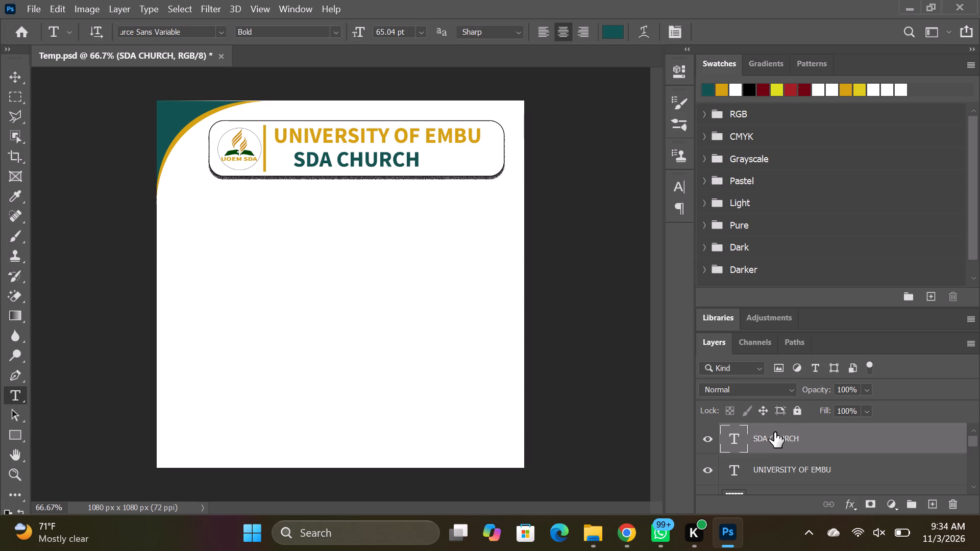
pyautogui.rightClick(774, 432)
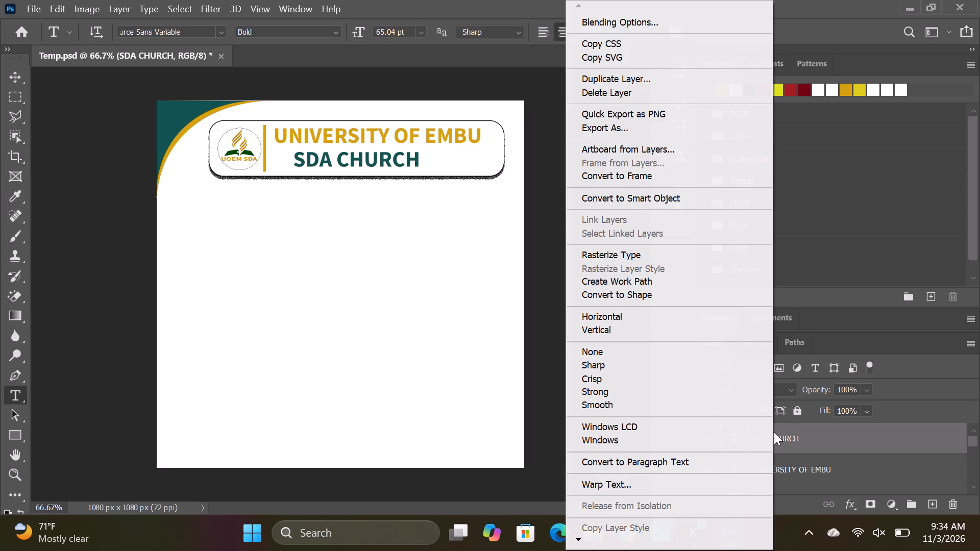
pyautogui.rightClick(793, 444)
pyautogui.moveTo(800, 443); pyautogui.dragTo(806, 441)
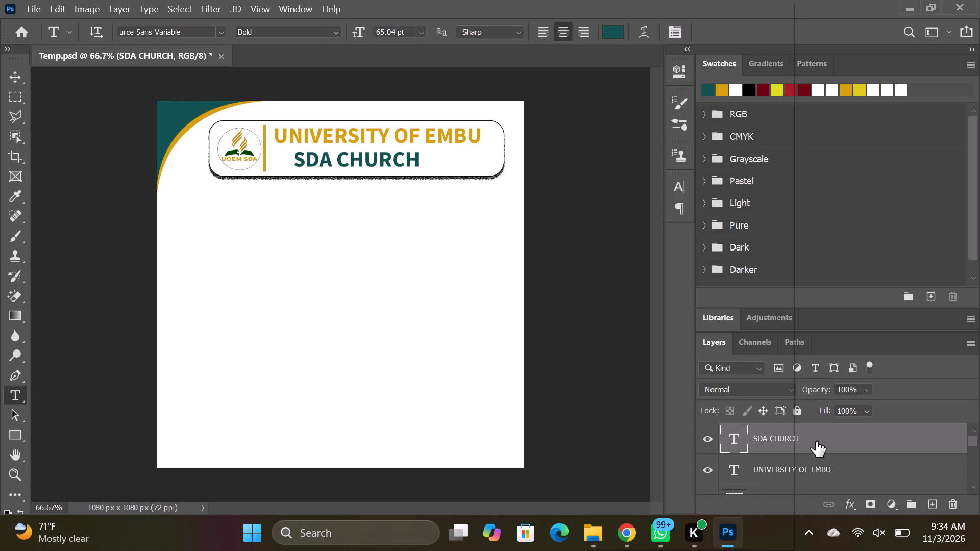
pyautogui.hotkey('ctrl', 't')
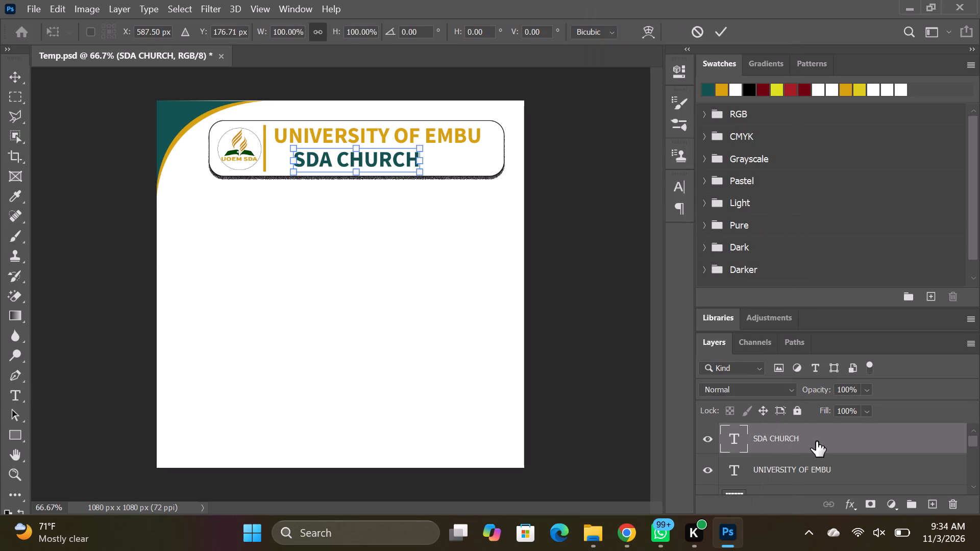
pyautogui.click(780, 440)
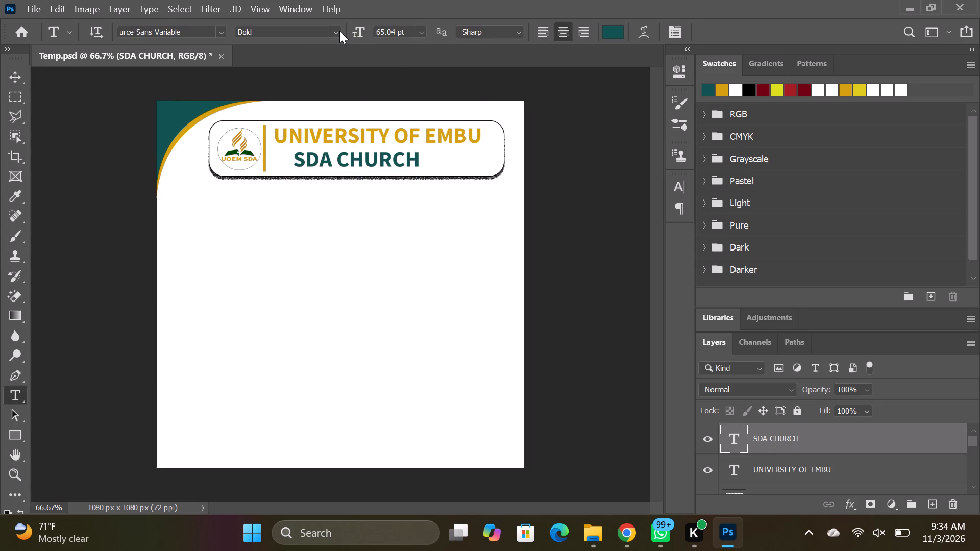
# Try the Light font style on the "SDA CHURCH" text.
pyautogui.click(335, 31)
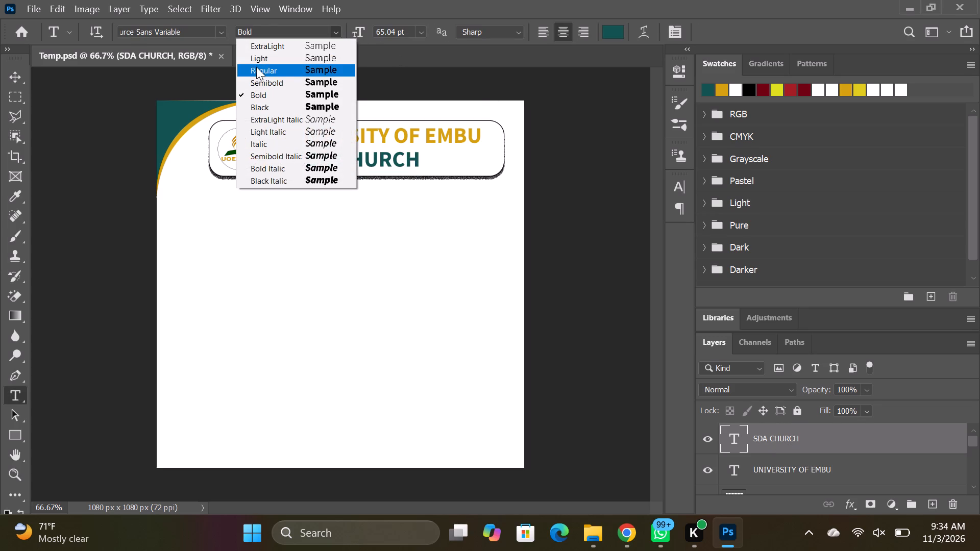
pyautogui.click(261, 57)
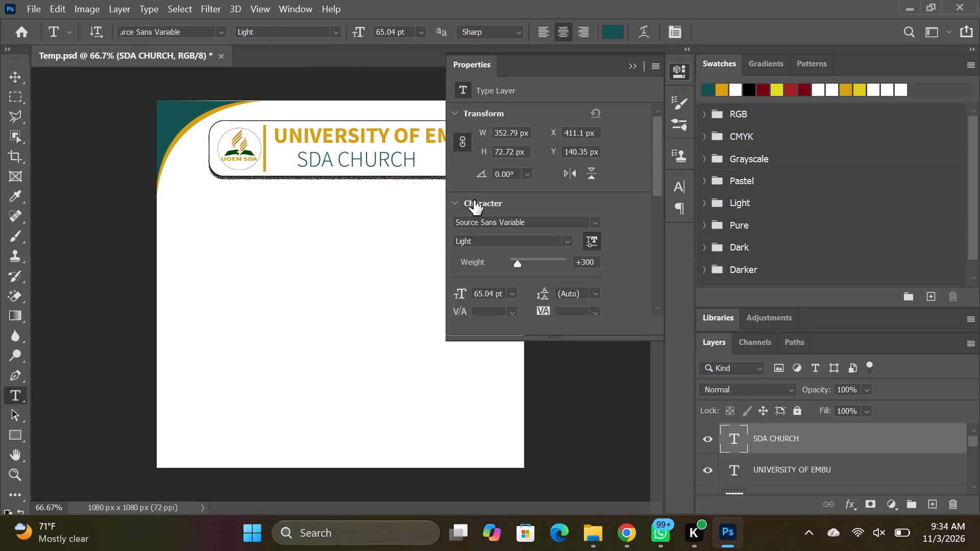
# Set the font style of the "SDA CHURCH" text to Semibold and clear the canvas view of pop-ups.
pyautogui.click(337, 31)
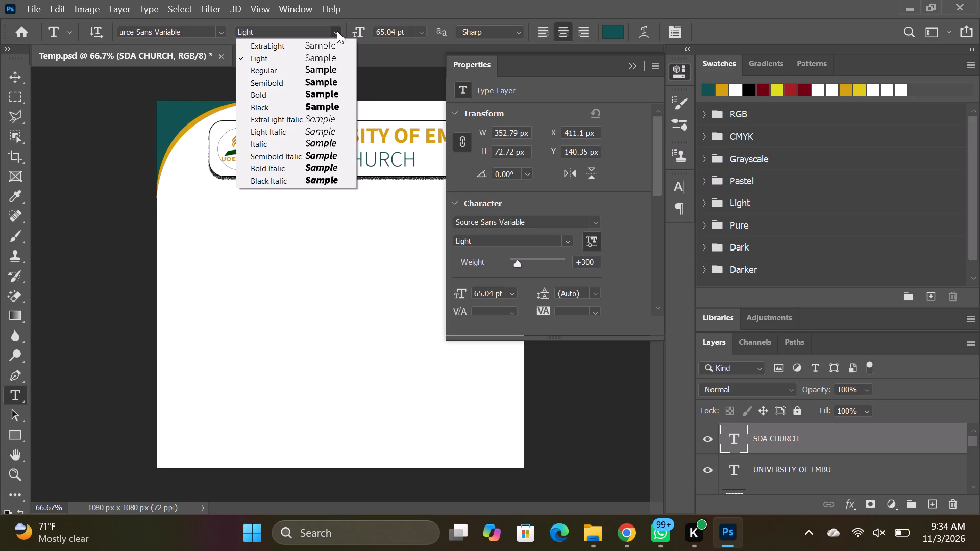
pyautogui.click(322, 80)
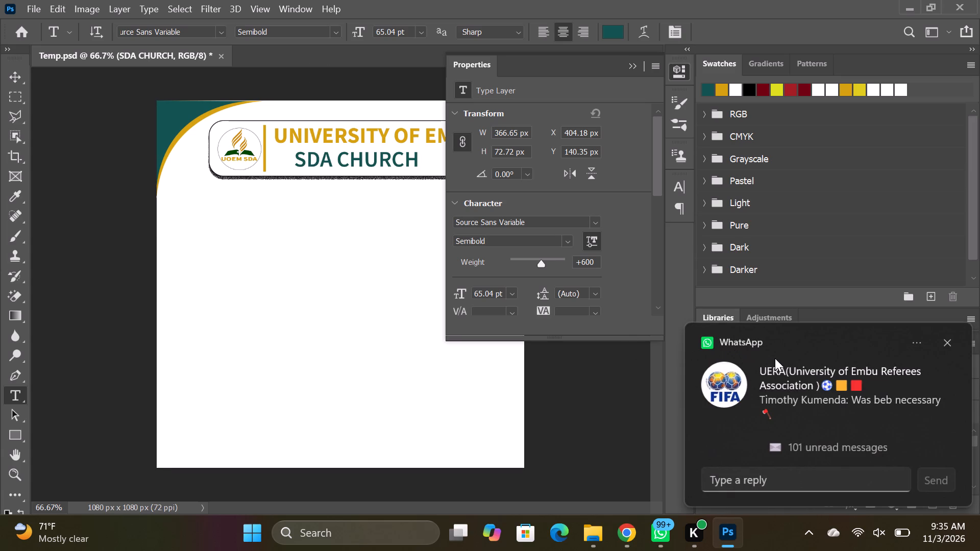
pyautogui.click(954, 350)
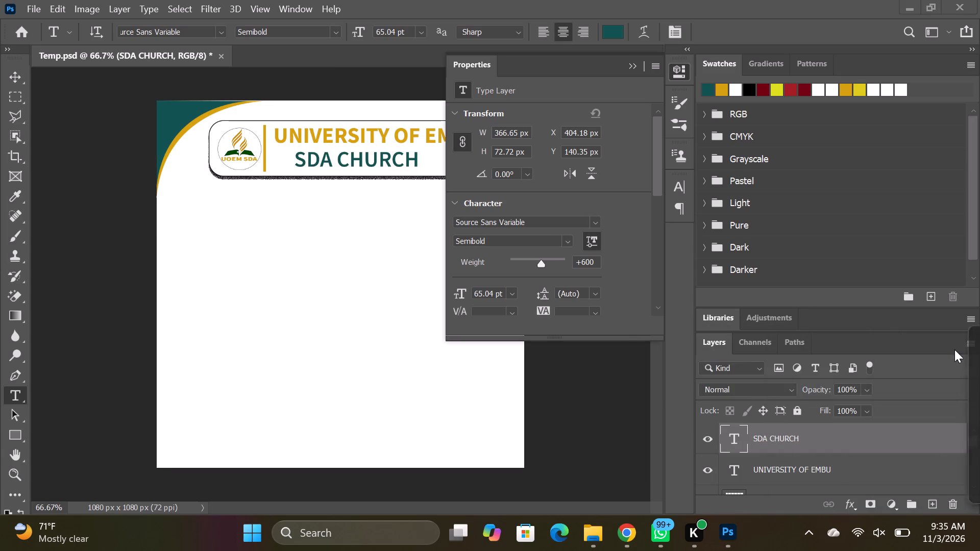
pyautogui.press('Return')
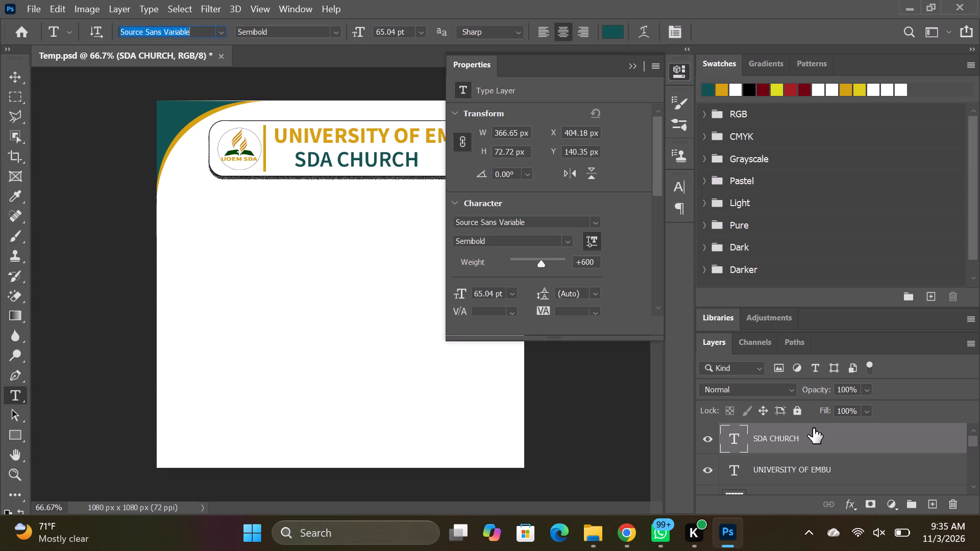
pyautogui.click(629, 62)
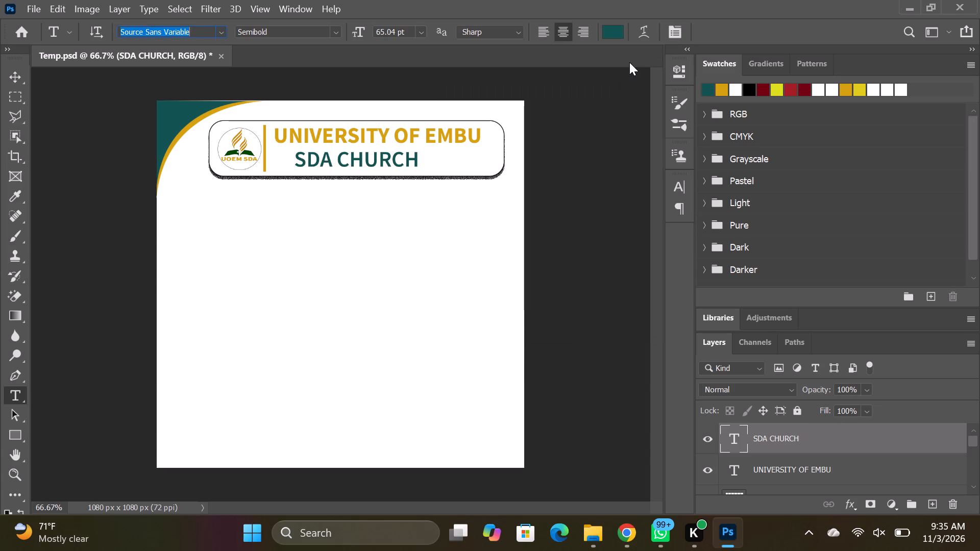
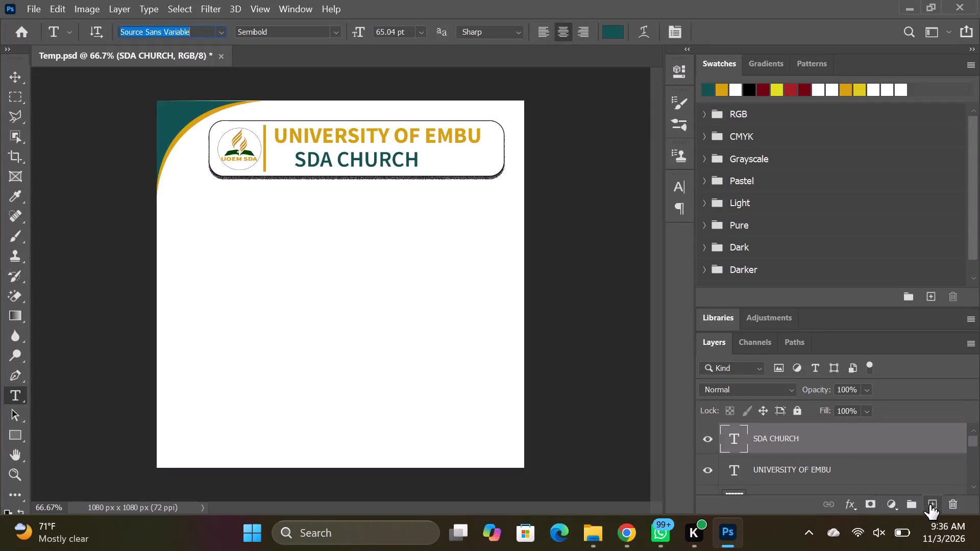
# On a new layer above the "SDA CHURCH" text, draw a dark teal rectangle about 1083 x 99 px across the canvas's bottom edge.
pyautogui.click(932, 503)
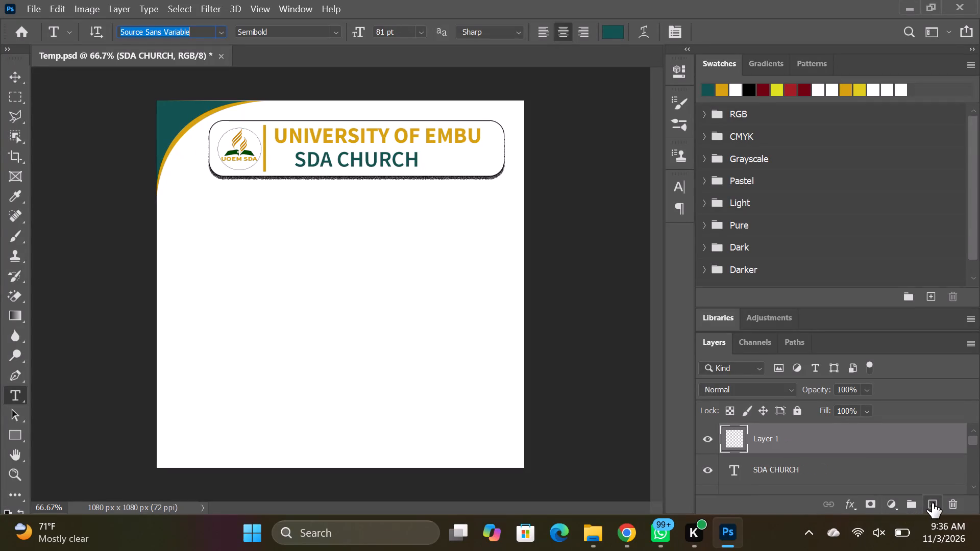
pyautogui.scroll(1, 824, 421)
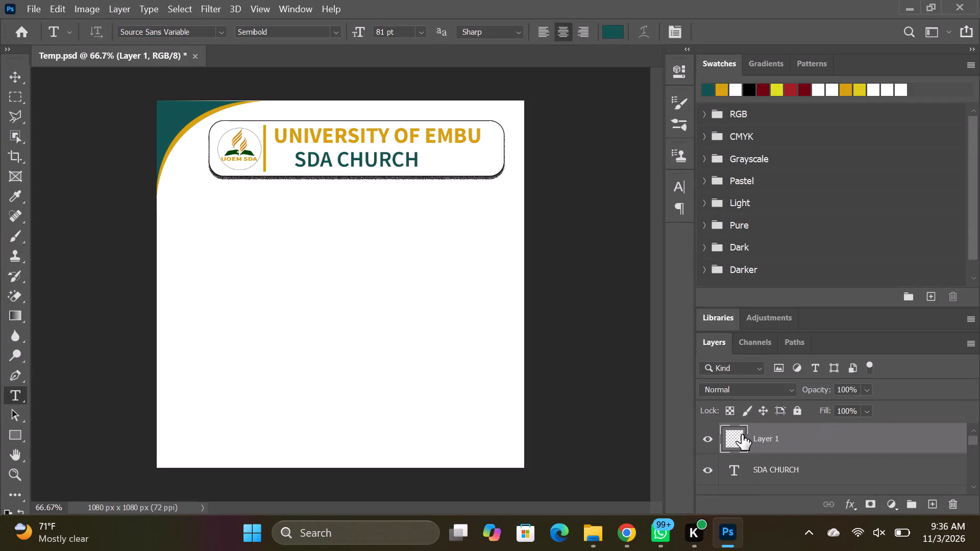
pyautogui.click(15, 434)
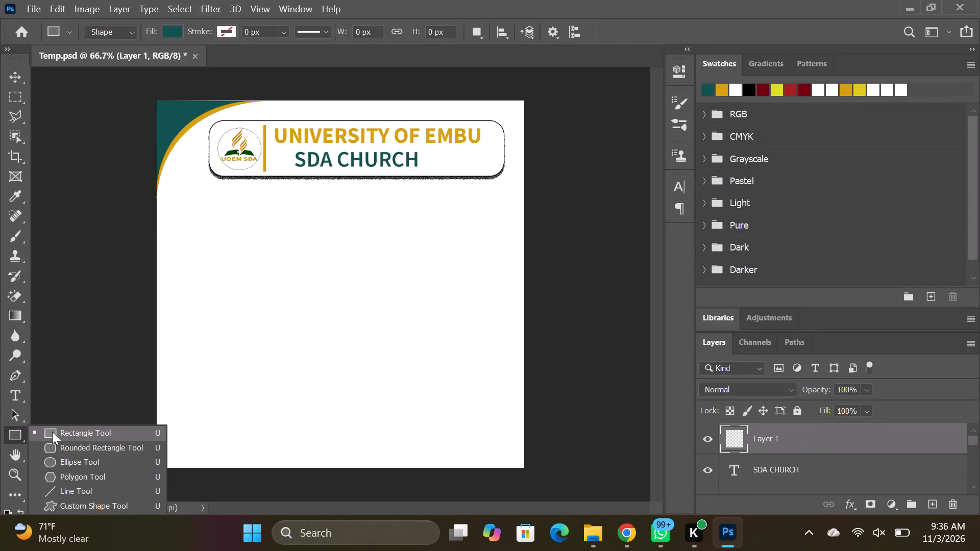
pyautogui.click(54, 431)
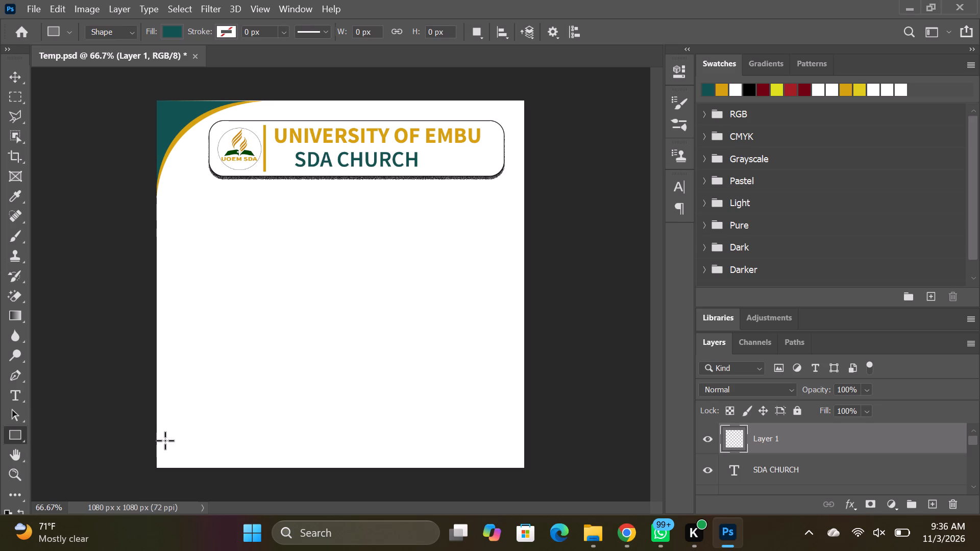
pyautogui.moveTo(158, 434); pyautogui.dragTo(295, 468)
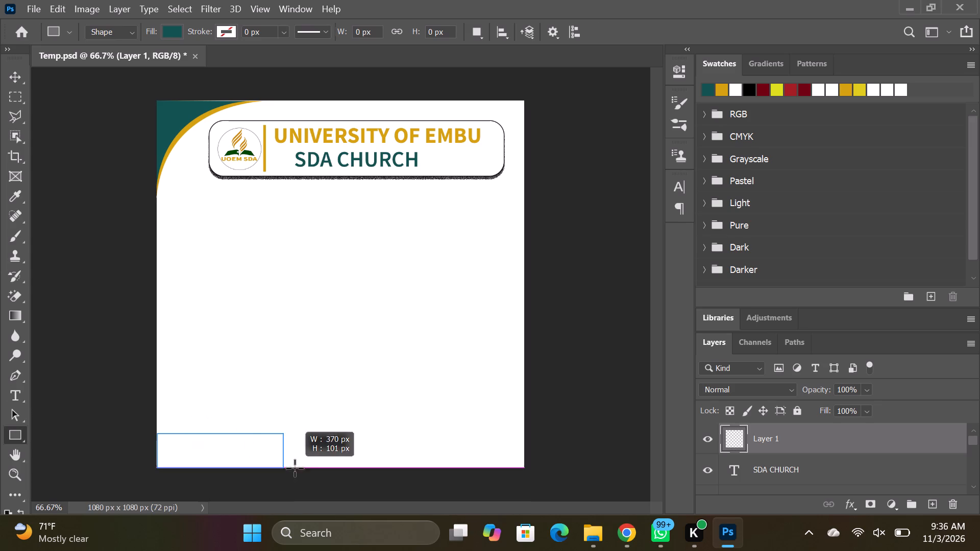
pyautogui.moveTo(295, 468); pyautogui.dragTo(525, 467)
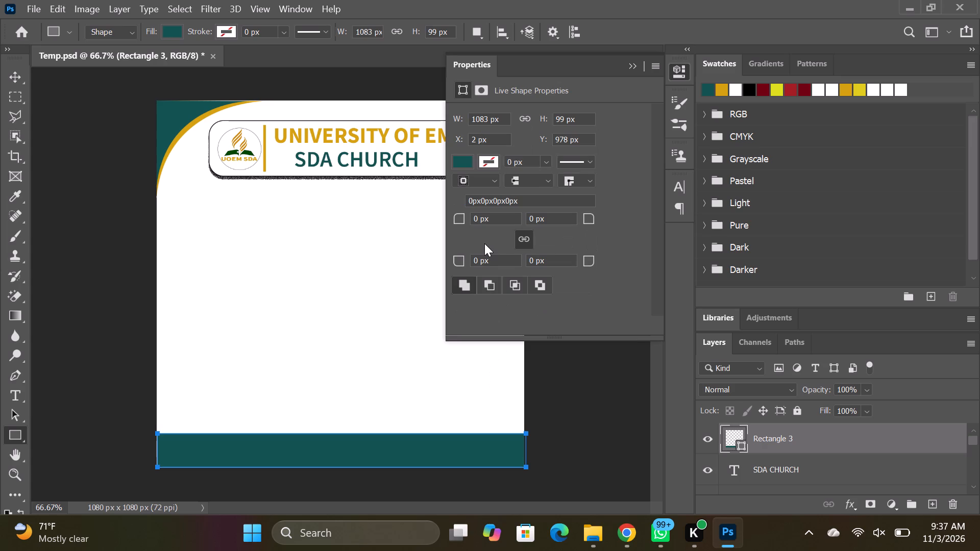
pyautogui.click(465, 159)
pyautogui.click(465, 159)
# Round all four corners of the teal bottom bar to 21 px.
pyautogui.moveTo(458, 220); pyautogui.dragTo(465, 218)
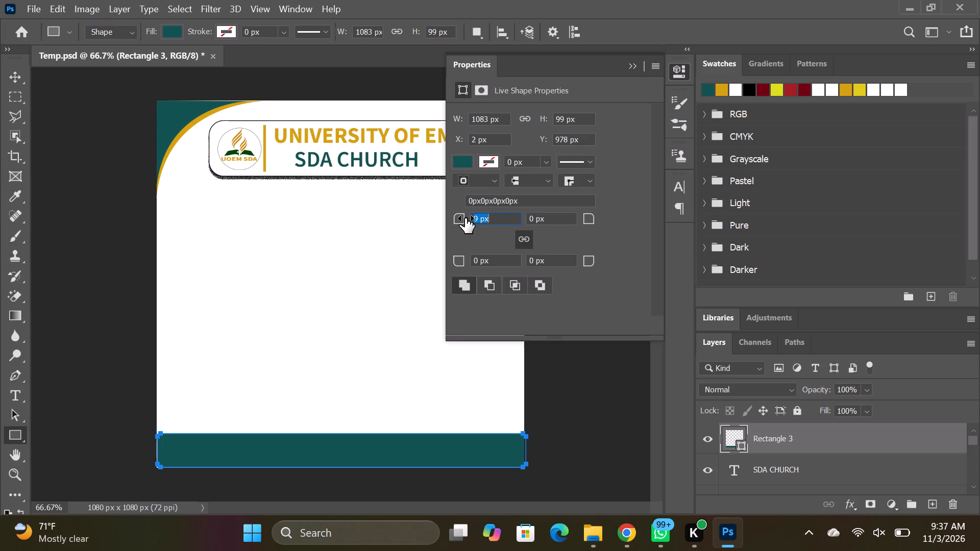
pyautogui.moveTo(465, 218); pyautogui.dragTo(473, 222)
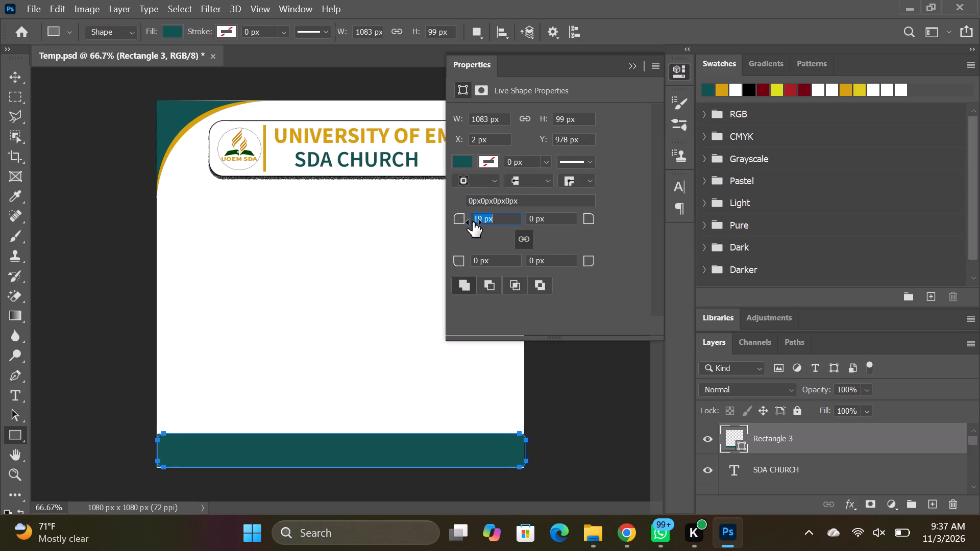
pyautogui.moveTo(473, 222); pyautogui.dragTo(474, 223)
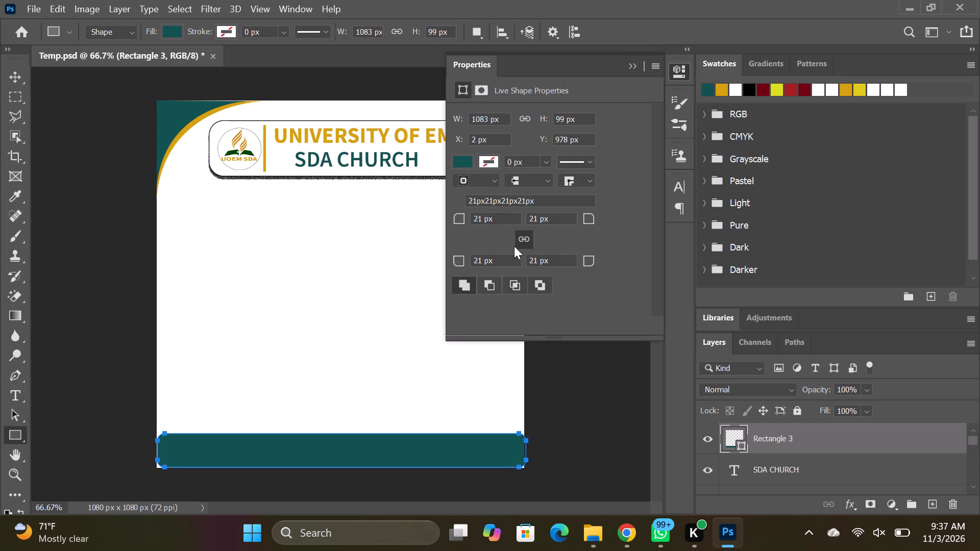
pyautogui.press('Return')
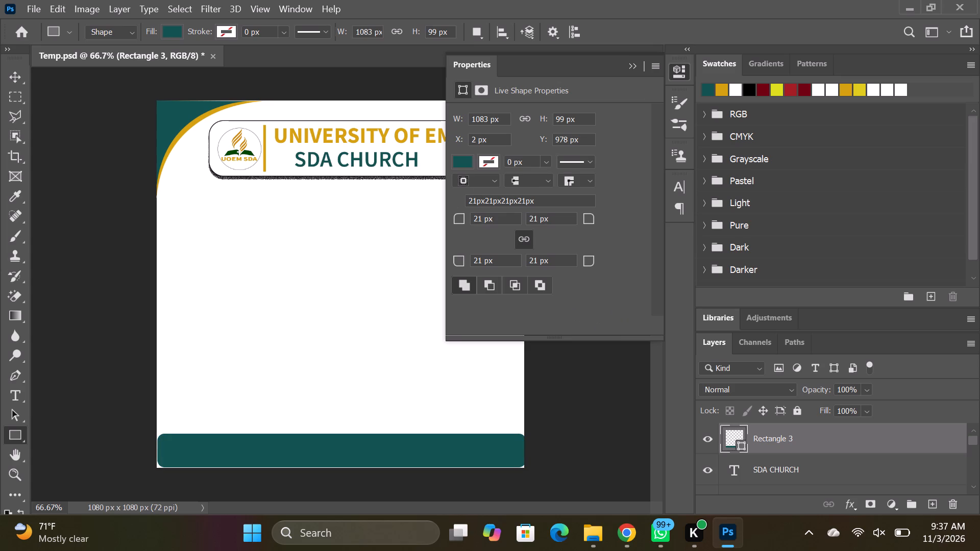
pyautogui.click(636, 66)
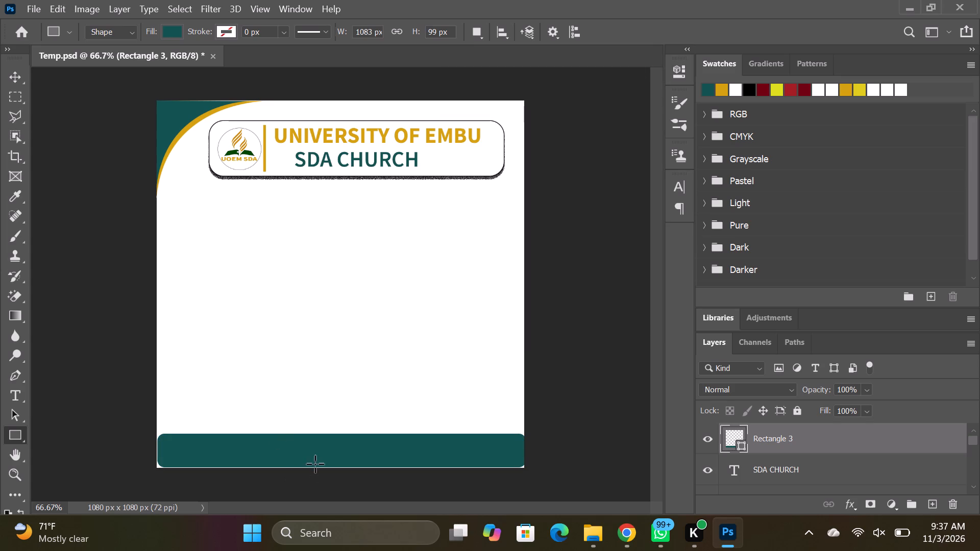
# Scale the teal bottom bar to about 101%, roughly 1094 x 100 px, and centre it across the canvas's bottom edge.
pyautogui.click(796, 437)
pyautogui.hotkey('ctrl', 't')
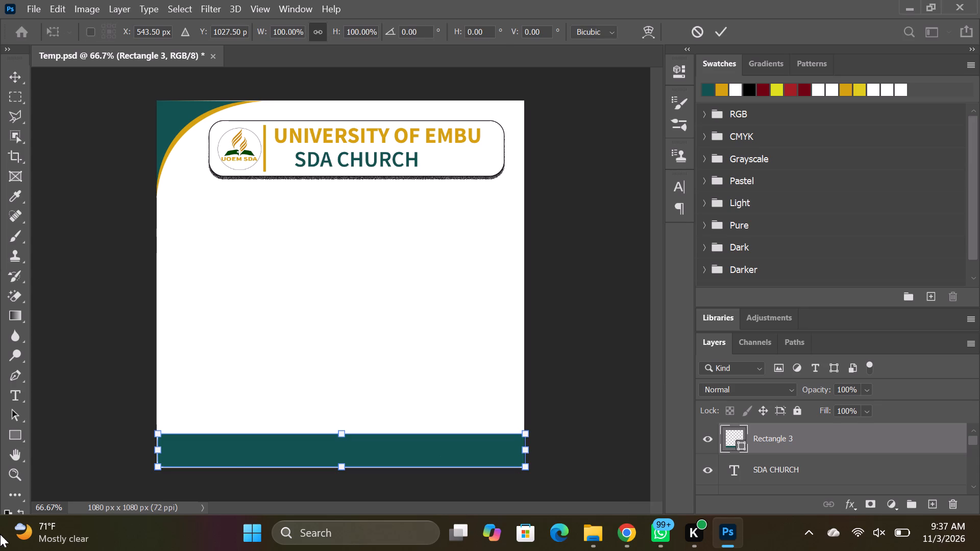
pyautogui.click(233, 457)
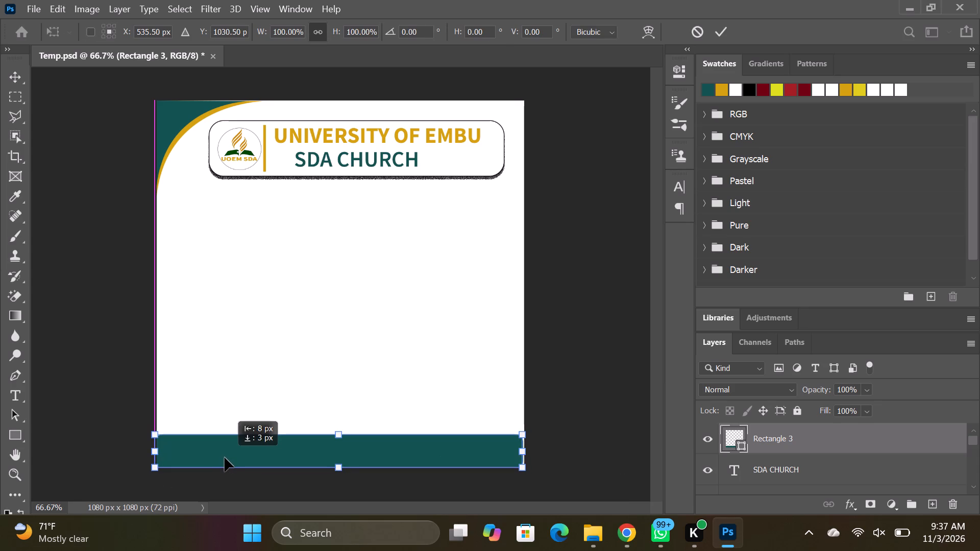
pyautogui.click(524, 469)
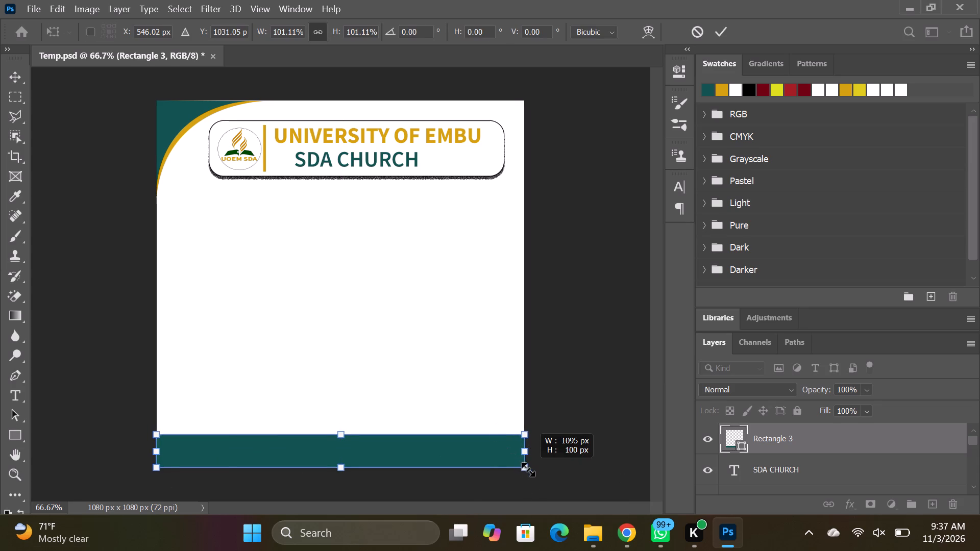
pyautogui.click(424, 458)
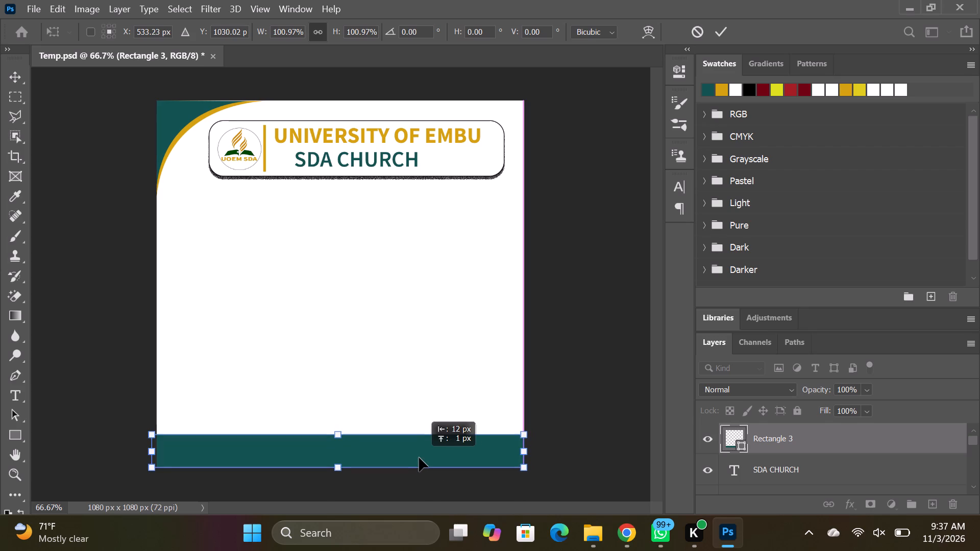
pyautogui.click(824, 439)
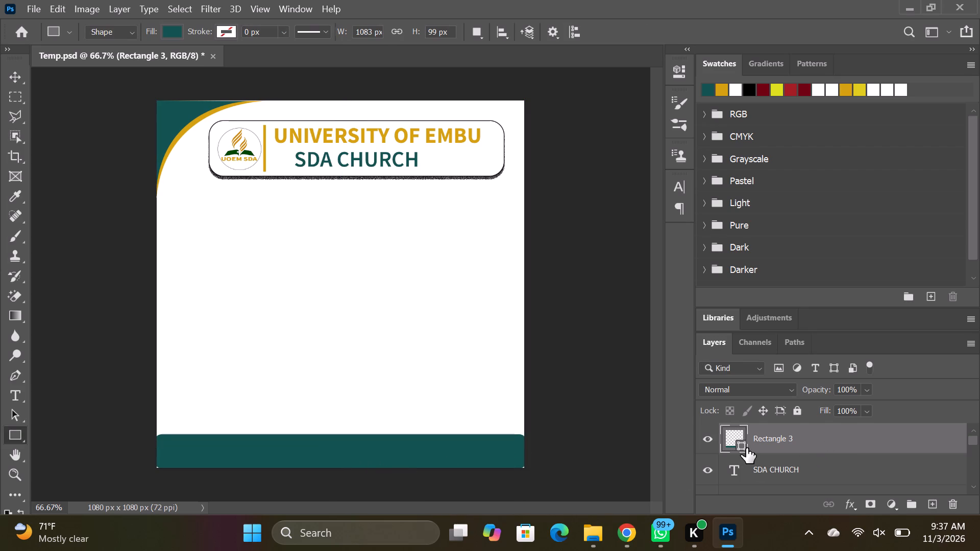
pyautogui.hotkey('ctrl', 't')
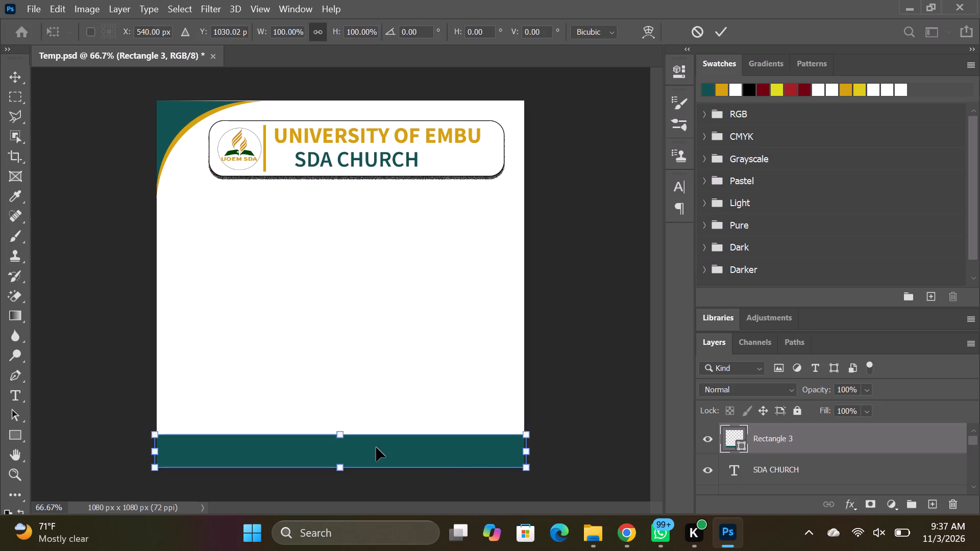
pyautogui.click(363, 448)
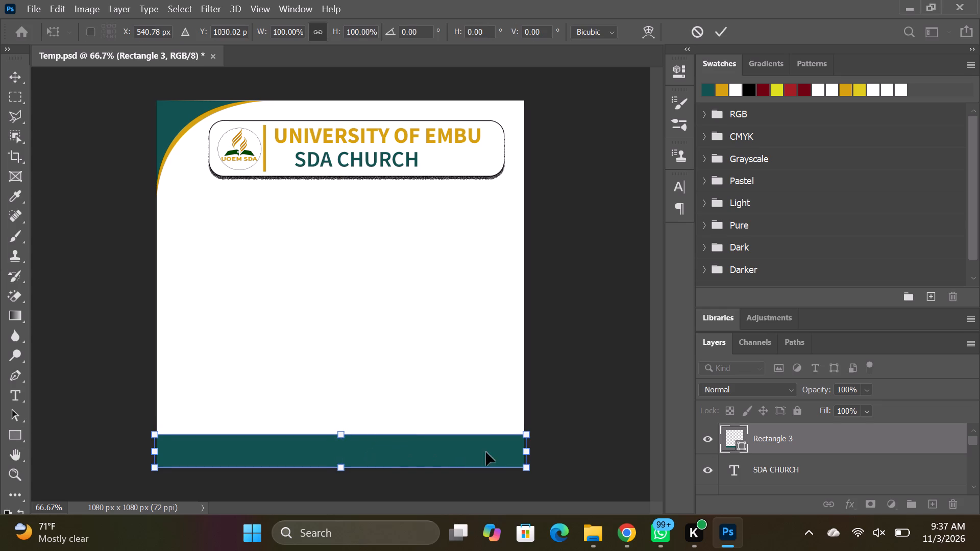
pyautogui.click(845, 441)
pyautogui.click(845, 441)
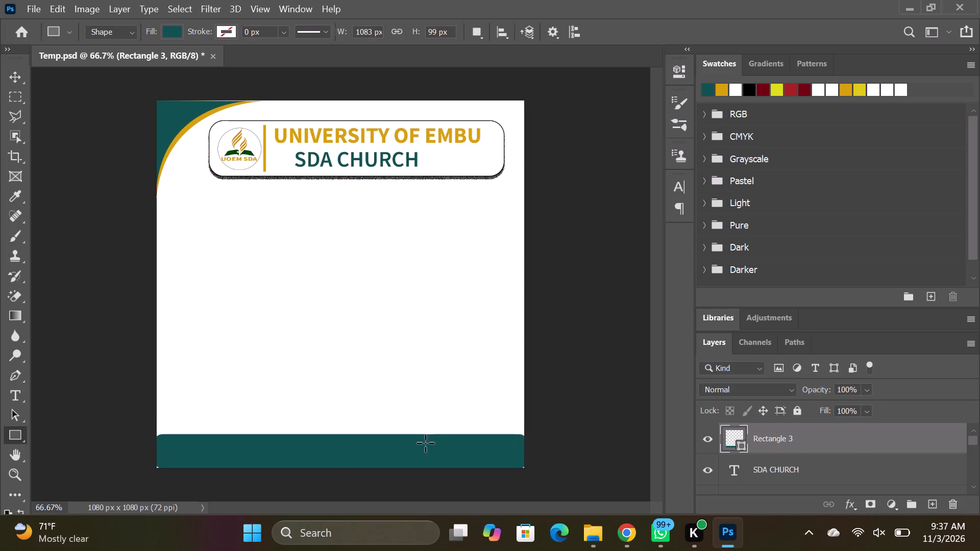
# Open the teal bottom bar's live shape properties and try to adjust its lower-left corner radius.
pyautogui.click(948, 356)
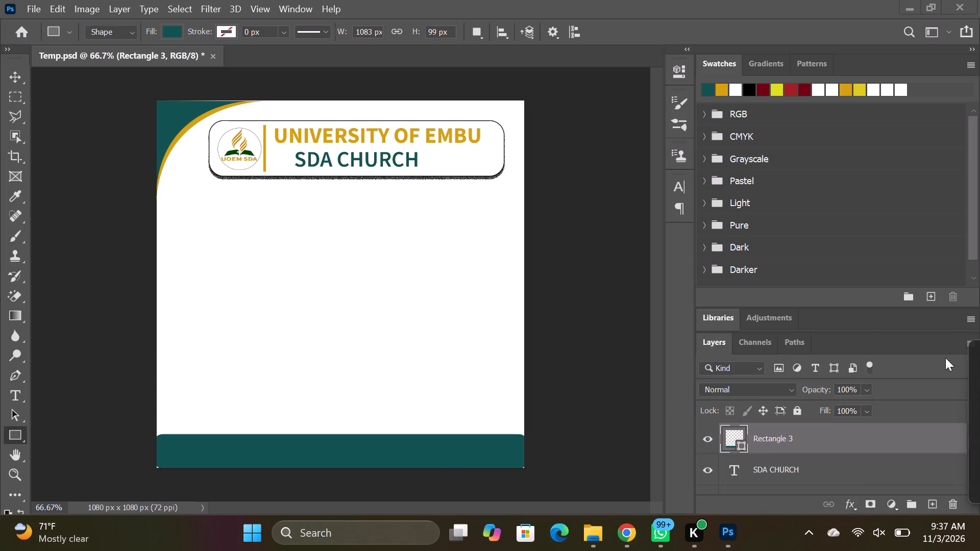
pyautogui.click(788, 437)
pyautogui.hotkey('ctrl', 't')
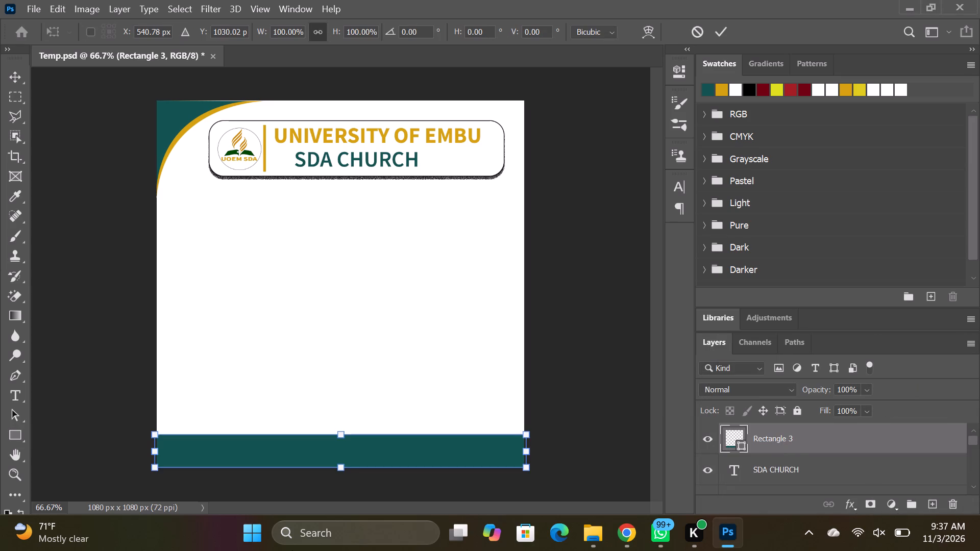
pyautogui.click(675, 77)
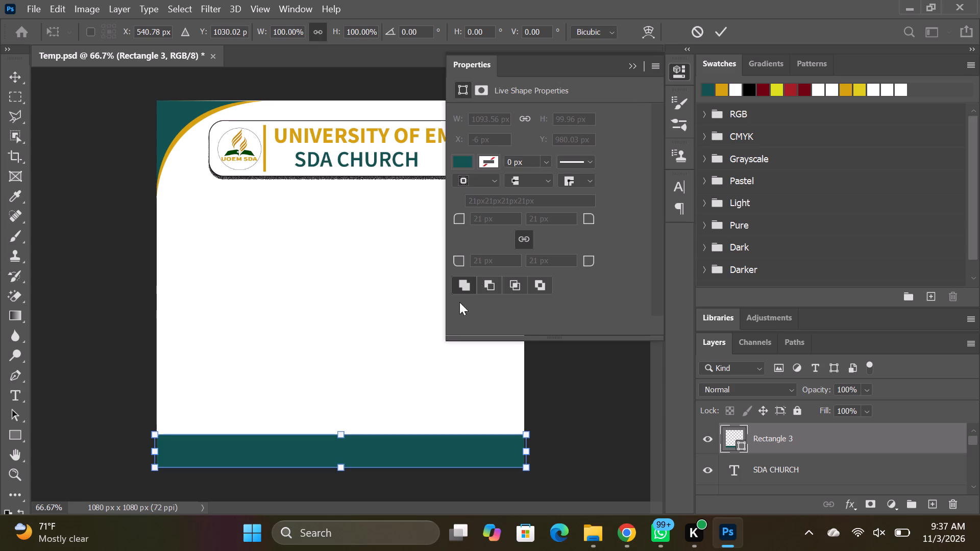
pyautogui.click(583, 407)
pyautogui.click(463, 258)
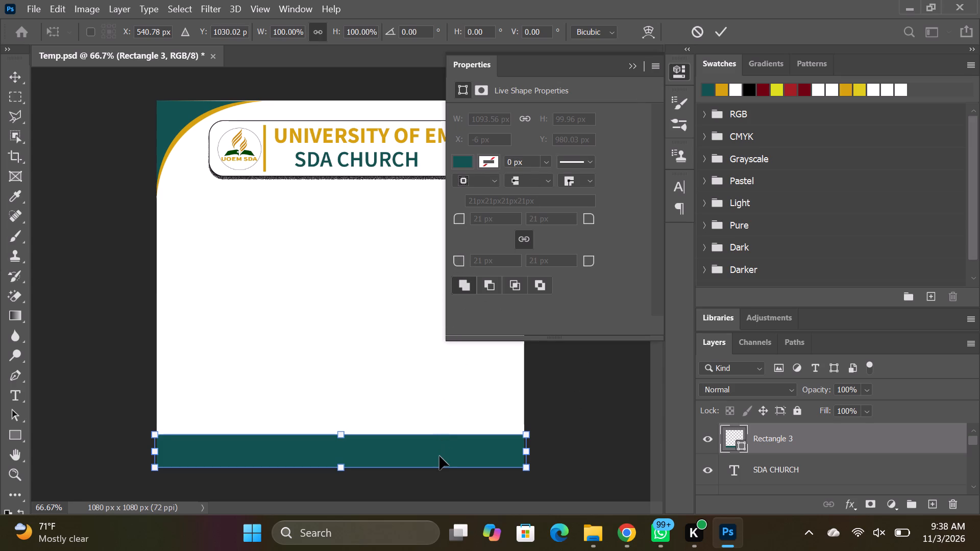
pyautogui.click(439, 456)
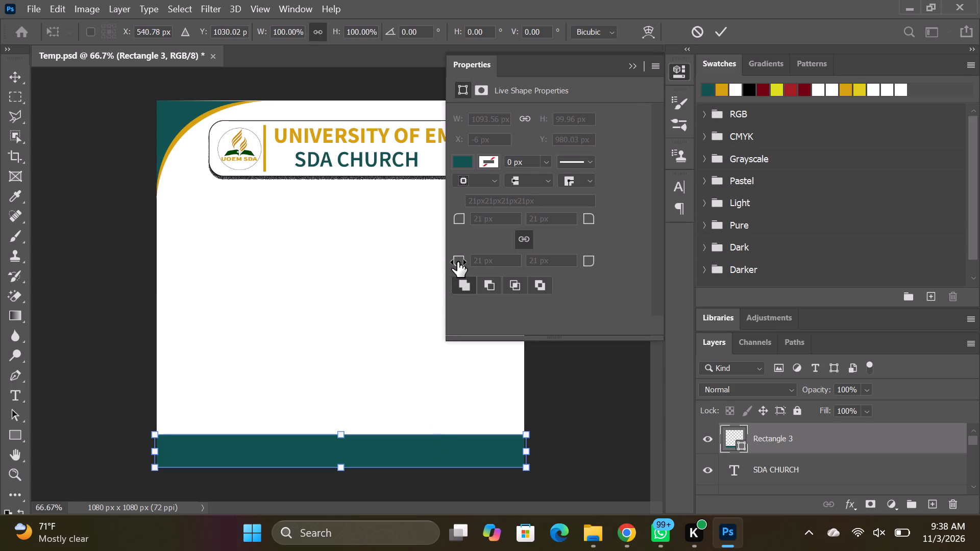
pyautogui.click(457, 262)
pyautogui.moveTo(457, 262); pyautogui.dragTo(449, 258)
pyautogui.click(791, 437)
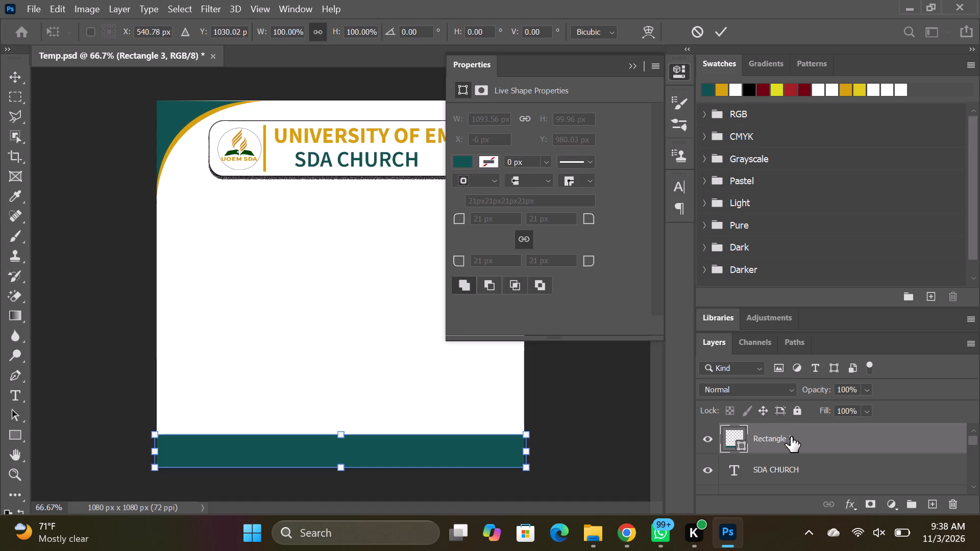
pyautogui.click(791, 437)
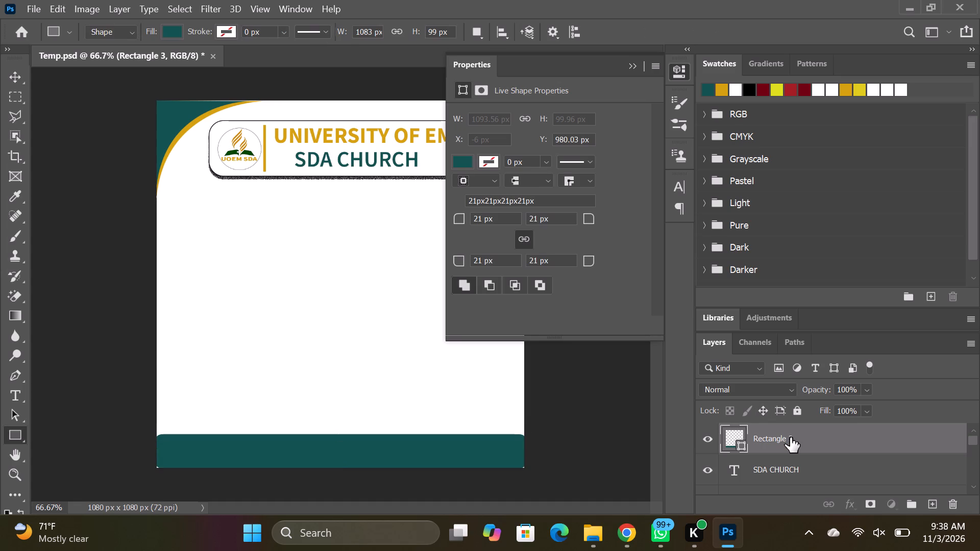
# Reset all four corner radii of the teal bottom bar to 0 px and unlink the radii.
pyautogui.moveTo(456, 263); pyautogui.dragTo(440, 260)
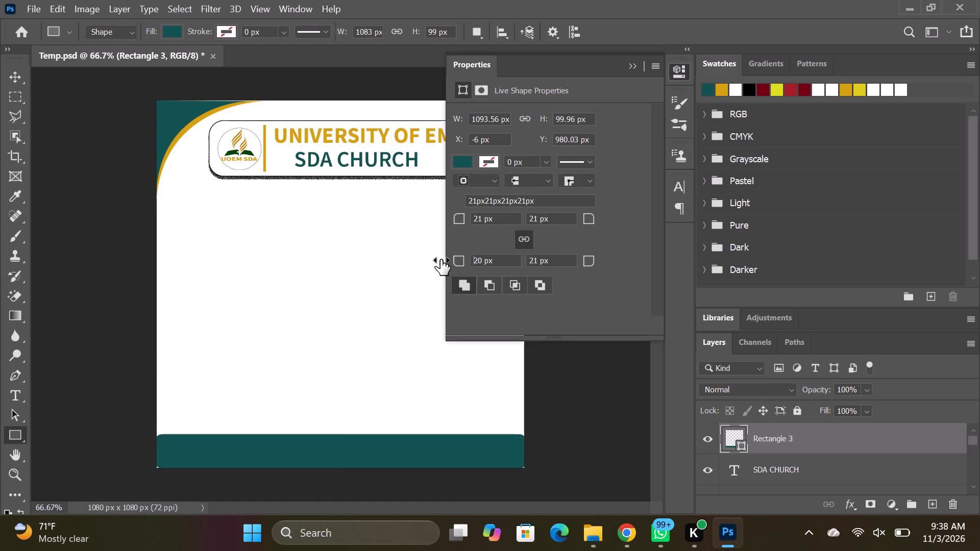
pyautogui.moveTo(440, 260); pyautogui.dragTo(429, 258)
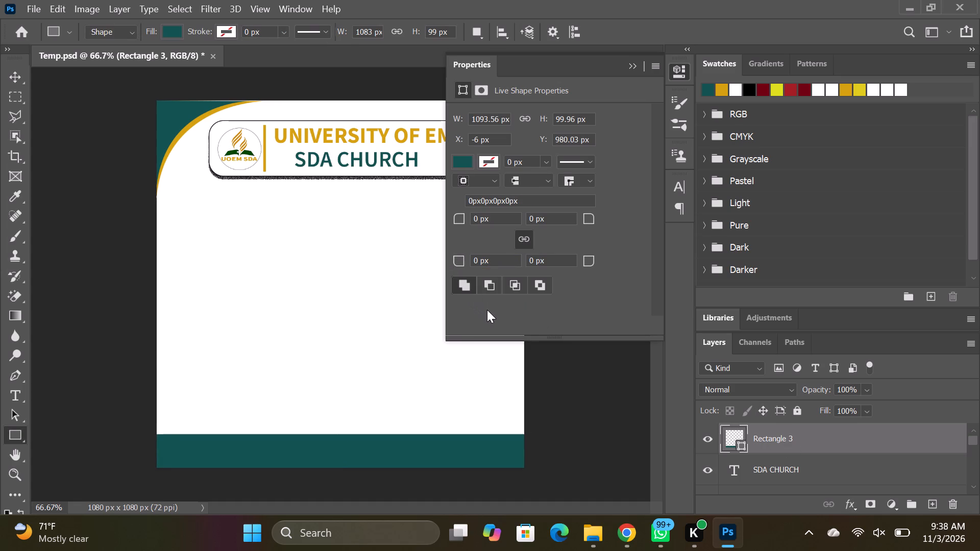
pyautogui.click(523, 236)
# Round only the two upper corners of the teal bottom bar to 30 px each.
pyautogui.moveTo(459, 221); pyautogui.dragTo(468, 221)
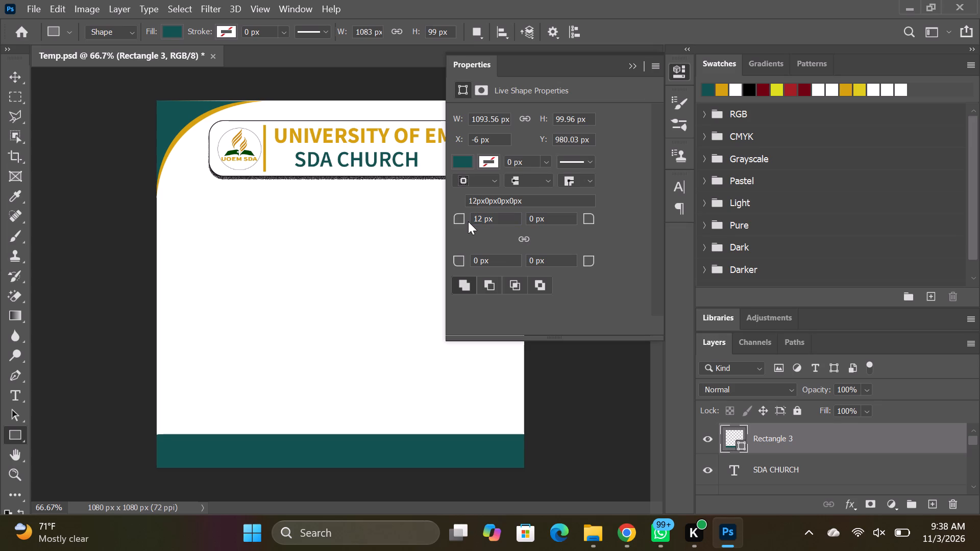
pyautogui.moveTo(462, 220); pyautogui.dragTo(469, 222)
pyautogui.moveTo(587, 222); pyautogui.dragTo(581, 222)
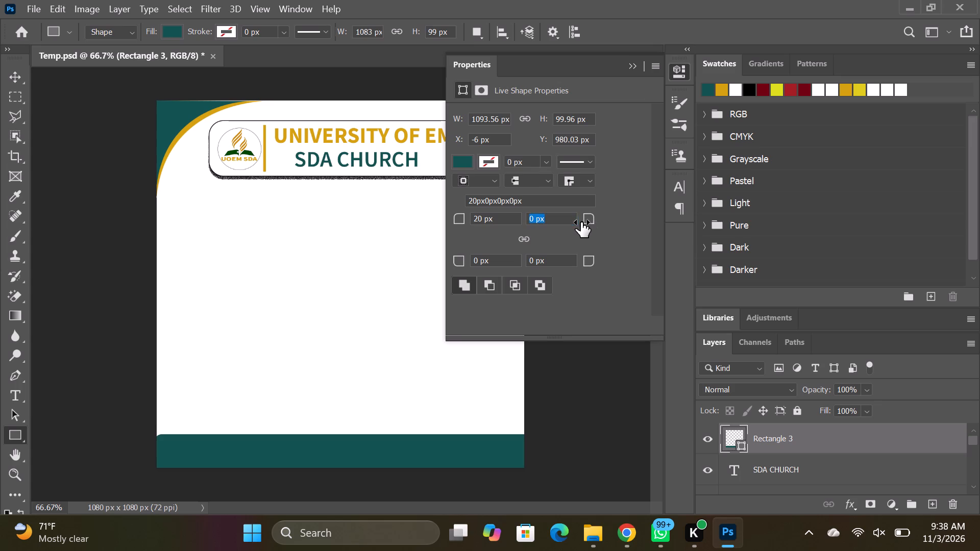
pyautogui.moveTo(581, 222); pyautogui.dragTo(590, 221)
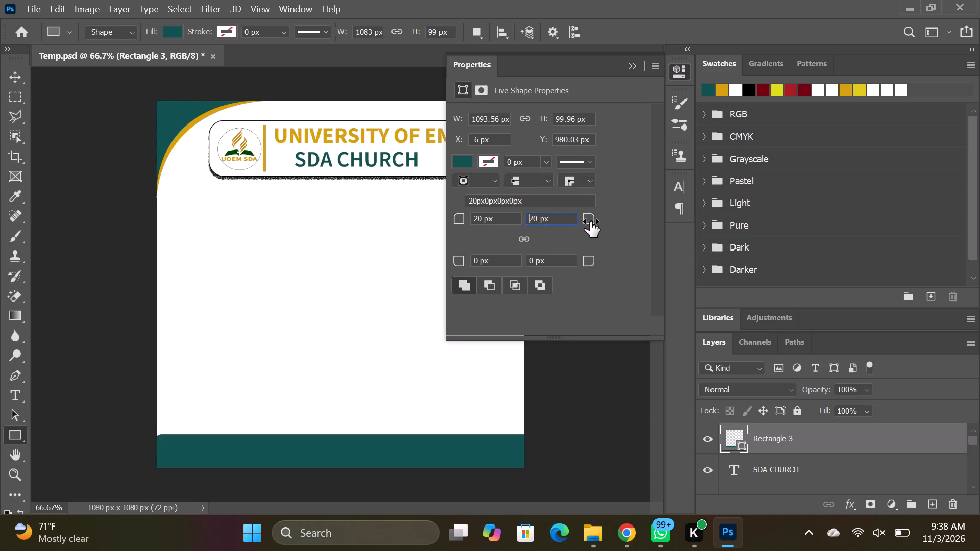
pyautogui.moveTo(590, 221); pyautogui.dragTo(593, 222)
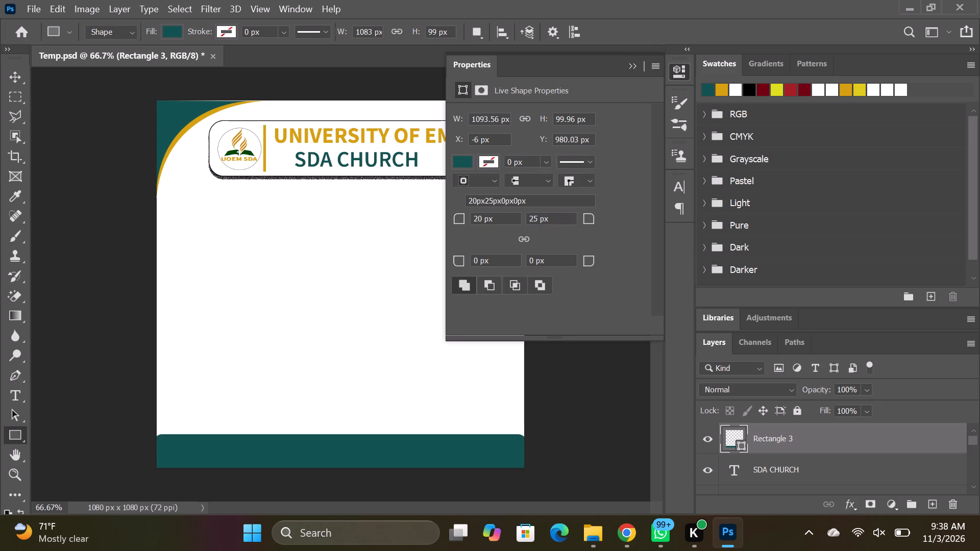
pyautogui.moveTo(458, 220); pyautogui.dragTo(463, 219)
pyautogui.moveTo(463, 219); pyautogui.dragTo(468, 220)
pyautogui.moveTo(468, 220); pyautogui.dragTo(465, 221)
pyautogui.click(587, 221)
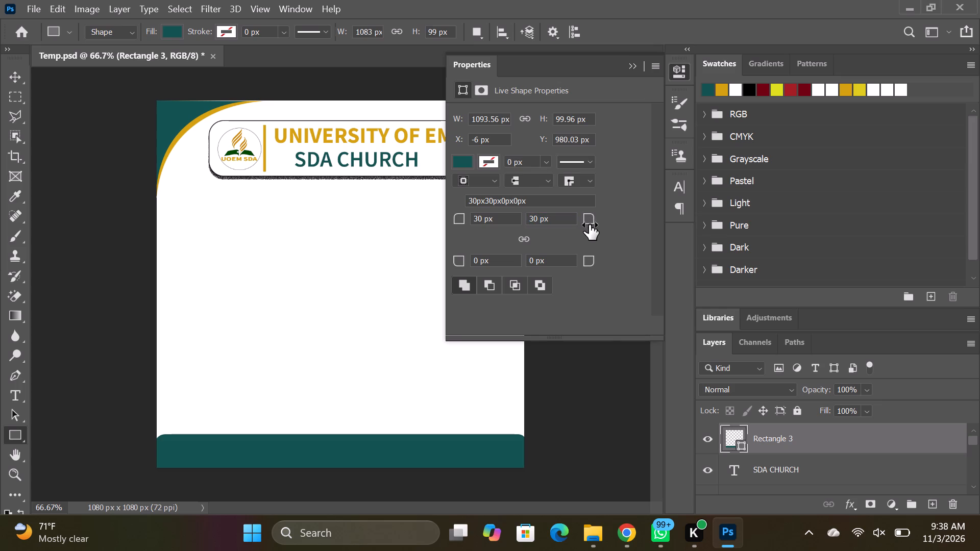
pyautogui.click(636, 64)
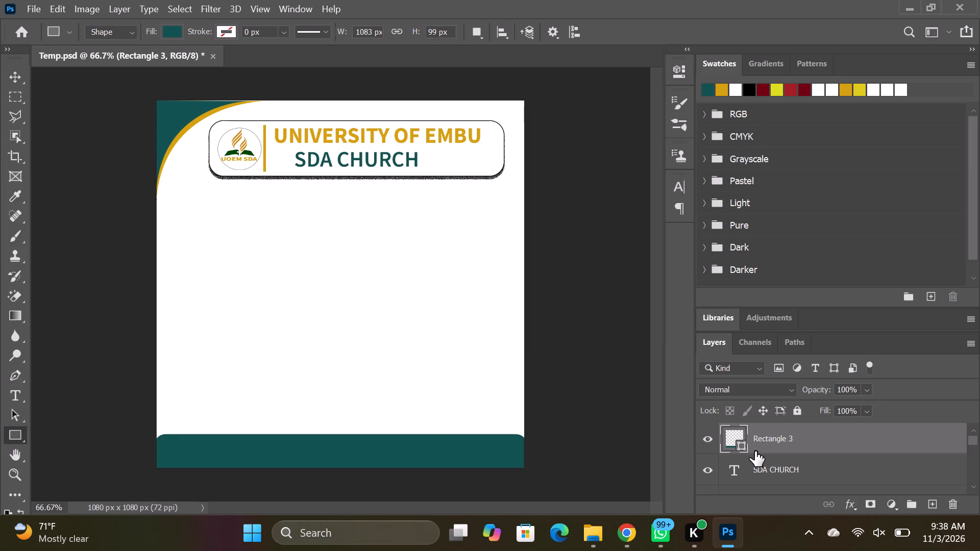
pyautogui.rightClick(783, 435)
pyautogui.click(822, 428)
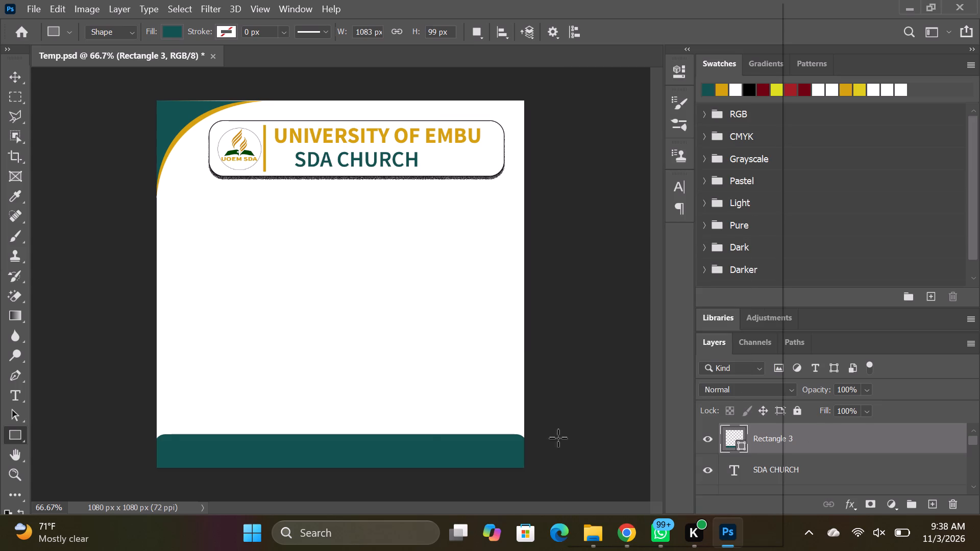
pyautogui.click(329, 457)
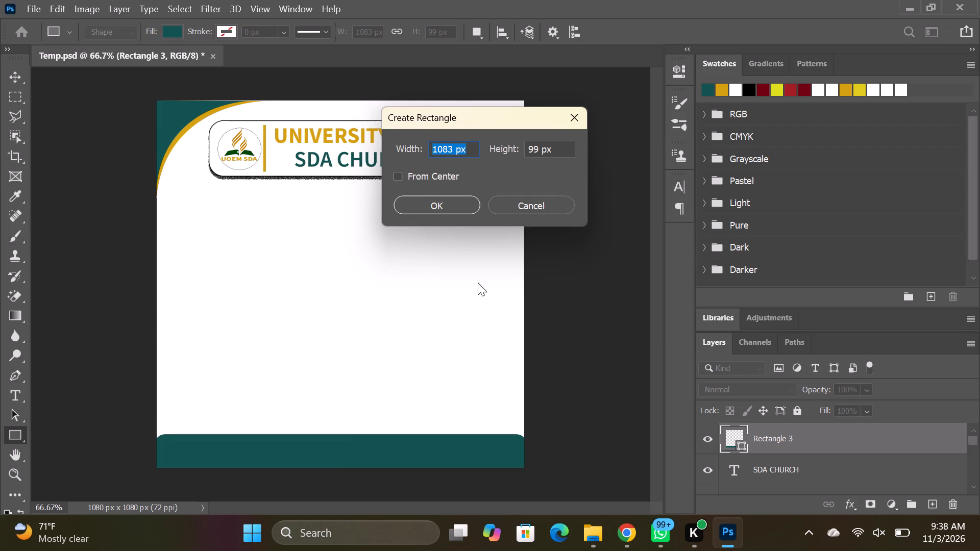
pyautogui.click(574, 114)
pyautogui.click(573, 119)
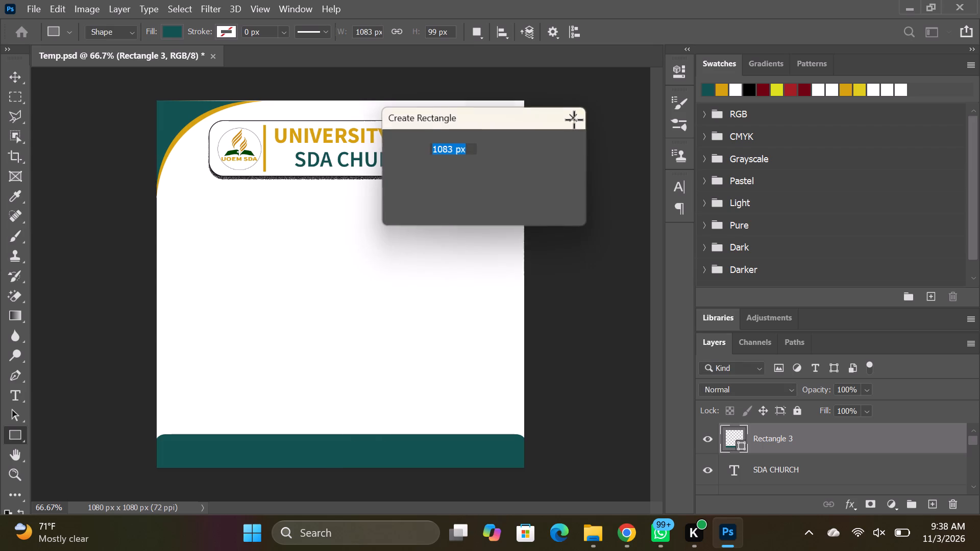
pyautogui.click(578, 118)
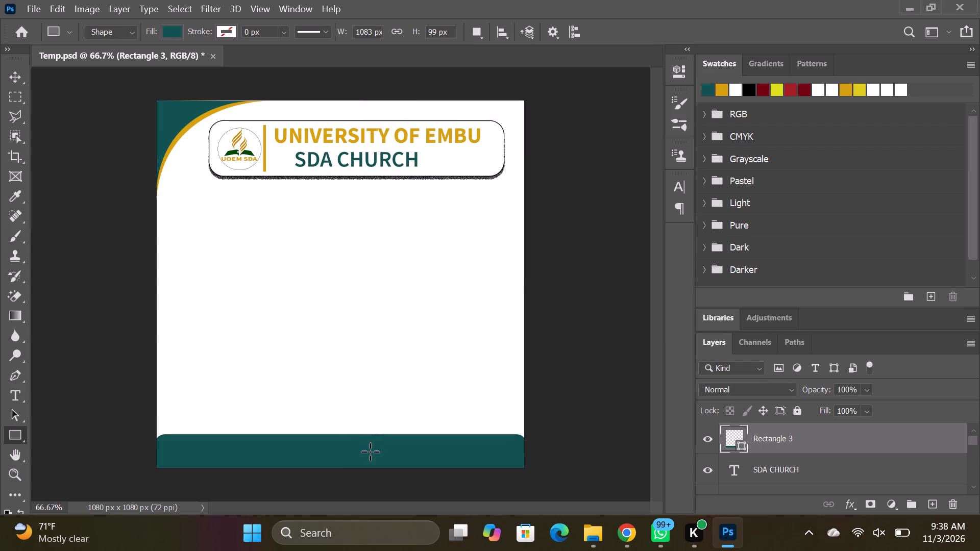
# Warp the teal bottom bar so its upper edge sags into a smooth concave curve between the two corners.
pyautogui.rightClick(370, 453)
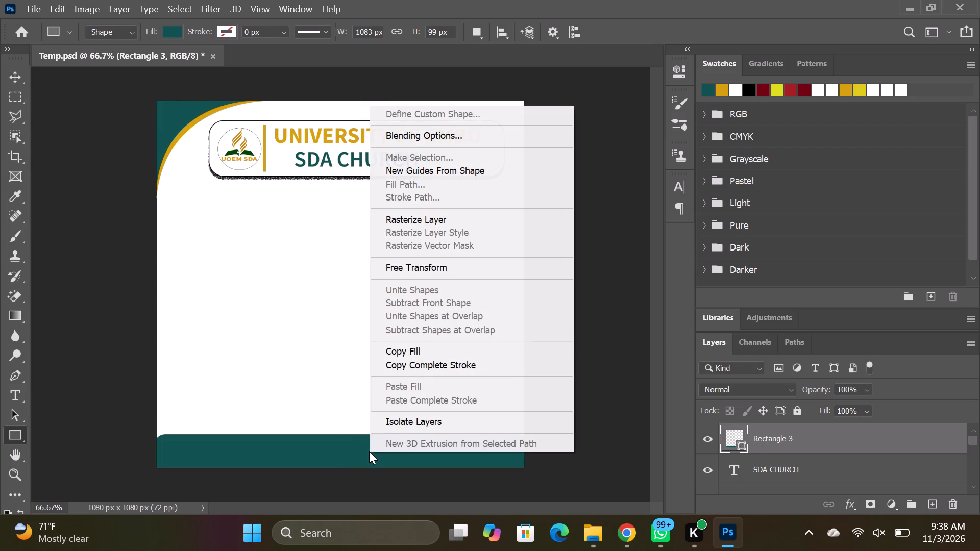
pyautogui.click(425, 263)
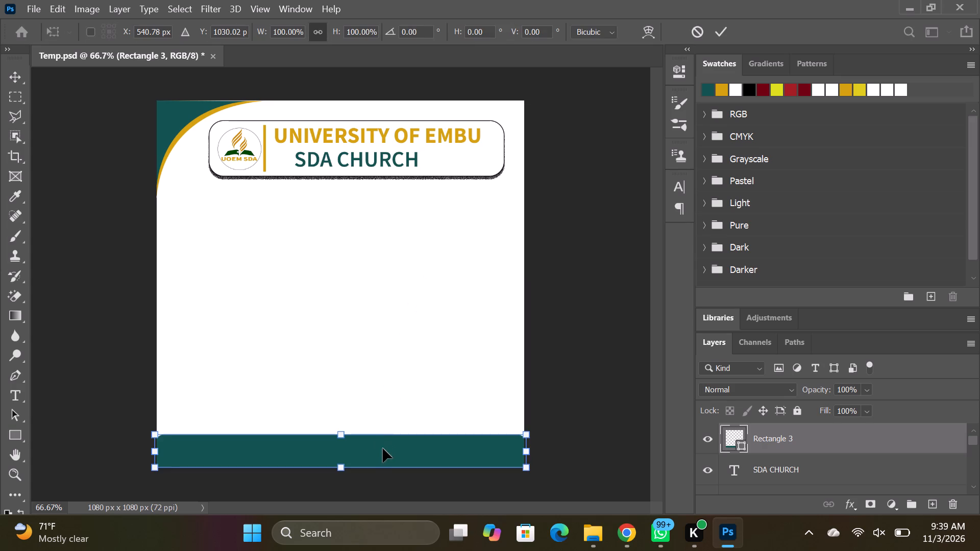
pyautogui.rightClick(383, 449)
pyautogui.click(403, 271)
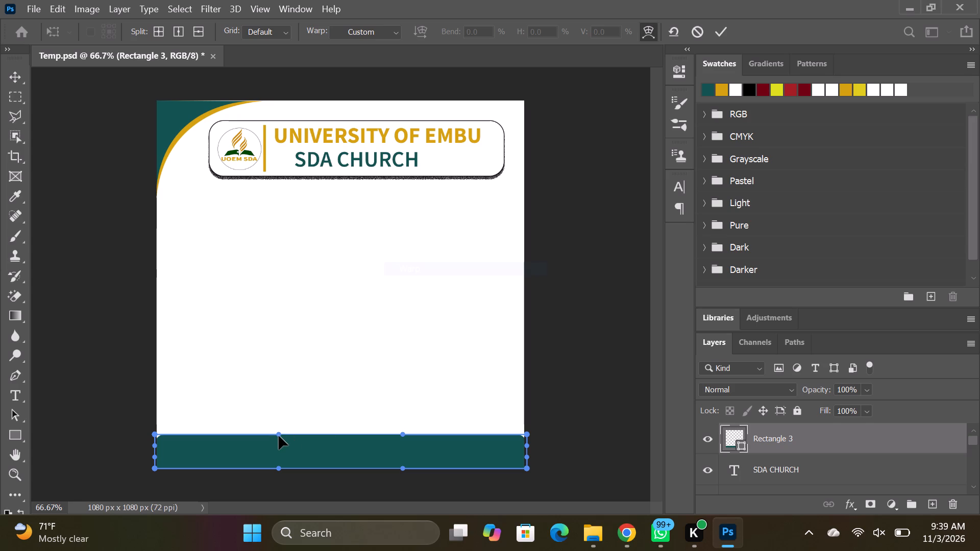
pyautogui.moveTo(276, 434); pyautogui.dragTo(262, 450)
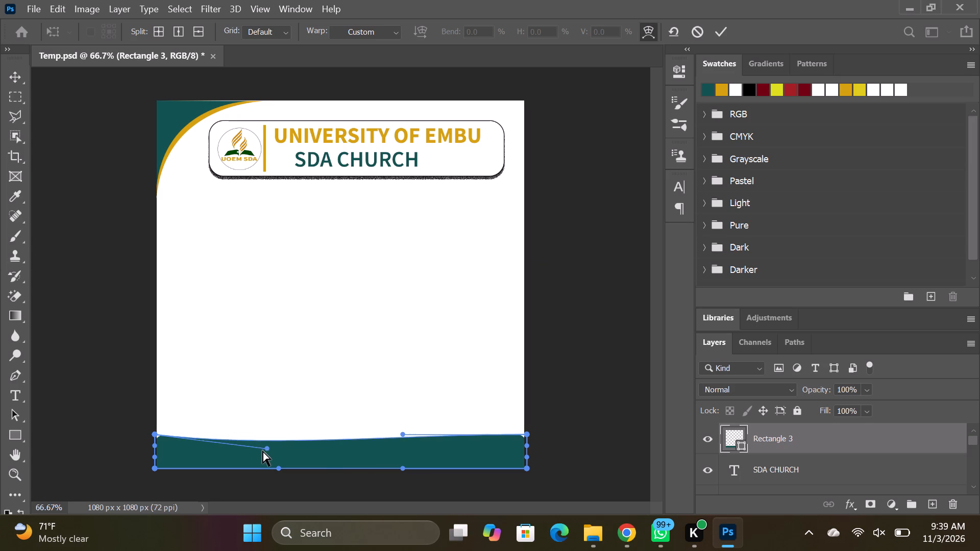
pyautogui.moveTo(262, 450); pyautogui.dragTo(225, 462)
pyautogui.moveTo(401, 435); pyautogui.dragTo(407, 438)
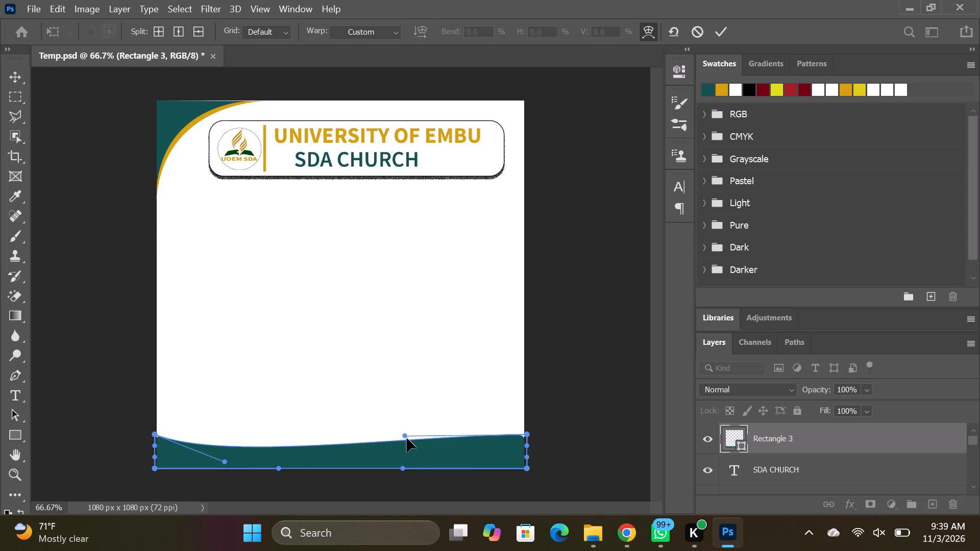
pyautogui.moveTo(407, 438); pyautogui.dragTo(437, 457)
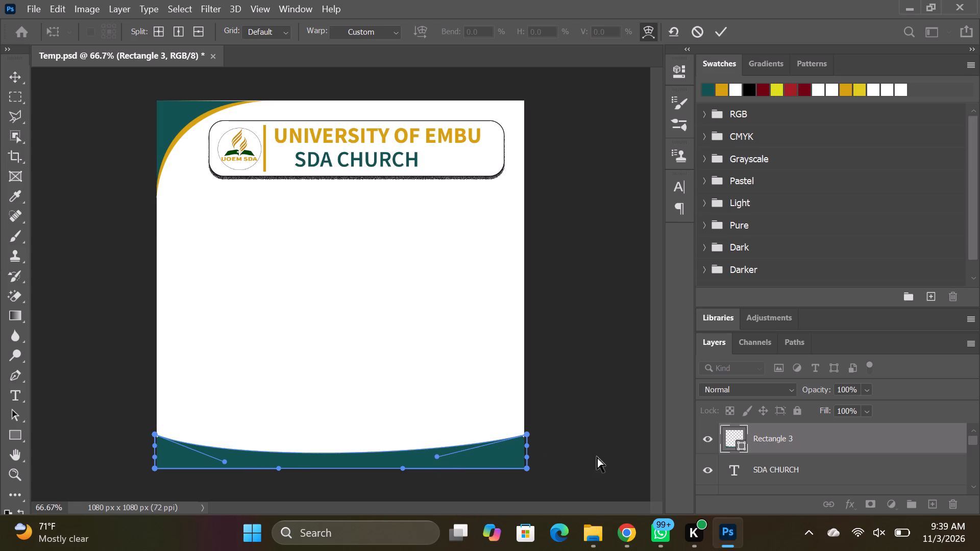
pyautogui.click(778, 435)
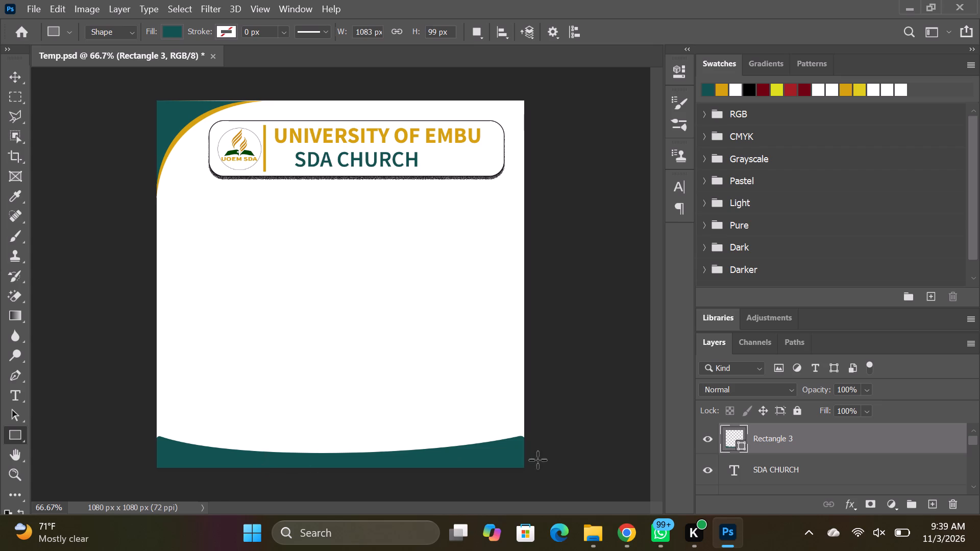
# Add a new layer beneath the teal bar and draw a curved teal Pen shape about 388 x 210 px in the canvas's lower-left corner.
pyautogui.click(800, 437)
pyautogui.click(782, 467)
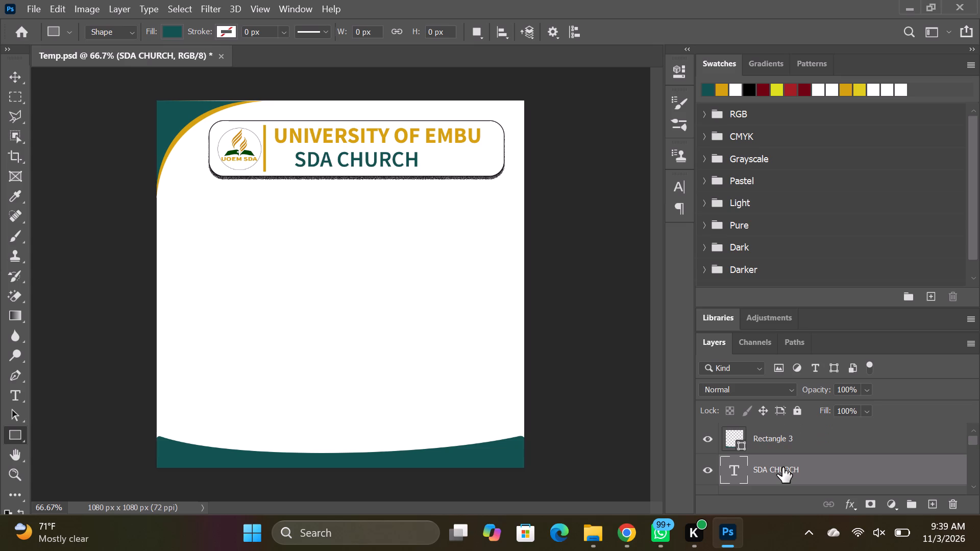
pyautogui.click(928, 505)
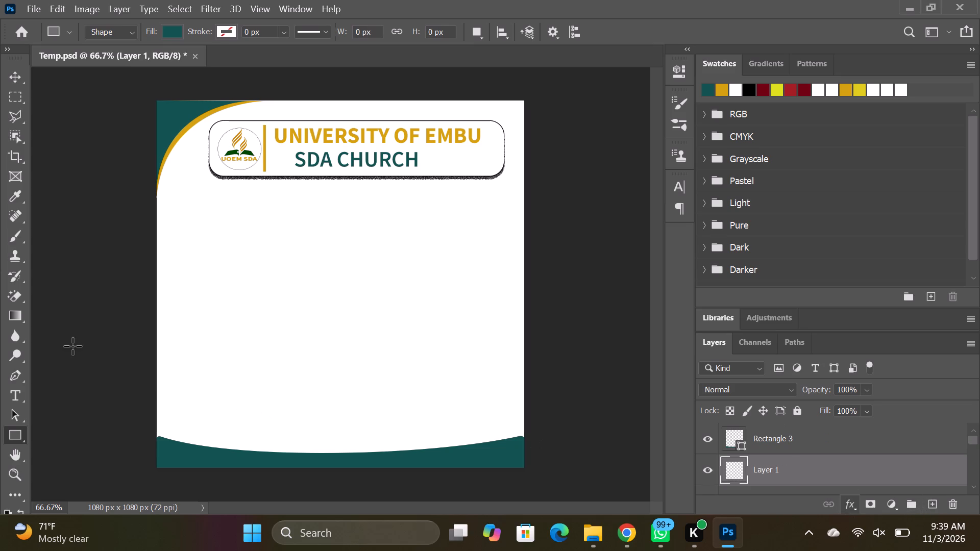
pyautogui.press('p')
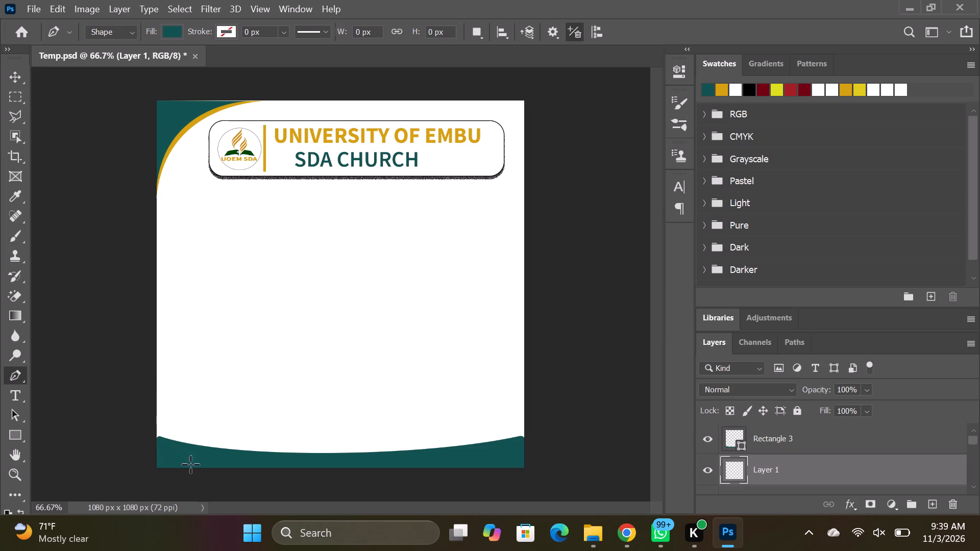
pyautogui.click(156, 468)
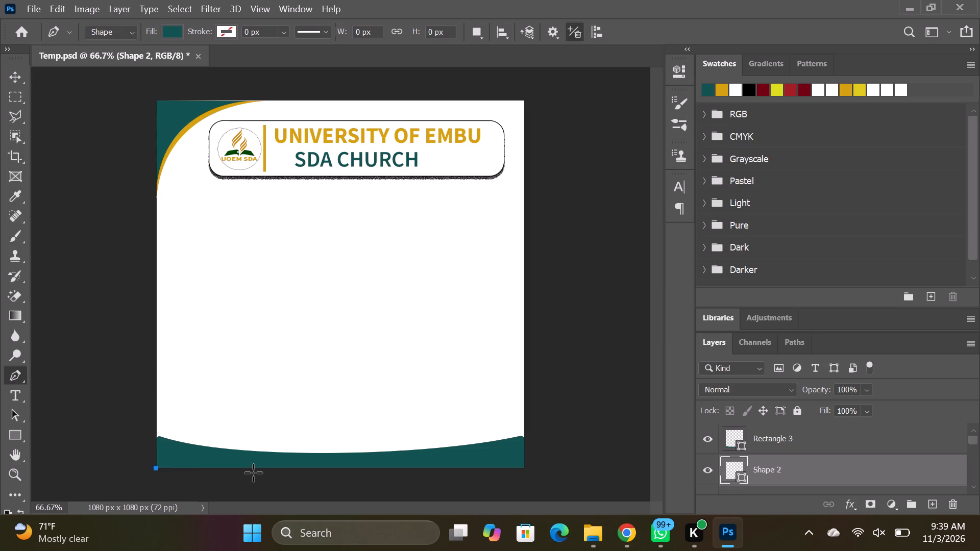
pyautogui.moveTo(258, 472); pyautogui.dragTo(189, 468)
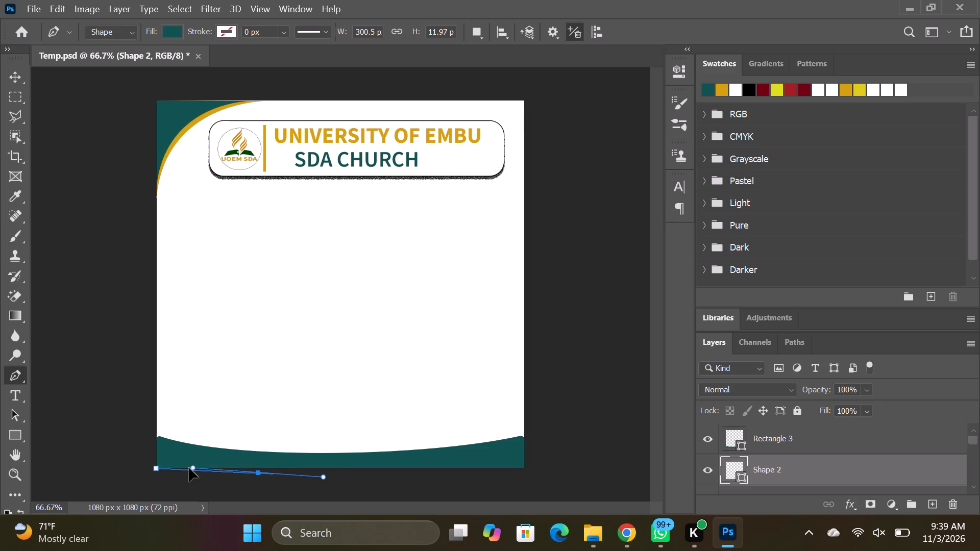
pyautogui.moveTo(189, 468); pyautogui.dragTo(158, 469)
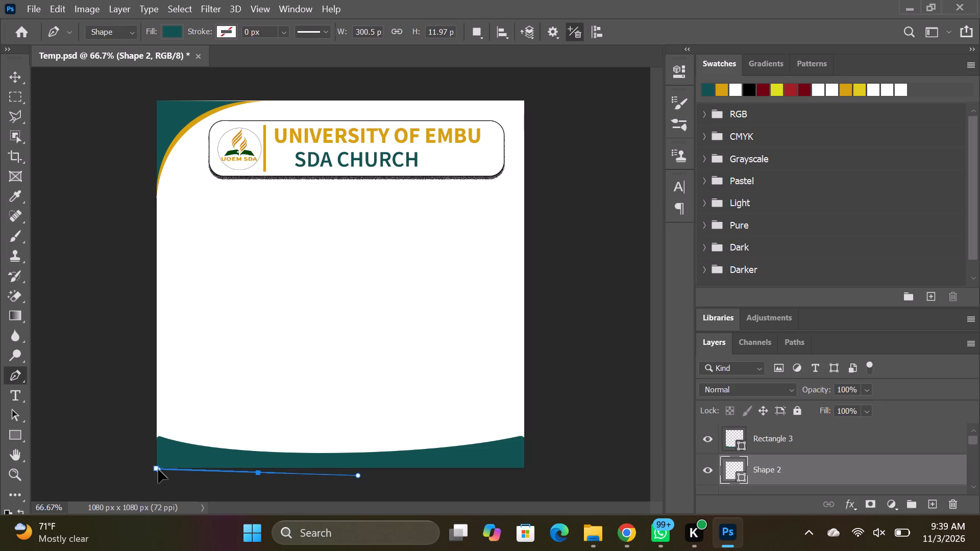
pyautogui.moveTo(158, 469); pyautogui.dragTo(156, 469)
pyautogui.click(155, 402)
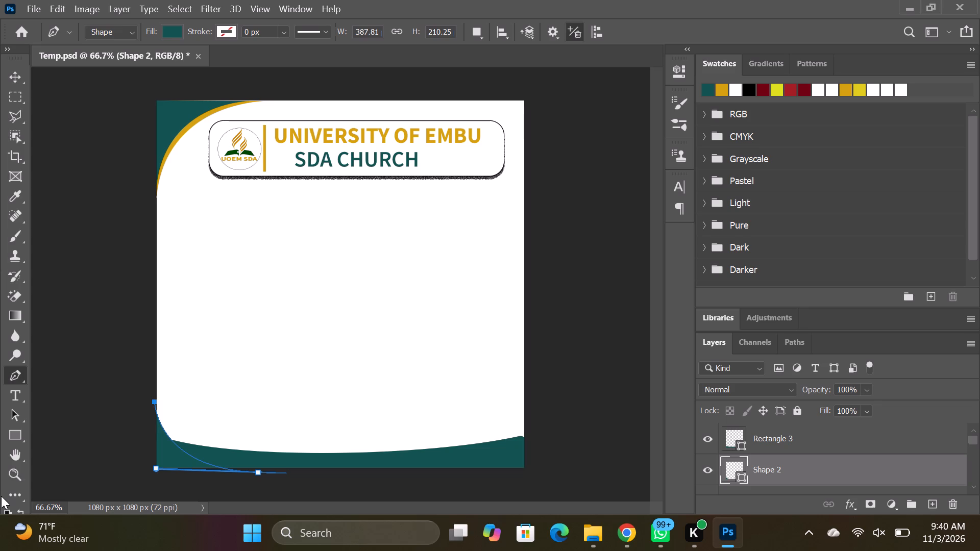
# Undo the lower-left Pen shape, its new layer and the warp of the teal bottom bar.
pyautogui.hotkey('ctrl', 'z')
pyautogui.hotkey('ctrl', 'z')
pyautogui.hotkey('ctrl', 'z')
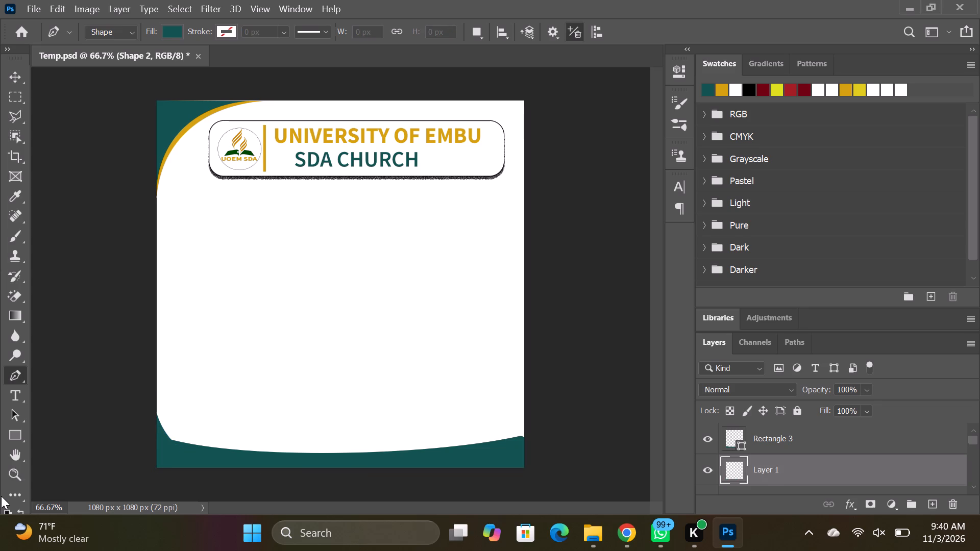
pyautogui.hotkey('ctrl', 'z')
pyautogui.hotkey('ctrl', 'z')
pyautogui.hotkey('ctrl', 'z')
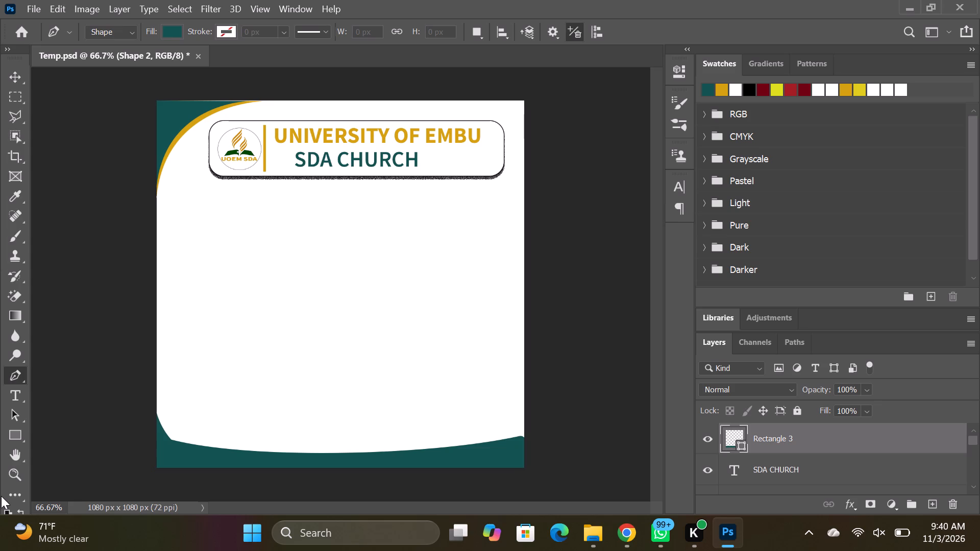
# Undo the rounding of the teal bottom bar's upper corners.
pyautogui.hotkey('ctrl', 'z')
pyautogui.hotkey('ctrl', 'z')
pyautogui.hotkey('ctrl', 'z')
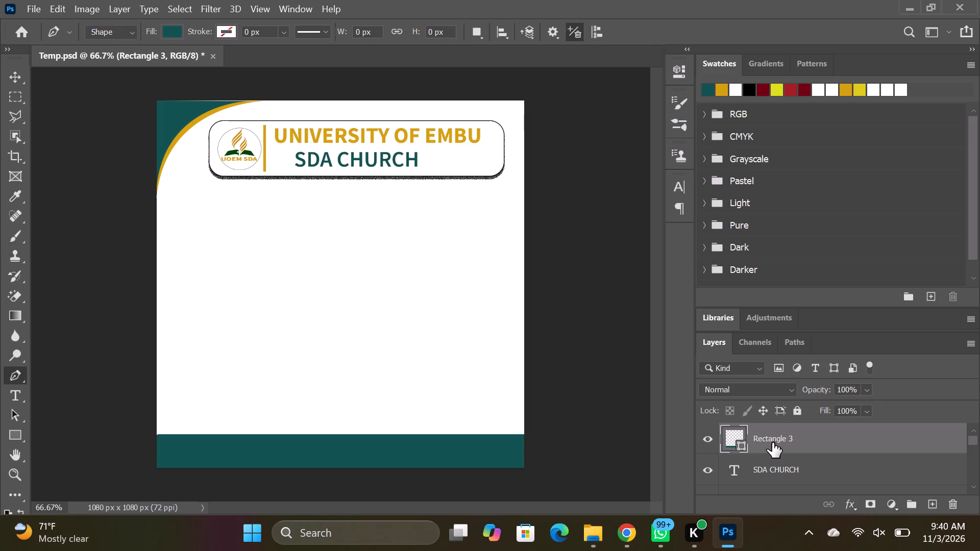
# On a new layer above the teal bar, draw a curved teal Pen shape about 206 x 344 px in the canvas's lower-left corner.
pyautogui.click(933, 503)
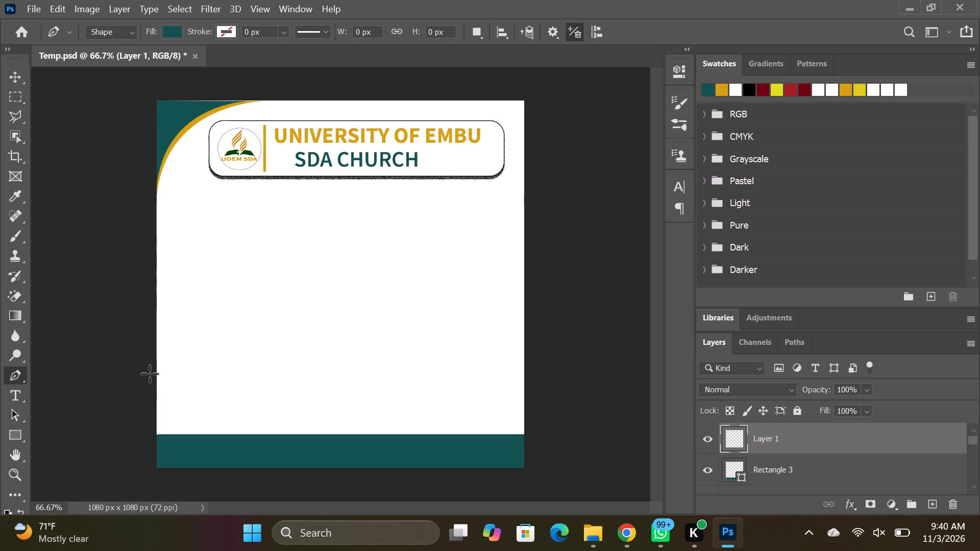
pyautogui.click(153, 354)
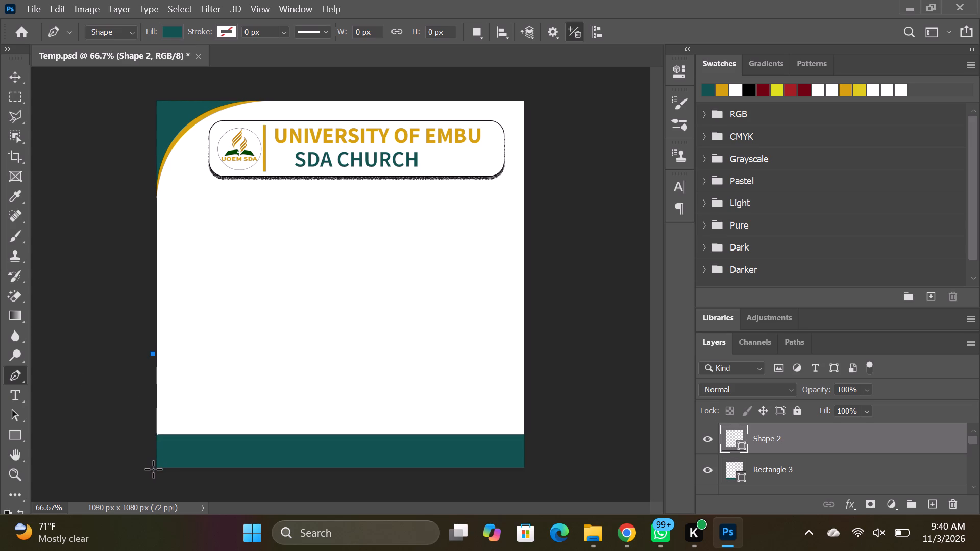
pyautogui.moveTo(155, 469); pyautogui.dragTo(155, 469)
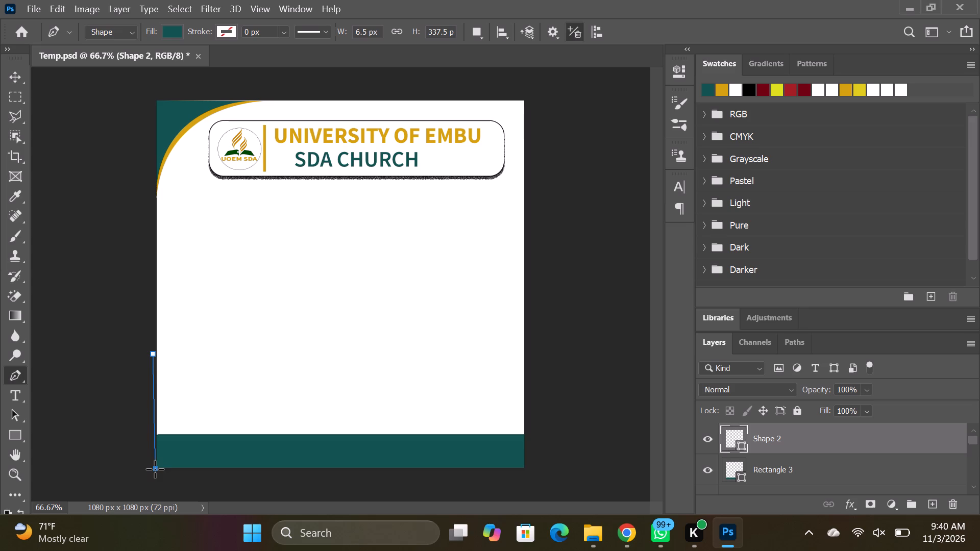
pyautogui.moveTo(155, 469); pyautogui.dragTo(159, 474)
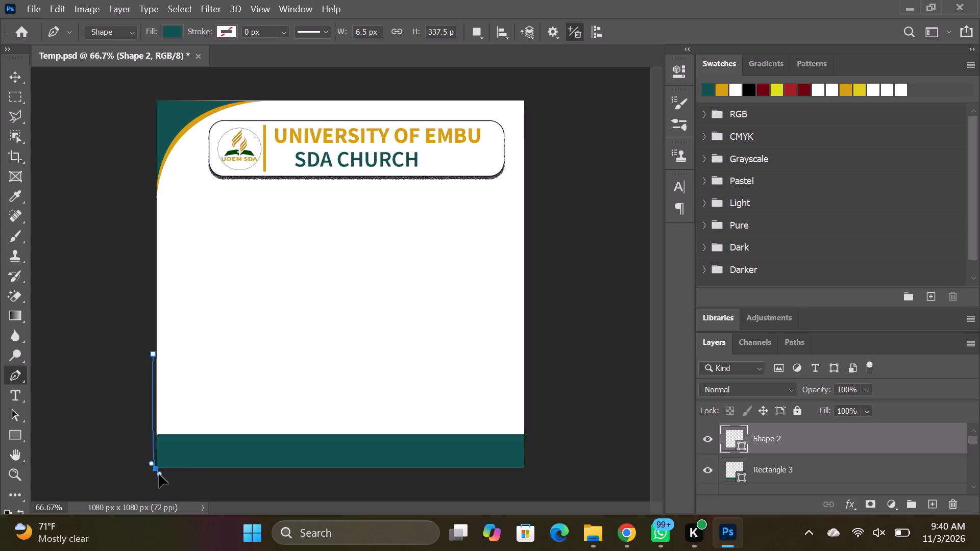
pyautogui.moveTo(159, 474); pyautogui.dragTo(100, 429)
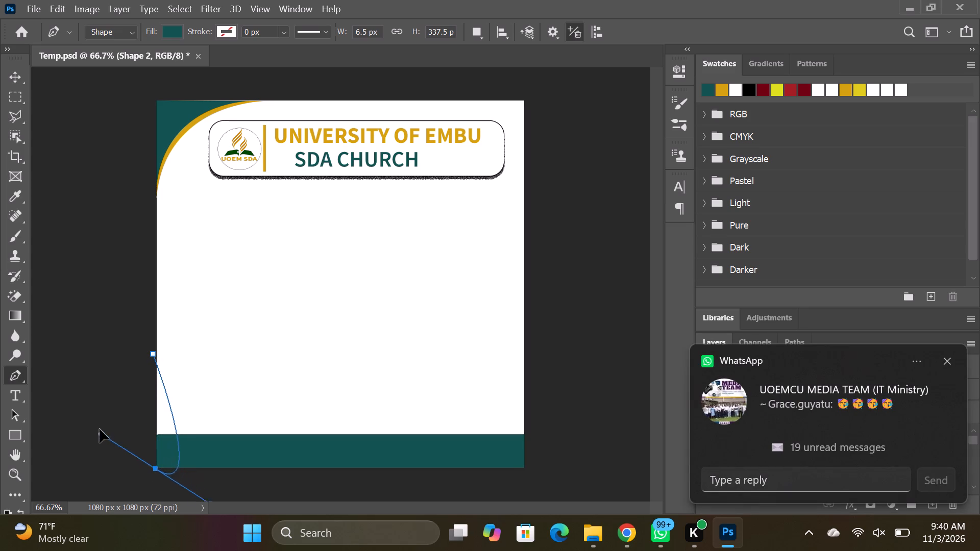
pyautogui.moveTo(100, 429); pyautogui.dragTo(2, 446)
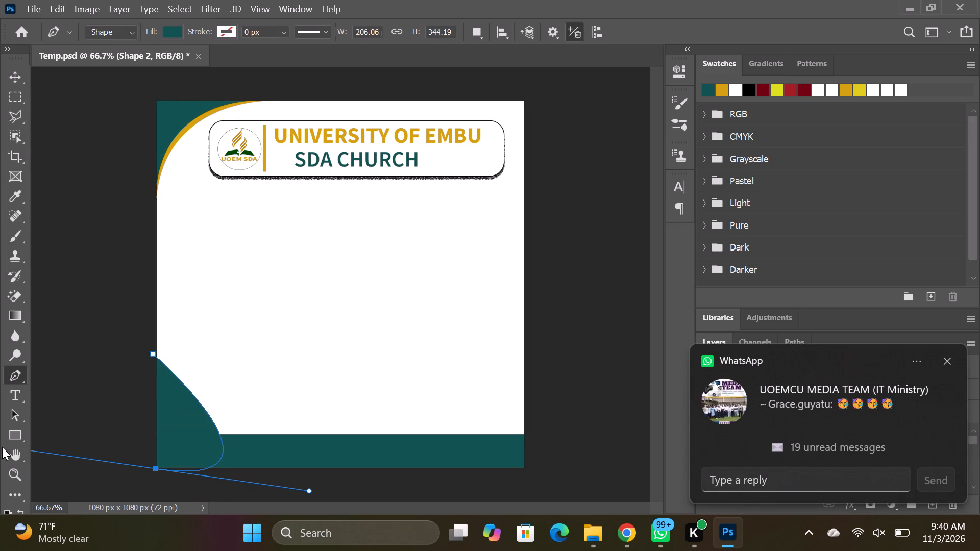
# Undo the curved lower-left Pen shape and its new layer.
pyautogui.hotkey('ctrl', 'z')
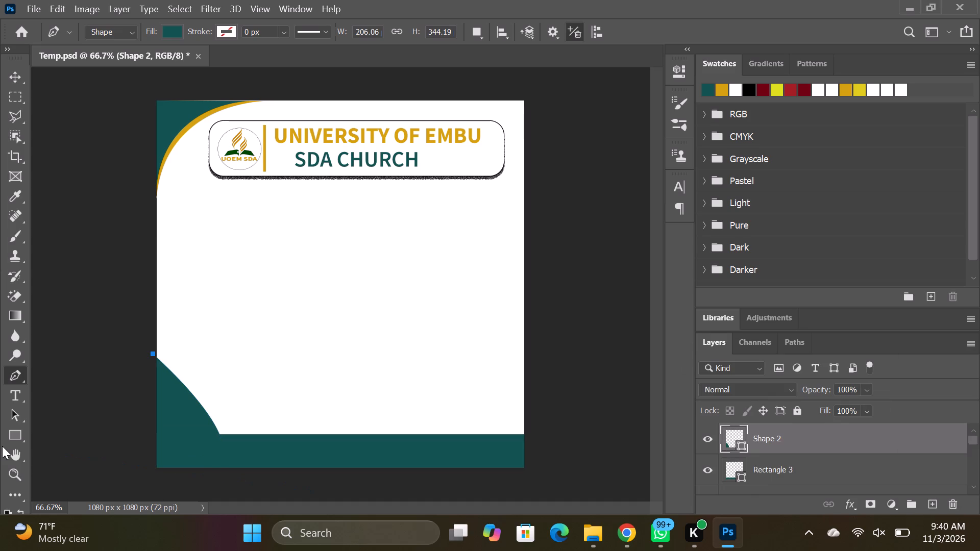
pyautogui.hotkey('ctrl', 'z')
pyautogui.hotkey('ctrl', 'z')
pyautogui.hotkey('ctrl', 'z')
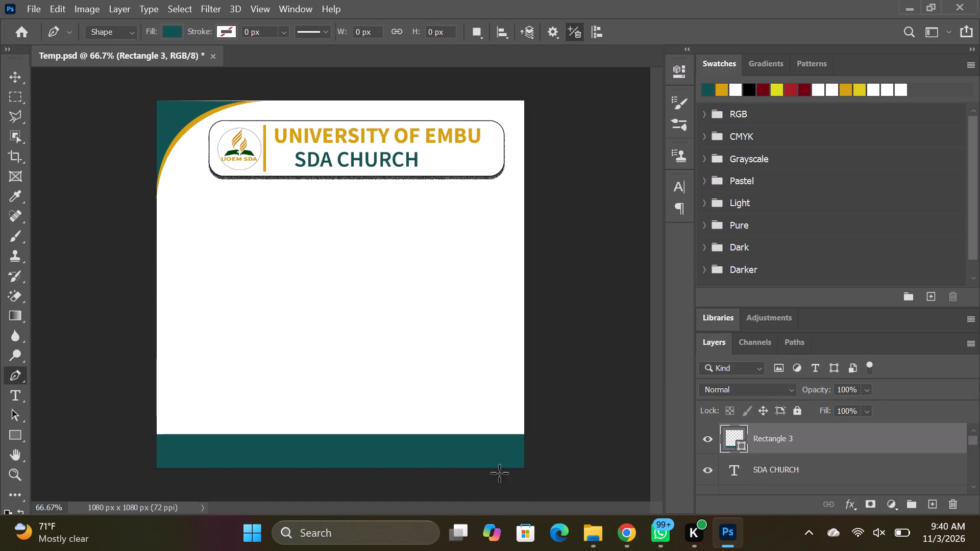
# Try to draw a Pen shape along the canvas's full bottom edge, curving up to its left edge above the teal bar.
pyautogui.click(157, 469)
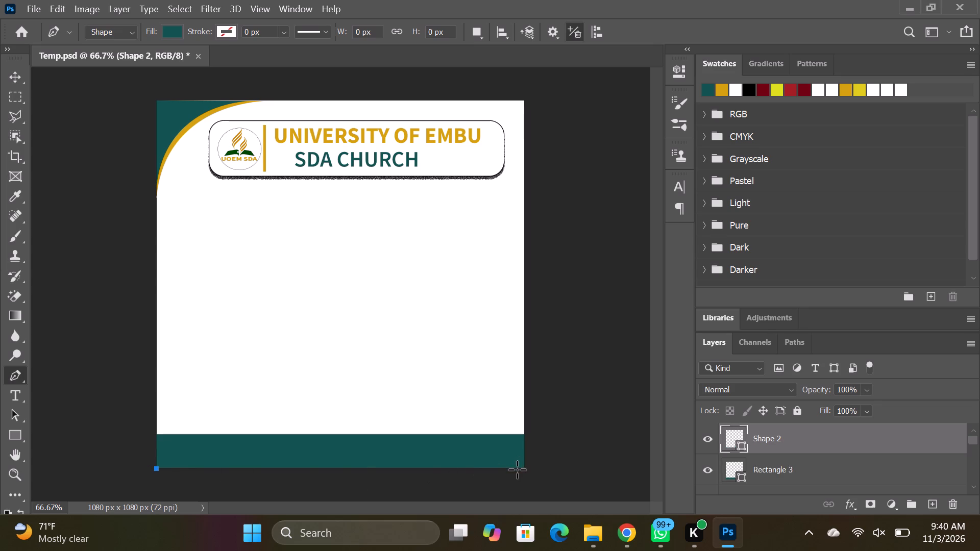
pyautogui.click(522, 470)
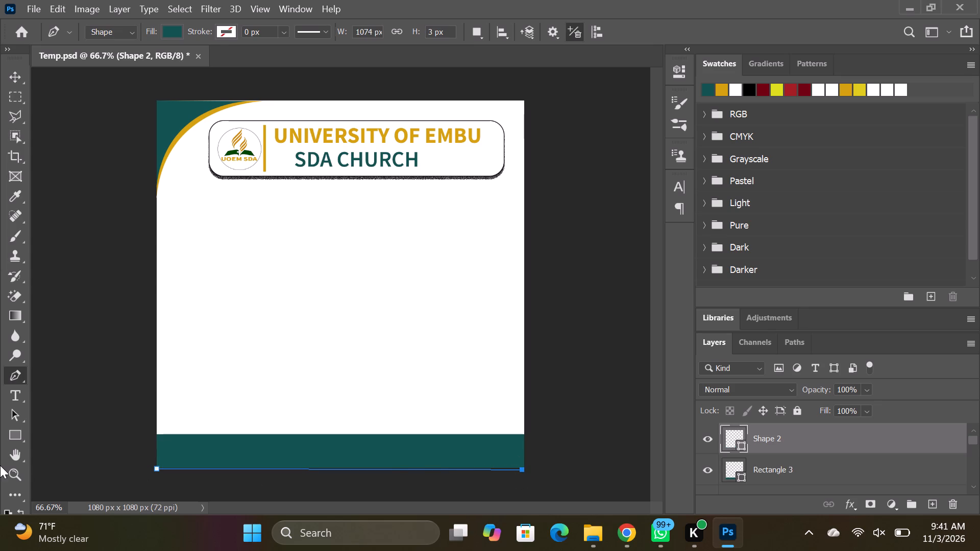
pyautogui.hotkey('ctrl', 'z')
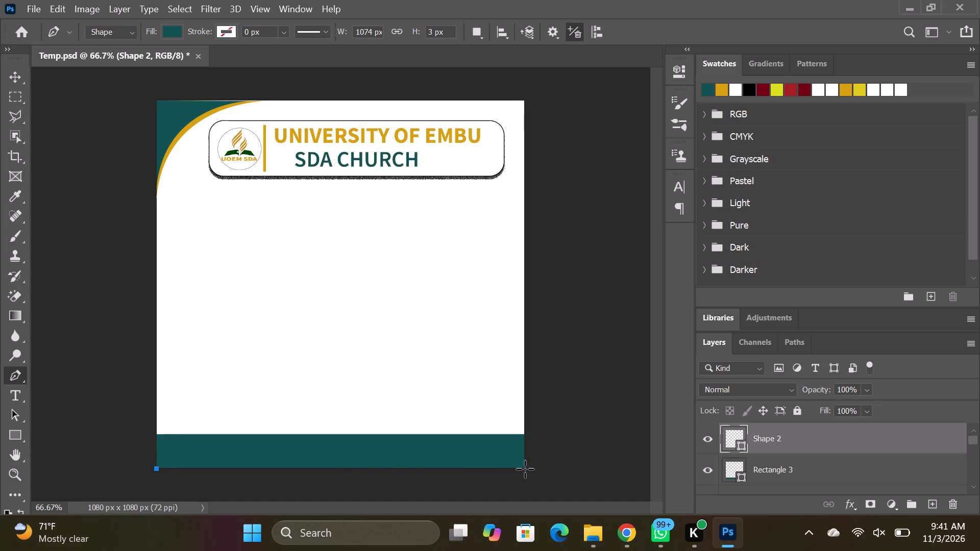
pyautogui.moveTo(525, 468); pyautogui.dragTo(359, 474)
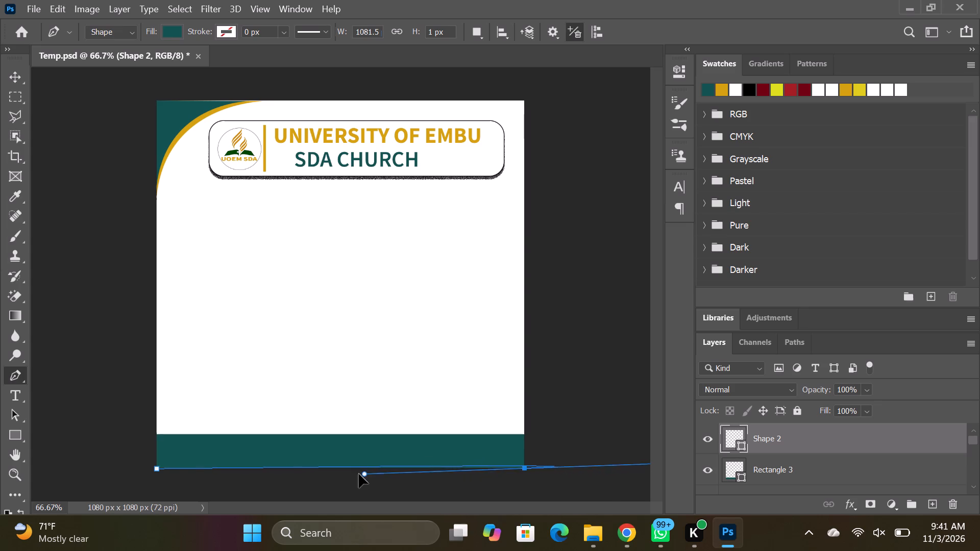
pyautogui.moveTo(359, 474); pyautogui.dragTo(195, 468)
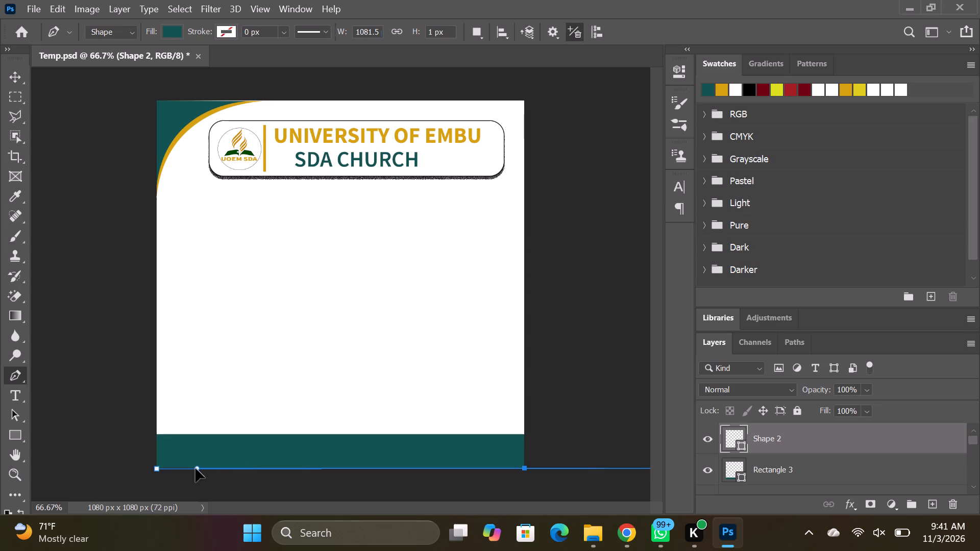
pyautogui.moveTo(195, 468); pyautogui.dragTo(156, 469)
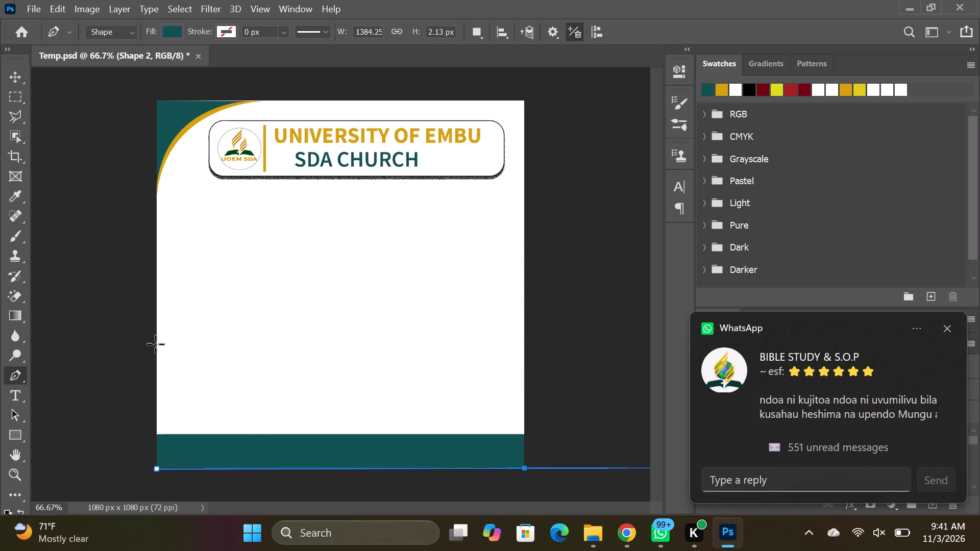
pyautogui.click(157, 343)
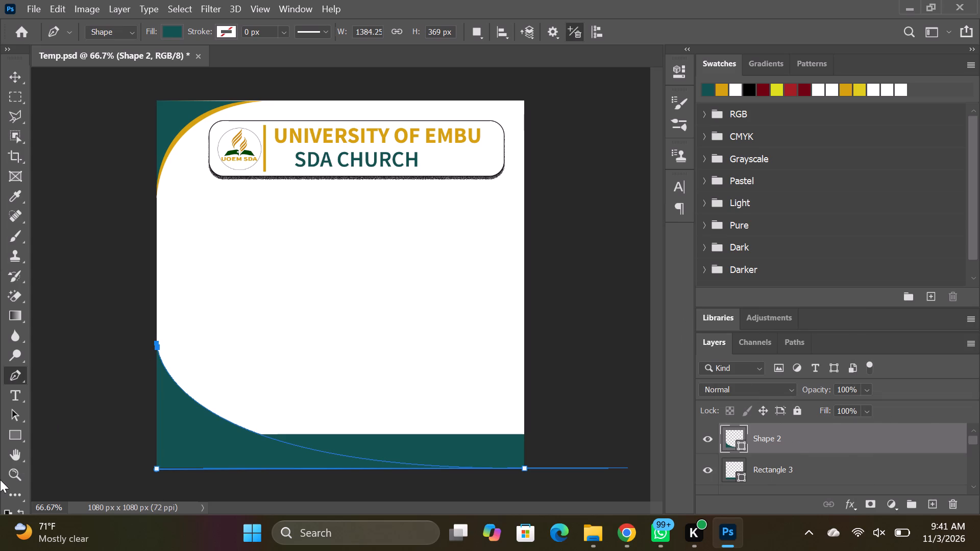
# Undo the Pen shape along the canvas's bottom edge, keeping the teal bottom bar with square corners.
pyautogui.hotkey('ctrl', 'z')
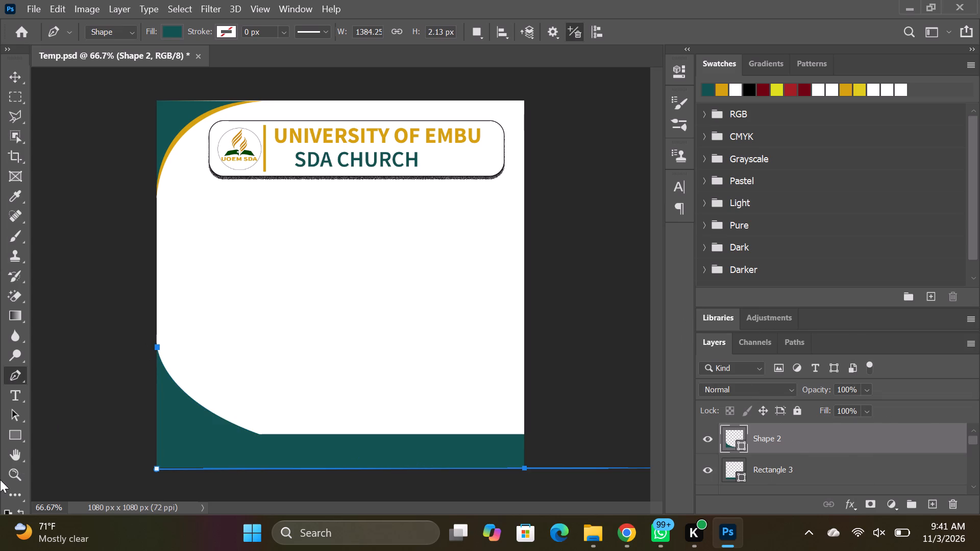
pyautogui.hotkey('ctrl', 'z')
pyautogui.hotkey('ctrl', 'z')
pyautogui.hotkey('ctrl', 'z')
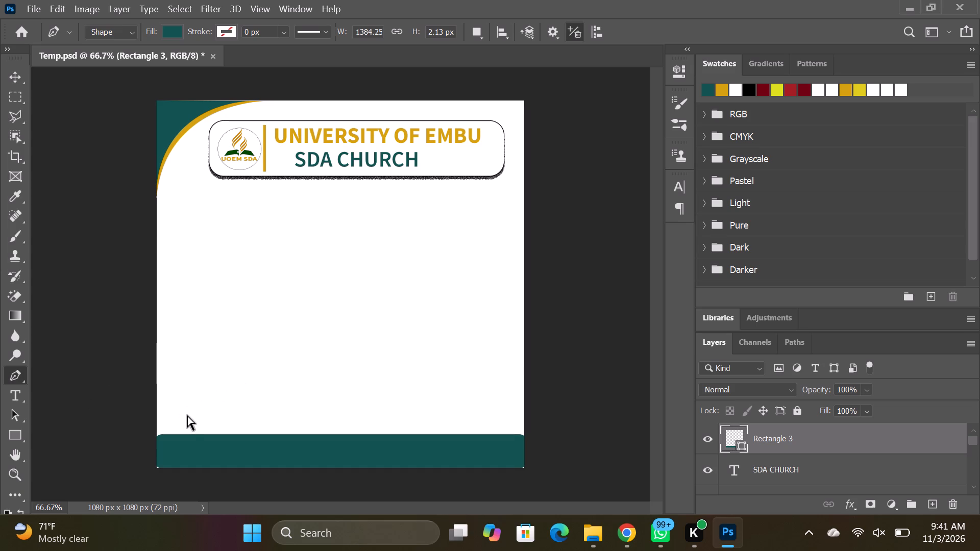
pyautogui.hotkey('ctrl', 'shift', 'z')
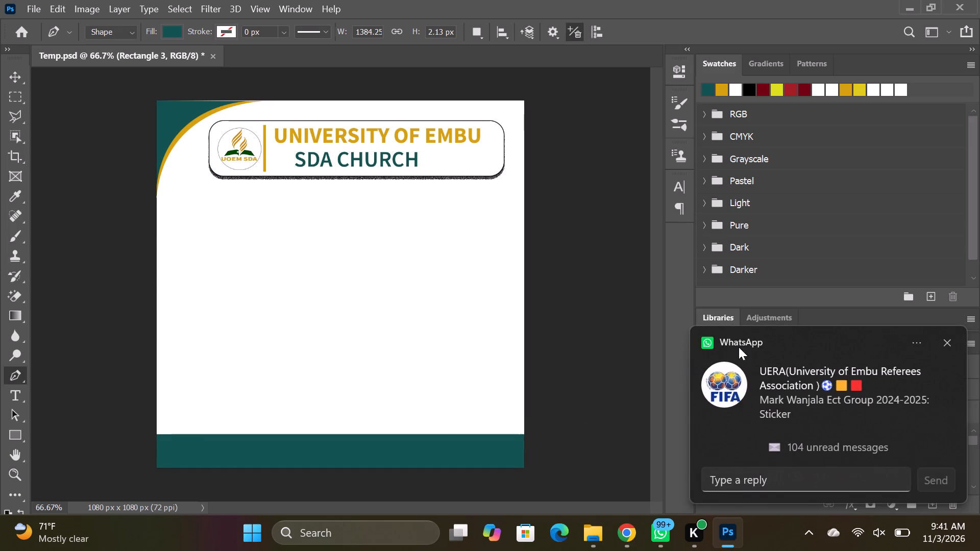
# Save the document and dismiss the chat notifications.
pyautogui.click(951, 344)
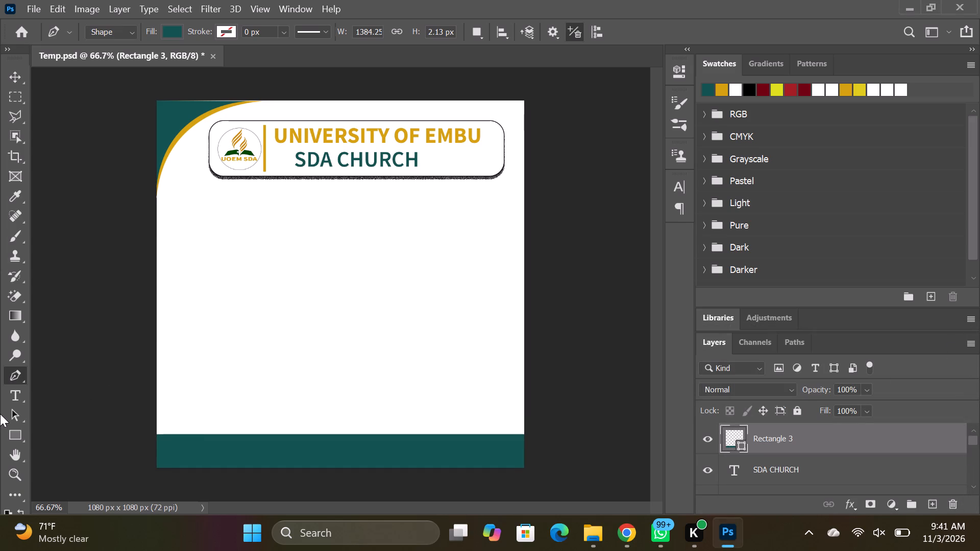
pyautogui.hotkey('ctrl', 's')
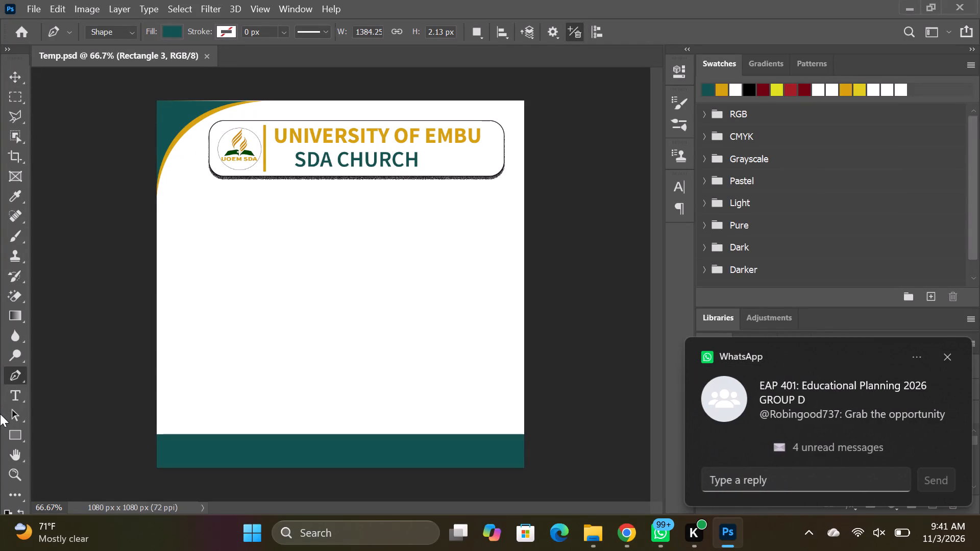
pyautogui.click(951, 358)
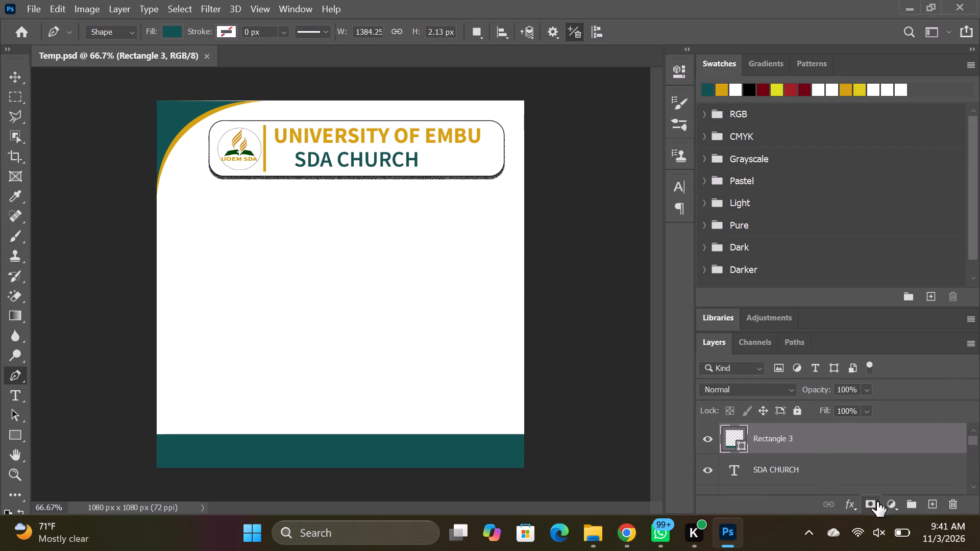
# On a new layer, draw a full-width rectangle about 1082 x 78 px overlapping the upper edge of the teal bottom bar.
pyautogui.click(936, 505)
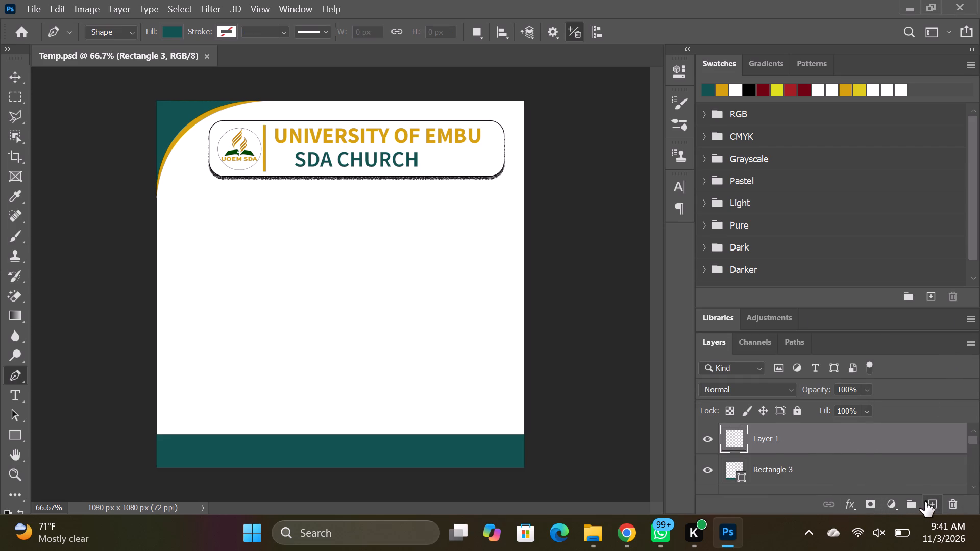
pyautogui.click(18, 437)
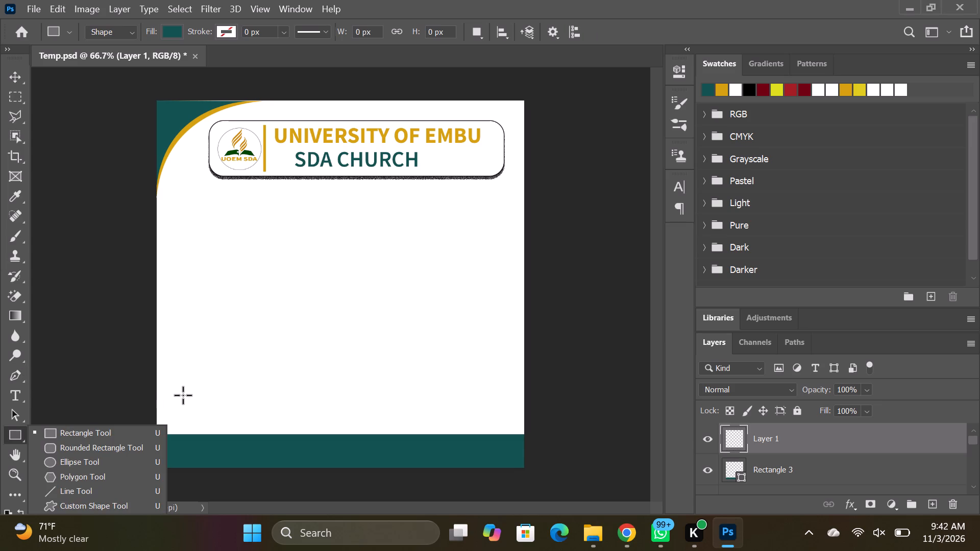
pyautogui.click(94, 431)
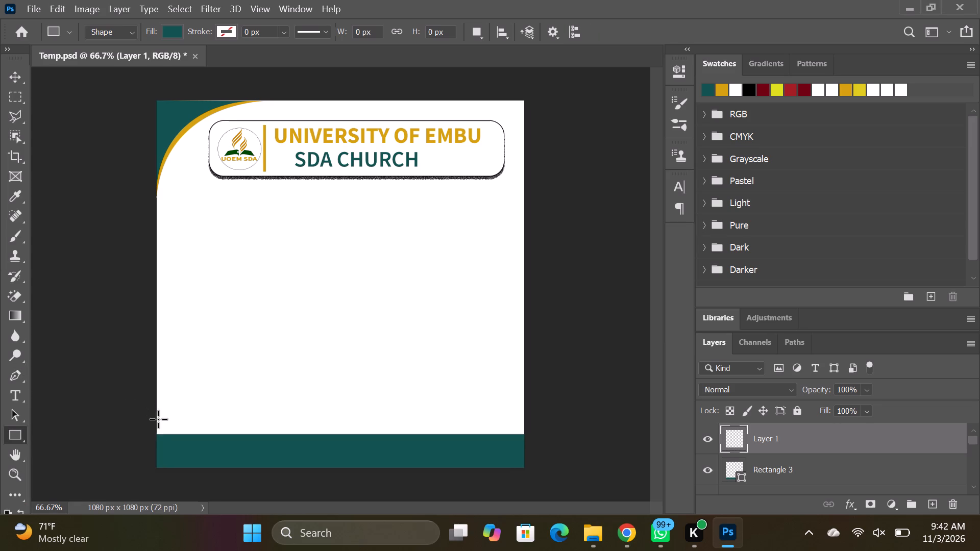
pyautogui.moveTo(156, 413); pyautogui.dragTo(448, 428)
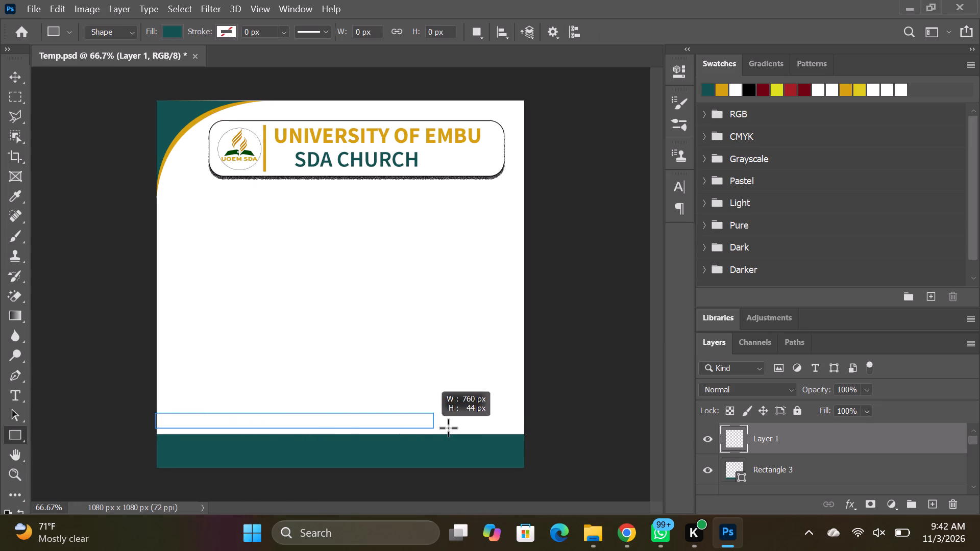
pyautogui.moveTo(448, 428); pyautogui.dragTo(524, 437)
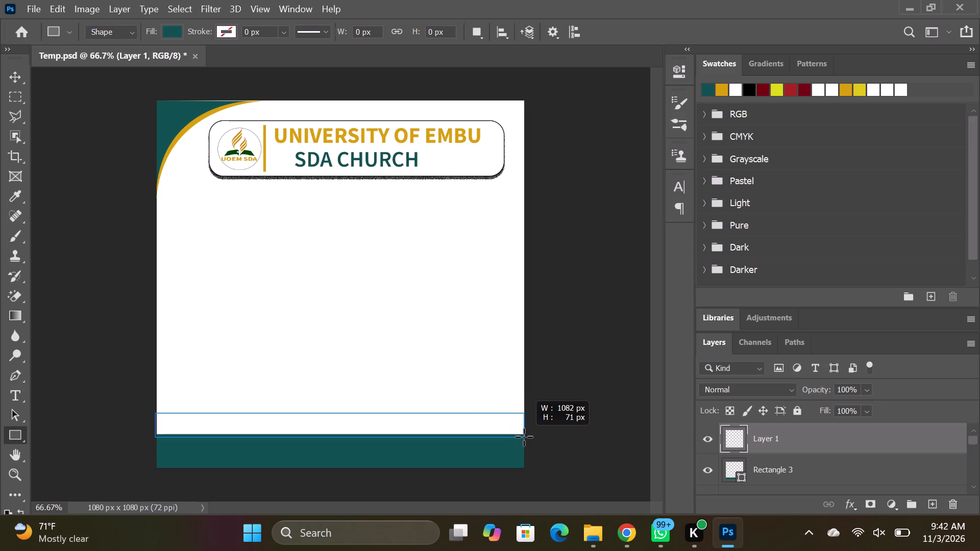
pyautogui.moveTo(524, 437); pyautogui.dragTo(523, 439)
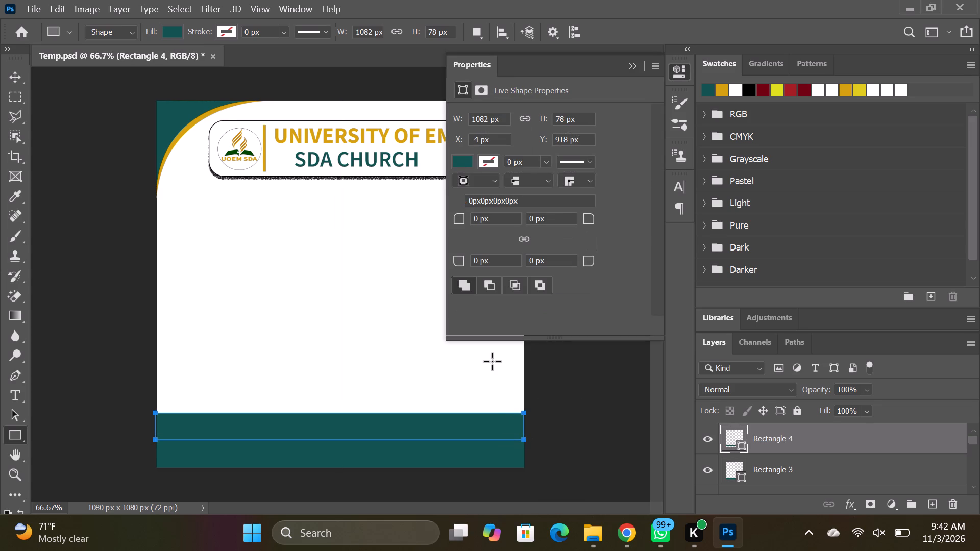
# Open the fill colour choices for the new rectangle above the teal bottom bar.
pyautogui.click(468, 161)
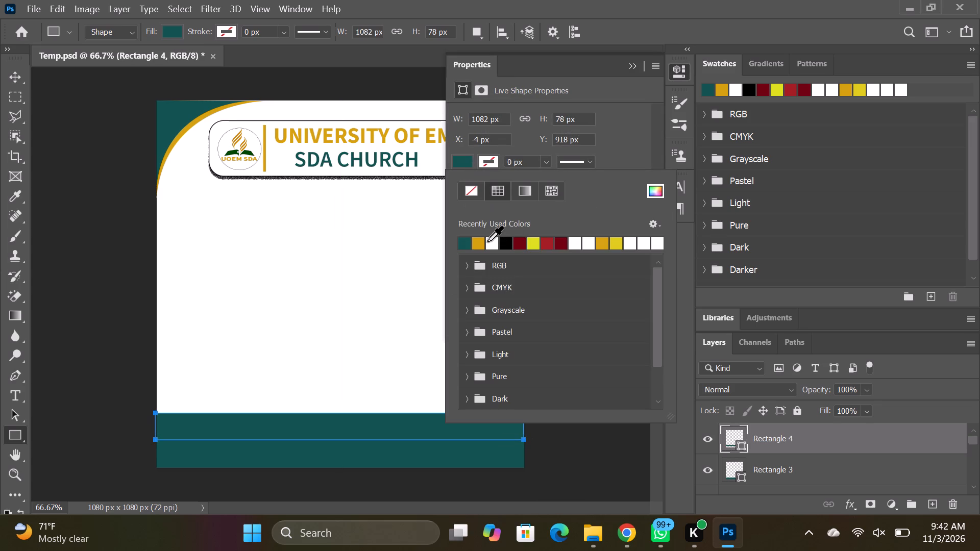
# Change the fill of the 1082 x 78 px rectangle above the teal bottom bar to gold.
pyautogui.click(480, 244)
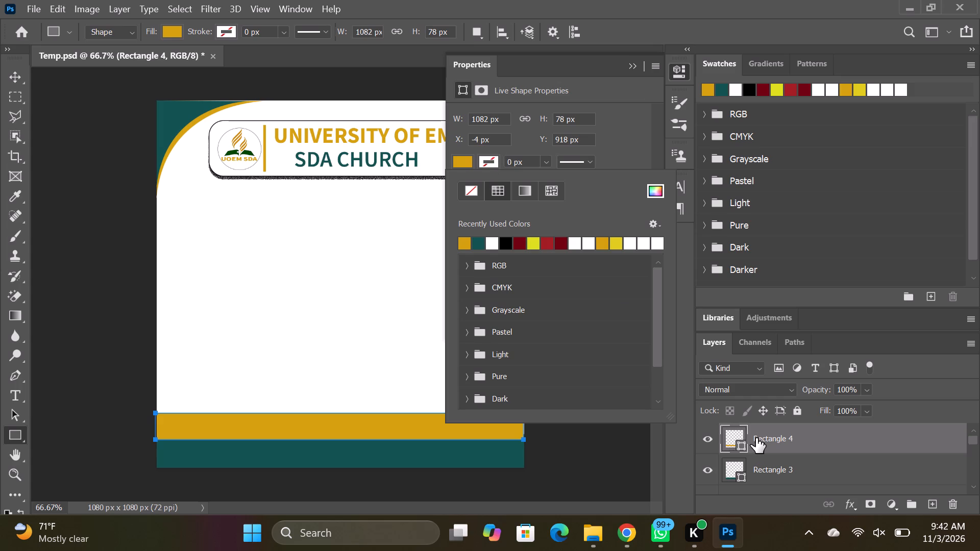
# Warp the gold bar above the teal bar so its top edge sags in a shallow downward curve.
pyautogui.press('Return')
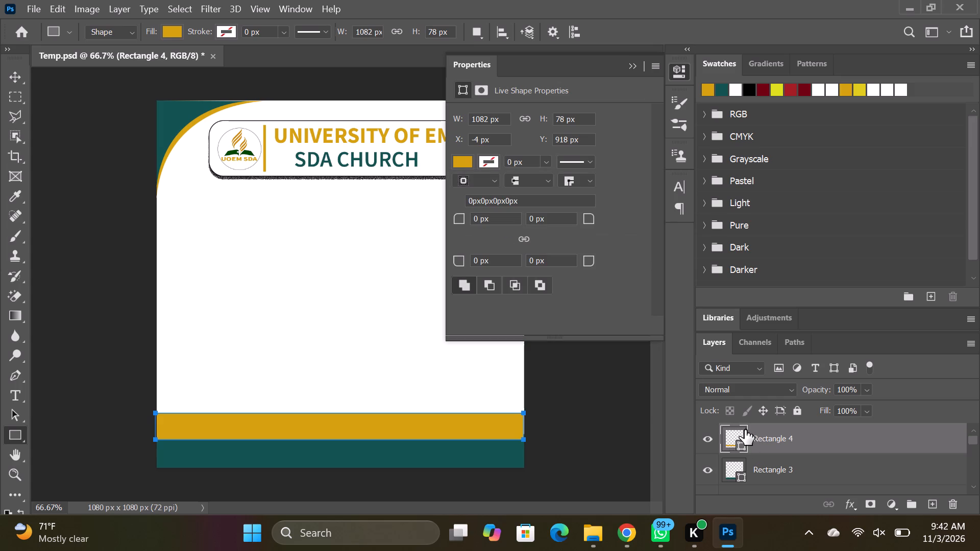
pyautogui.click(638, 65)
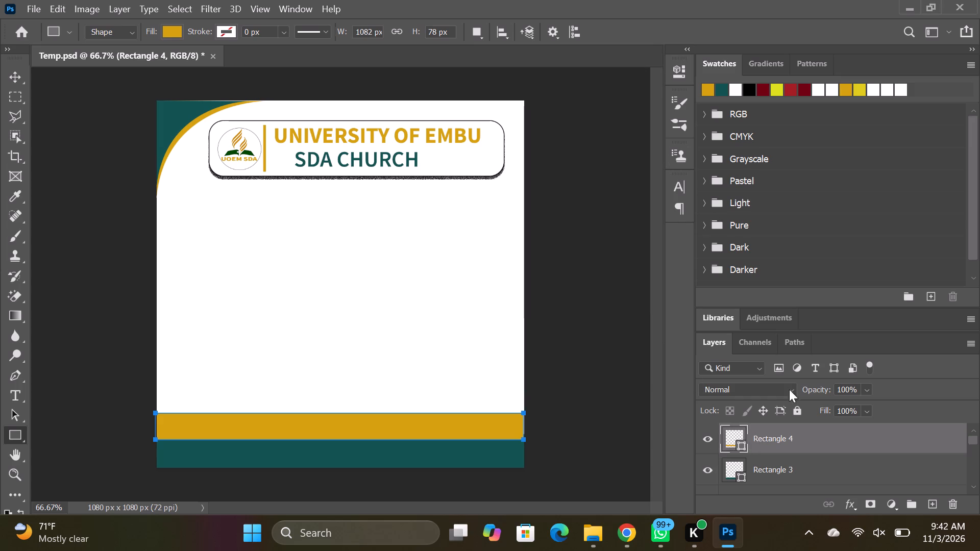
pyautogui.hotkey('ctrl', 't')
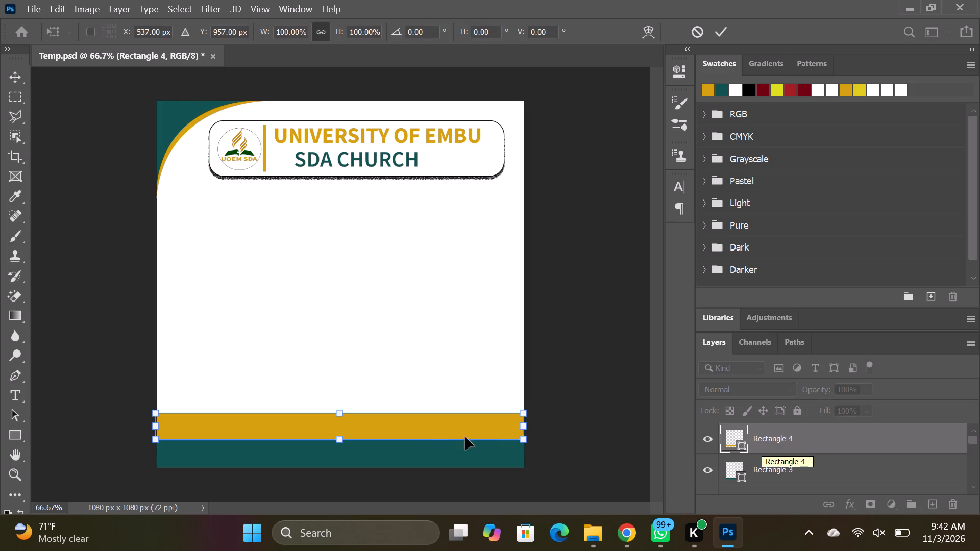
pyautogui.rightClick(425, 428)
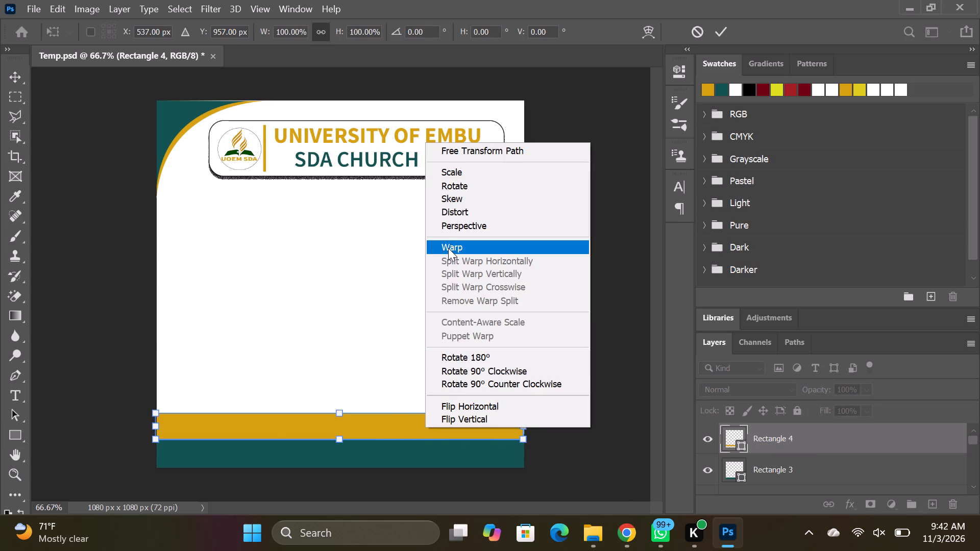
pyautogui.click(448, 248)
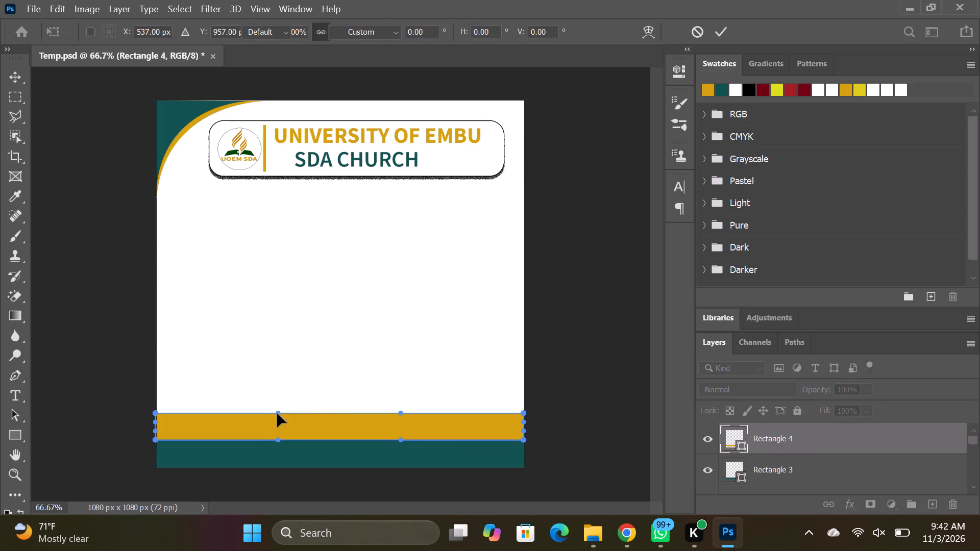
pyautogui.moveTo(277, 413); pyautogui.dragTo(274, 435)
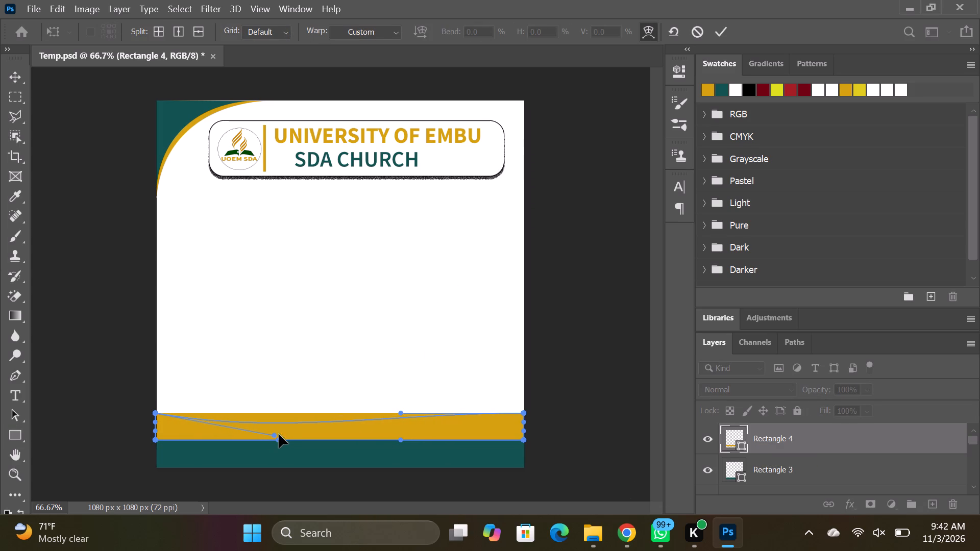
pyautogui.moveTo(402, 413); pyautogui.dragTo(392, 433)
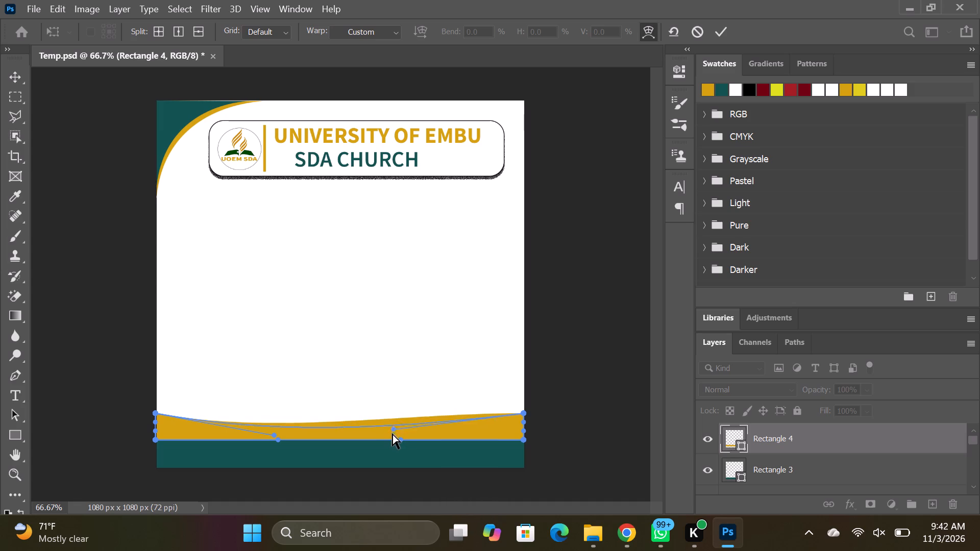
pyautogui.moveTo(392, 433); pyautogui.dragTo(389, 434)
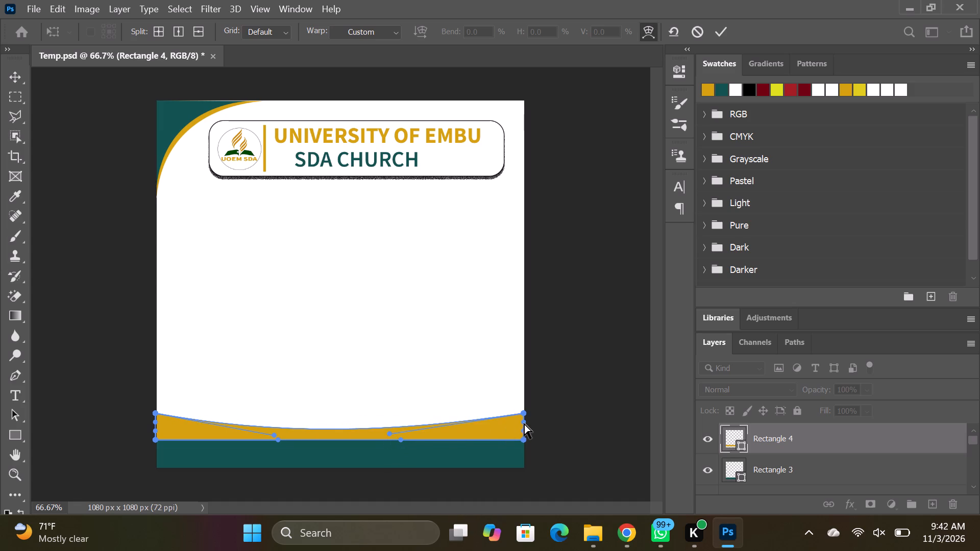
# Lower the warp's top-right corner to thin the bar there, and raise its top-left corner along the canvas's left edge.
pyautogui.click(524, 423)
pyautogui.moveTo(523, 415); pyautogui.dragTo(498, 430)
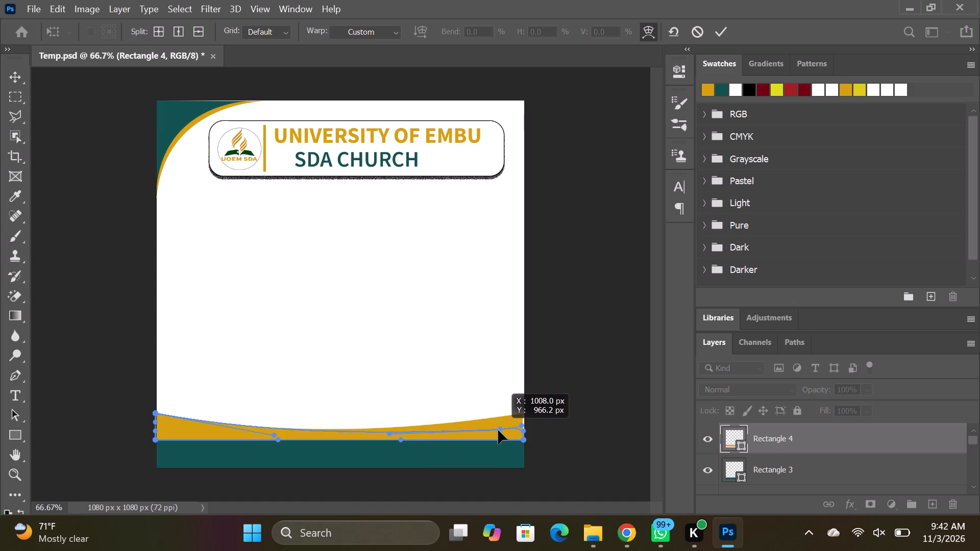
pyautogui.moveTo(498, 430); pyautogui.dragTo(485, 435)
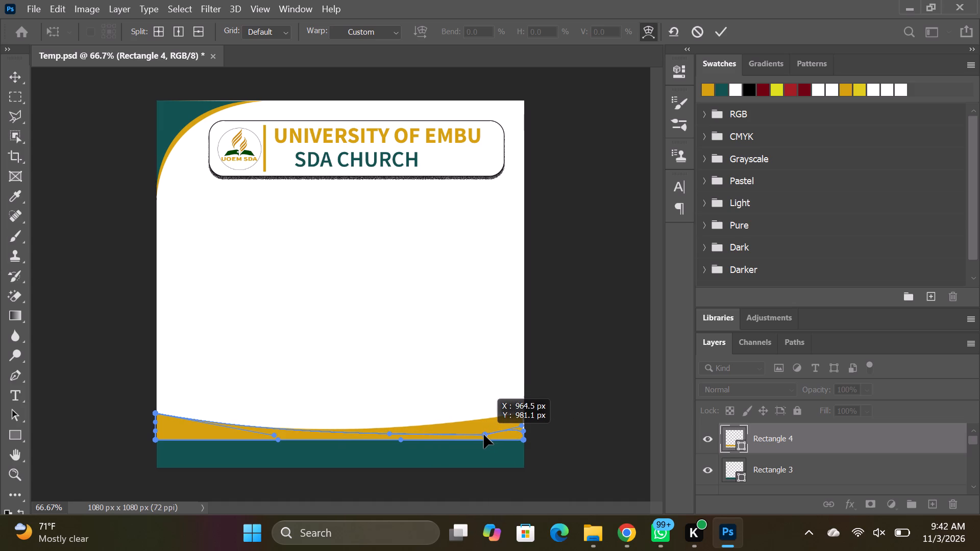
pyautogui.moveTo(519, 425); pyautogui.dragTo(510, 435)
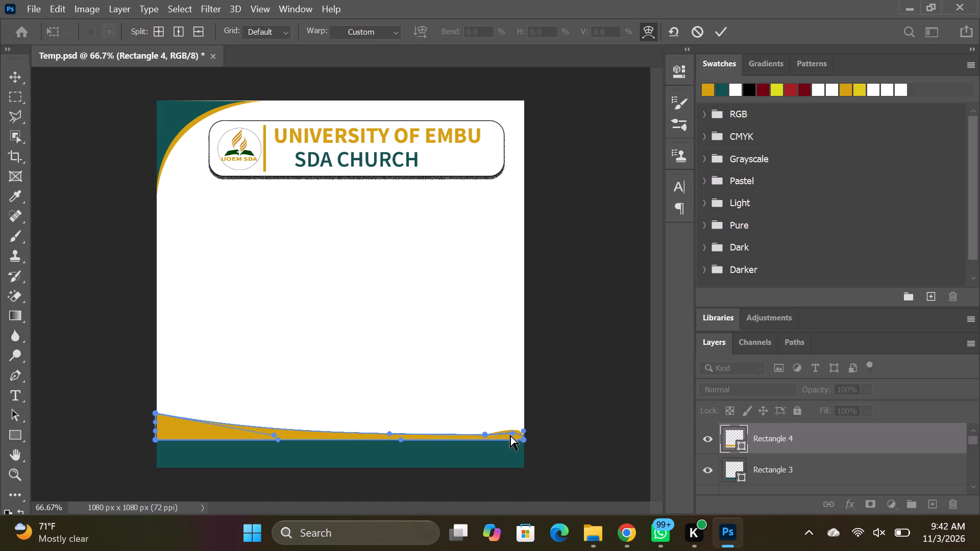
pyautogui.moveTo(510, 435); pyautogui.dragTo(507, 437)
pyautogui.moveTo(507, 437); pyautogui.dragTo(506, 437)
pyautogui.moveTo(155, 413); pyautogui.dragTo(158, 406)
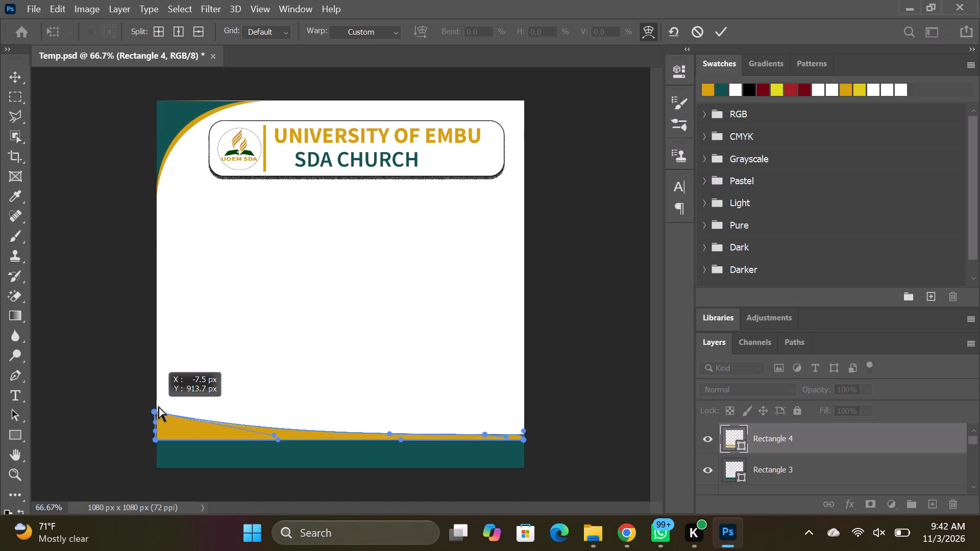
pyautogui.moveTo(158, 406); pyautogui.dragTo(156, 380)
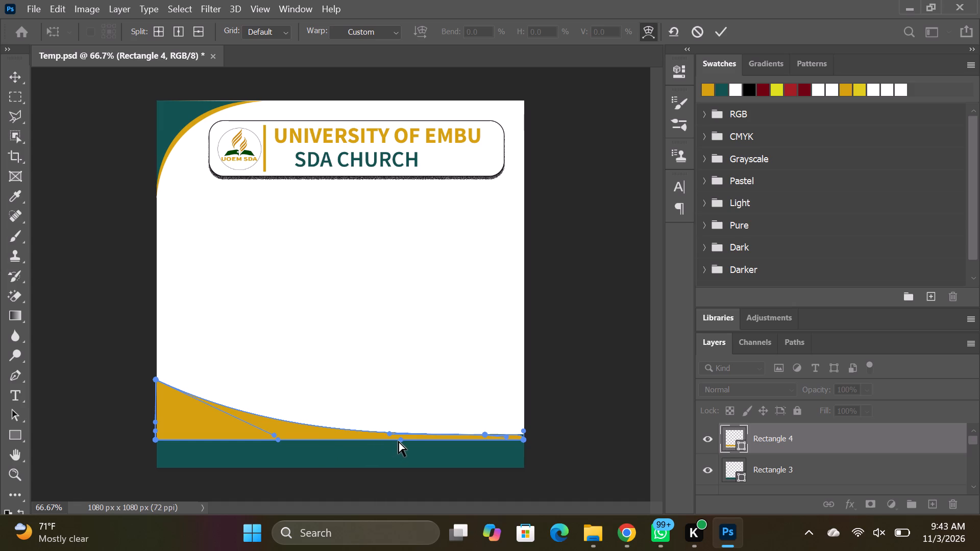
# Bow the gold bar's bottom edge downward over the teal bar by lowering both of its warp handles.
pyautogui.moveTo(401, 440); pyautogui.dragTo(404, 443)
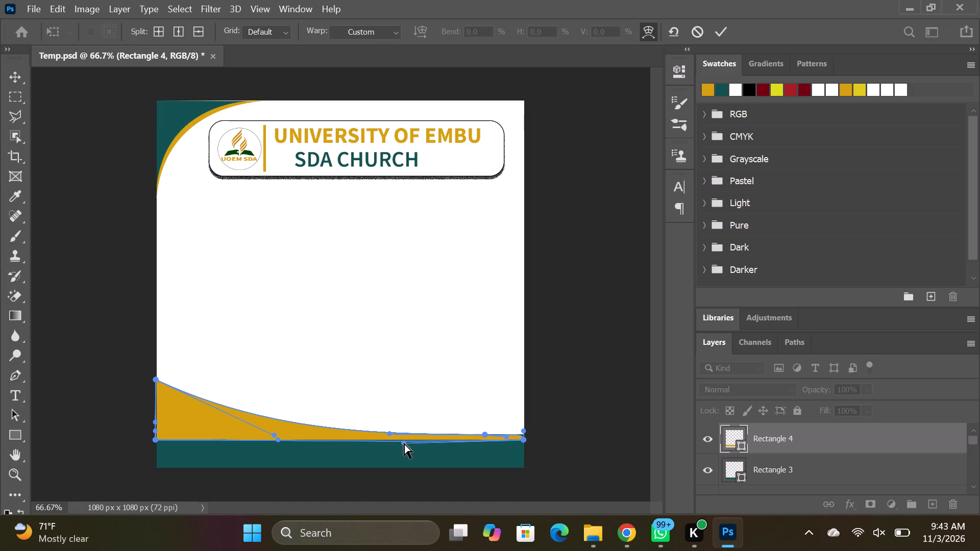
pyautogui.moveTo(404, 443); pyautogui.dragTo(403, 448)
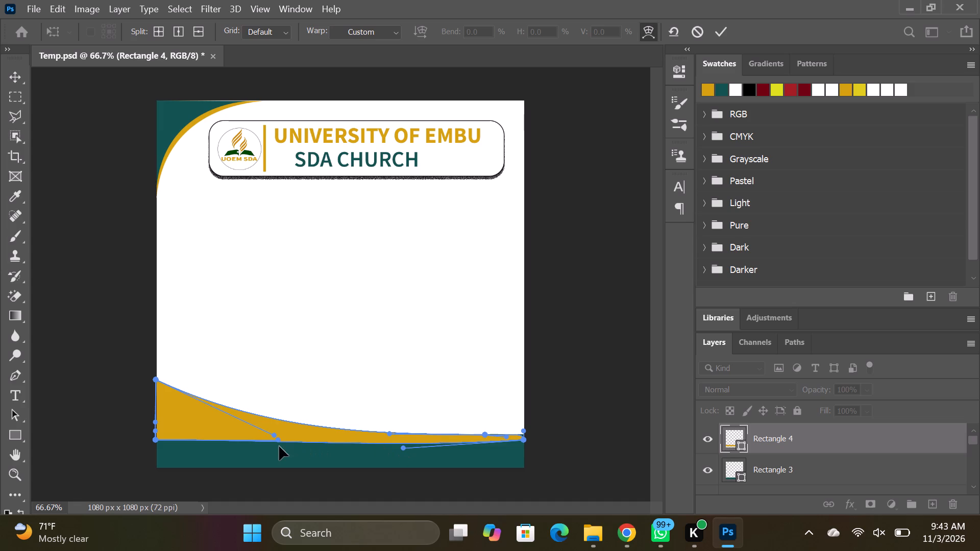
pyautogui.moveTo(279, 442); pyautogui.dragTo(280, 451)
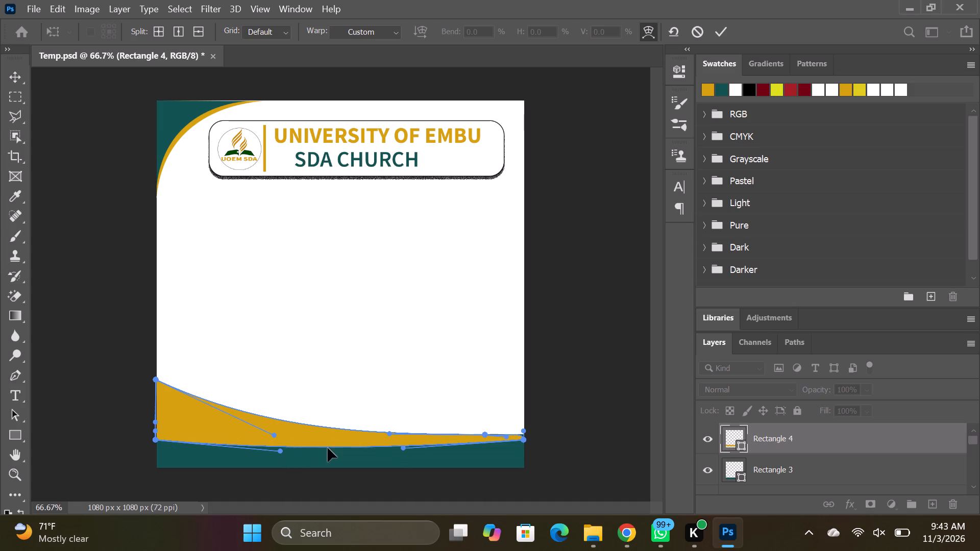
pyautogui.moveTo(403, 449); pyautogui.dragTo(398, 459)
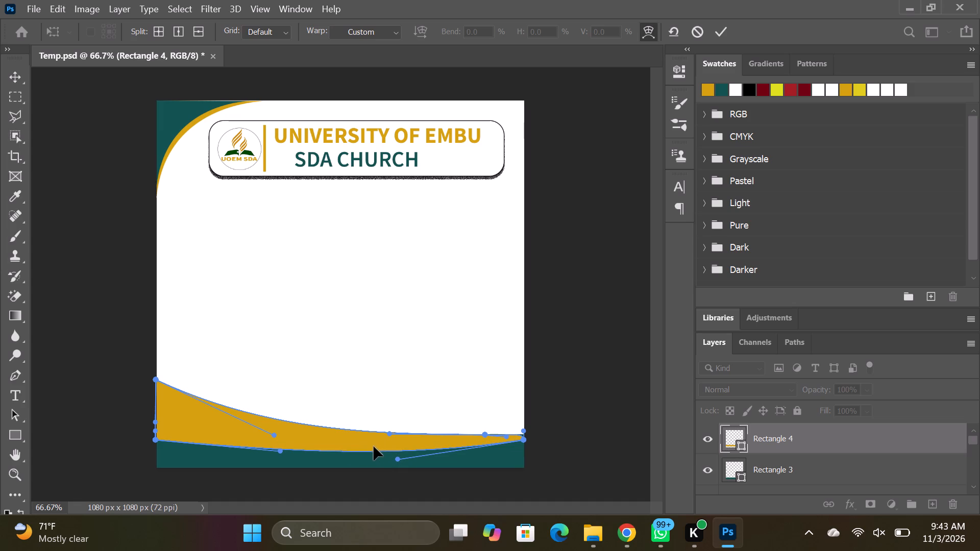
pyautogui.click(281, 449)
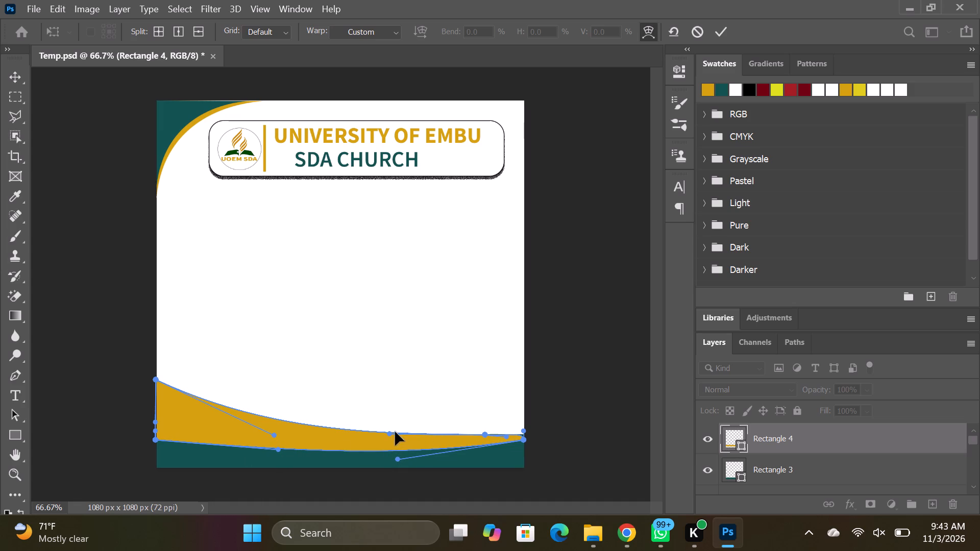
# Reshape the gold bar's top edge into a slightly deeper sag that levels out near the teal bar's top edge.
pyautogui.moveTo(389, 432); pyautogui.dragTo(375, 448)
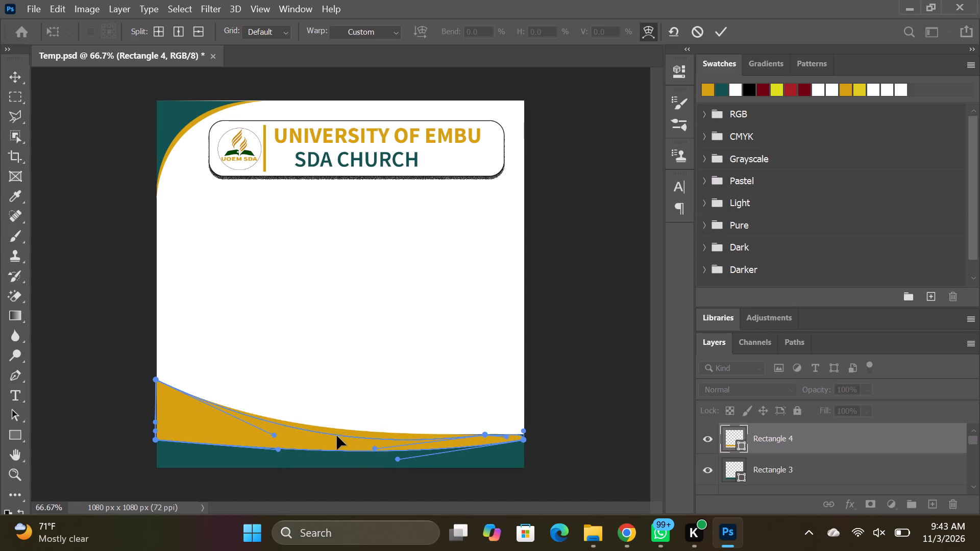
pyautogui.click(315, 431)
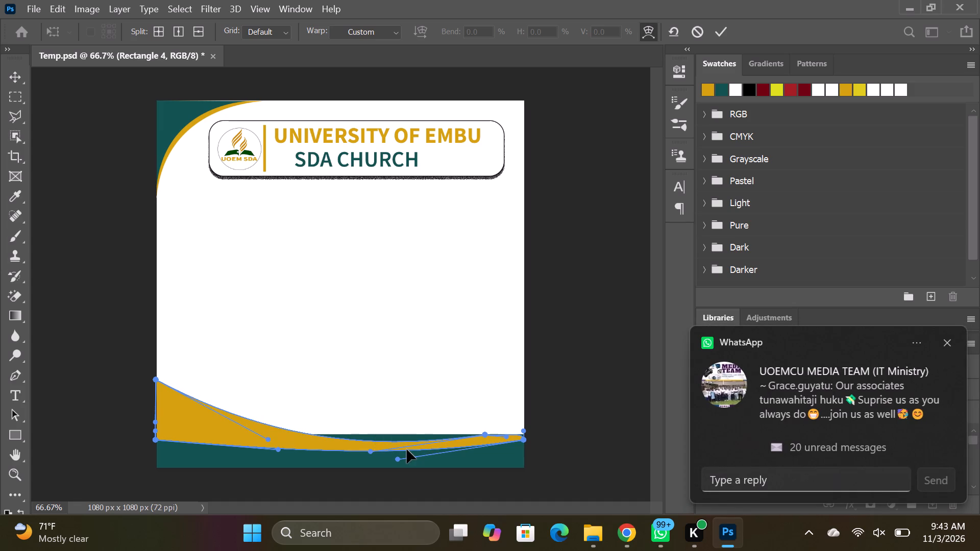
pyautogui.moveTo(368, 452); pyautogui.dragTo(364, 445)
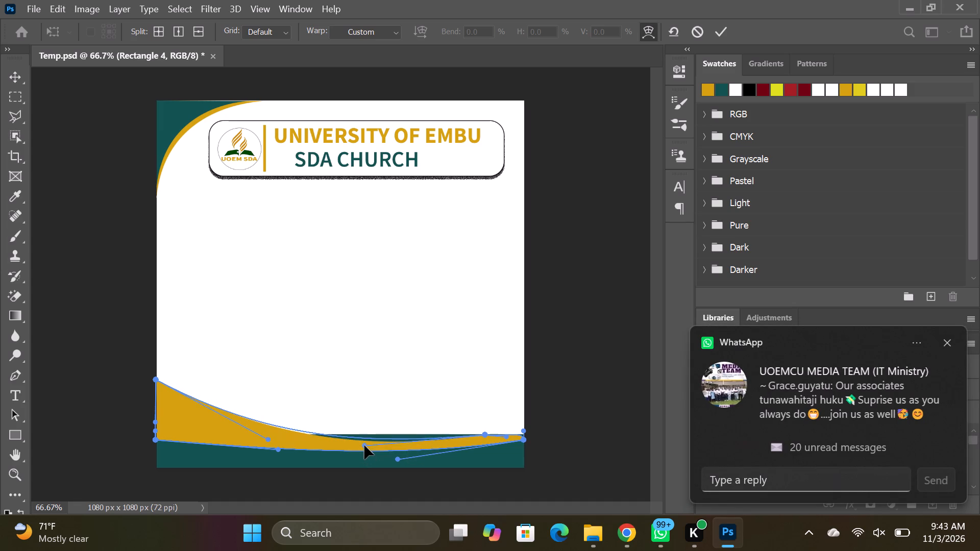
pyautogui.moveTo(364, 445); pyautogui.dragTo(362, 436)
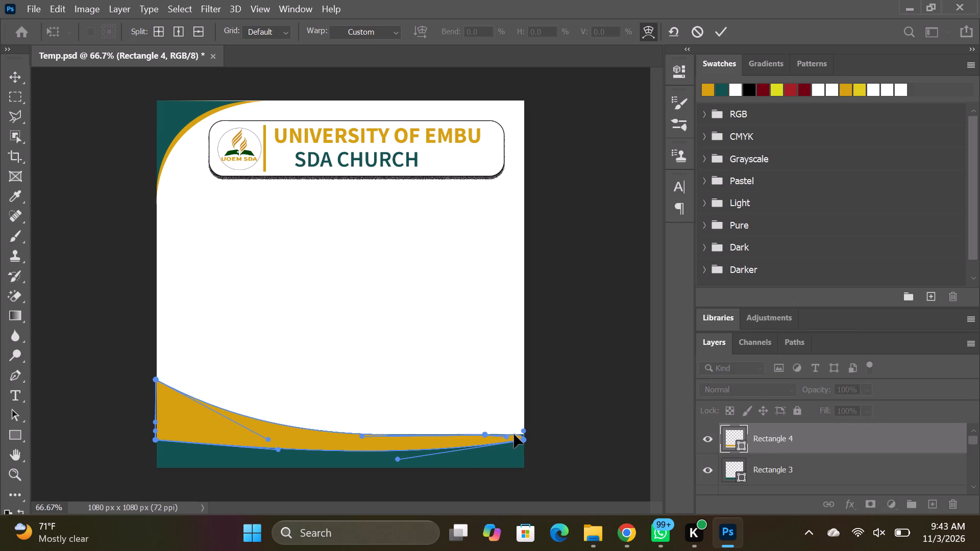
# Taper the gold bar's right end to a near point by raising the warp's bottom-right corner to the top one.
pyautogui.moveTo(506, 437); pyautogui.dragTo(518, 435)
pyautogui.moveTo(518, 435); pyautogui.dragTo(524, 435)
pyautogui.moveTo(523, 441); pyautogui.dragTo(525, 436)
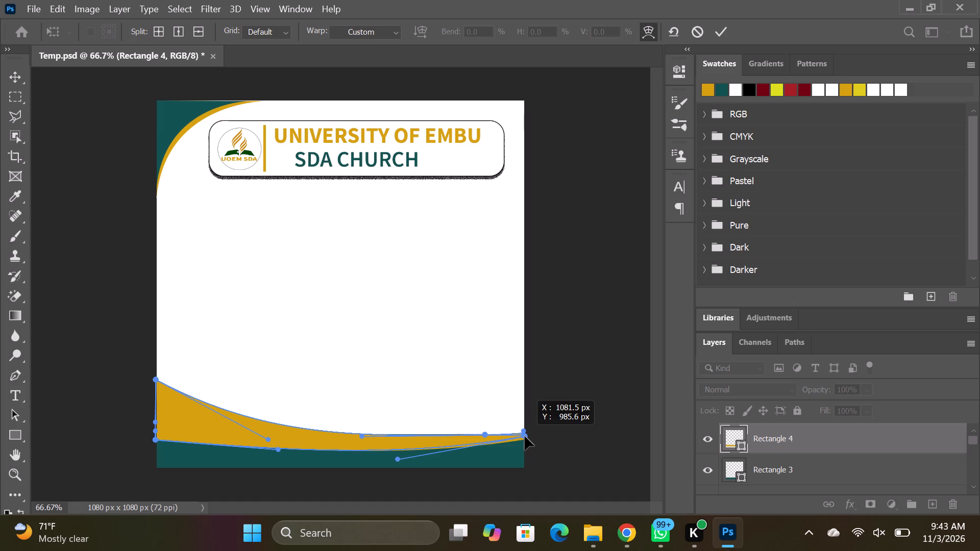
pyautogui.moveTo(525, 436); pyautogui.dragTo(525, 436)
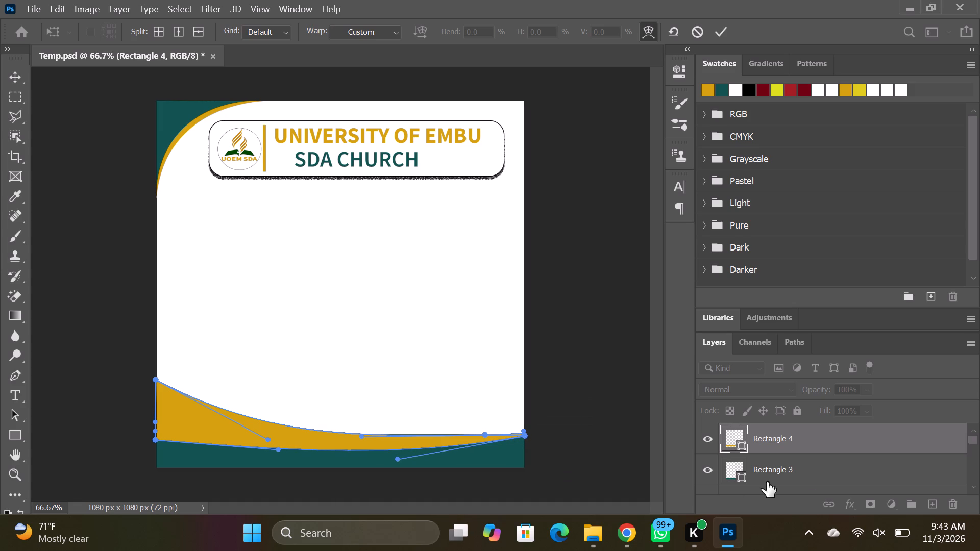
# Apply the warp to the gold bar, accepting the conversion of the live shape into a regular path.
pyautogui.click(809, 441)
pyautogui.click(808, 440)
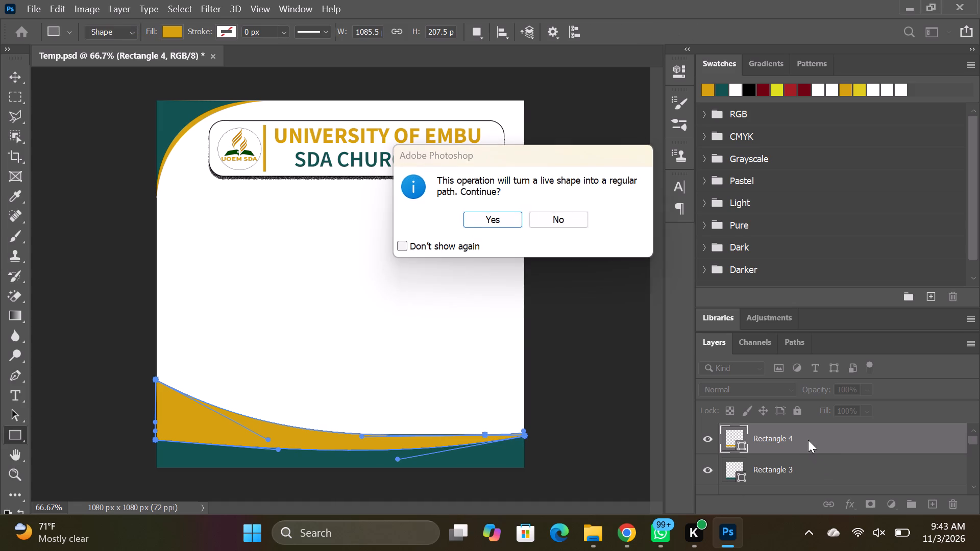
pyautogui.click(502, 218)
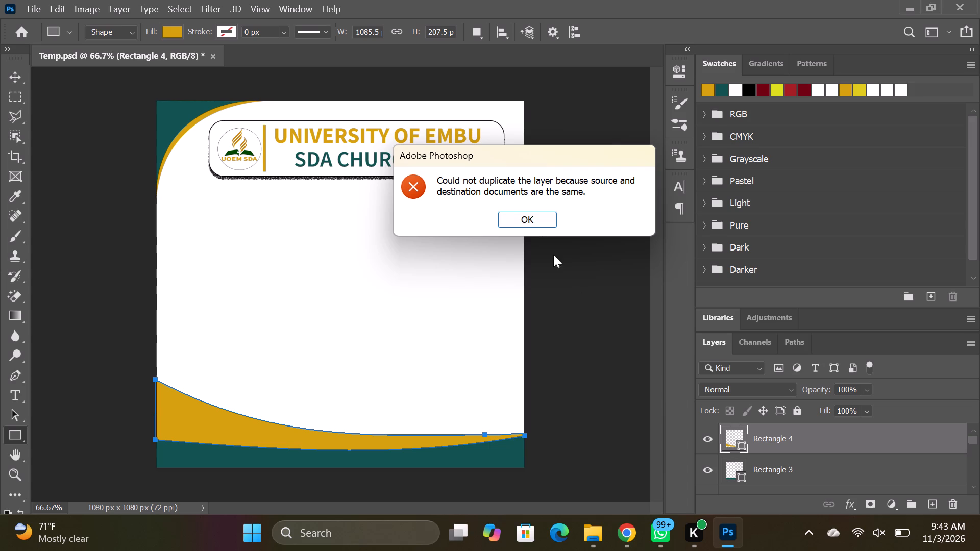
pyautogui.click(532, 224)
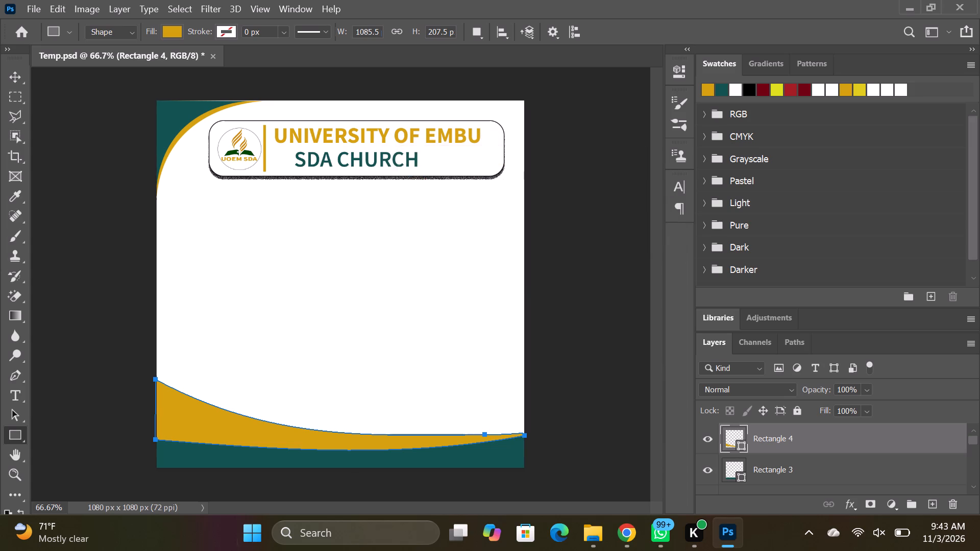
pyautogui.press('Return')
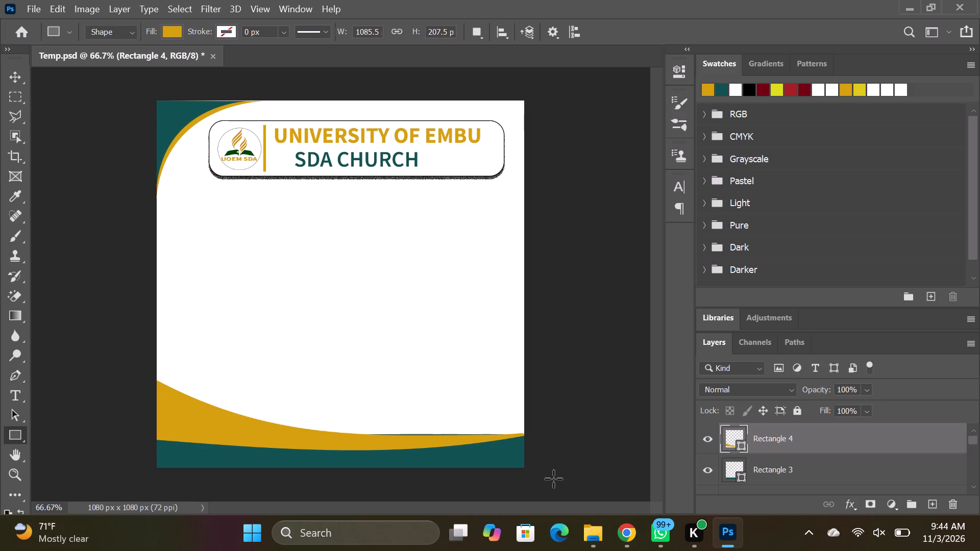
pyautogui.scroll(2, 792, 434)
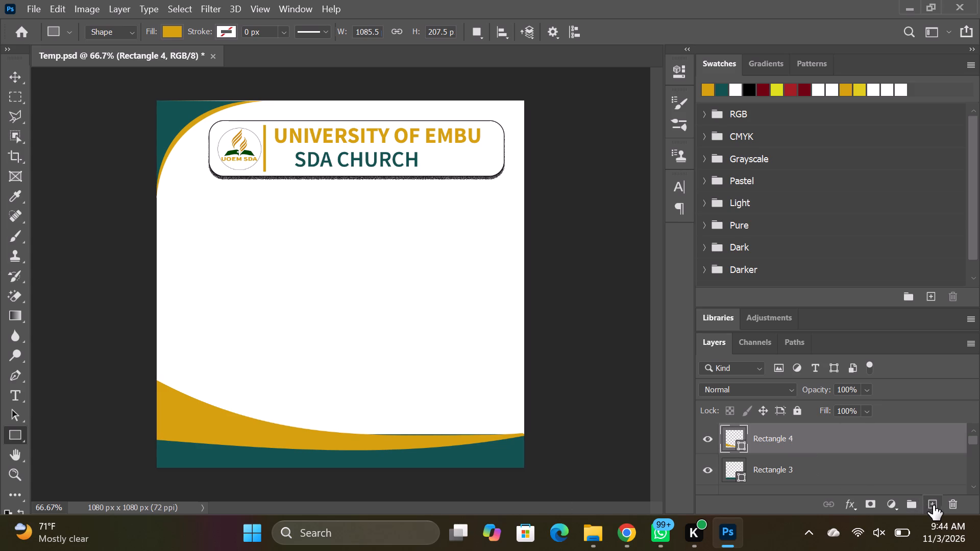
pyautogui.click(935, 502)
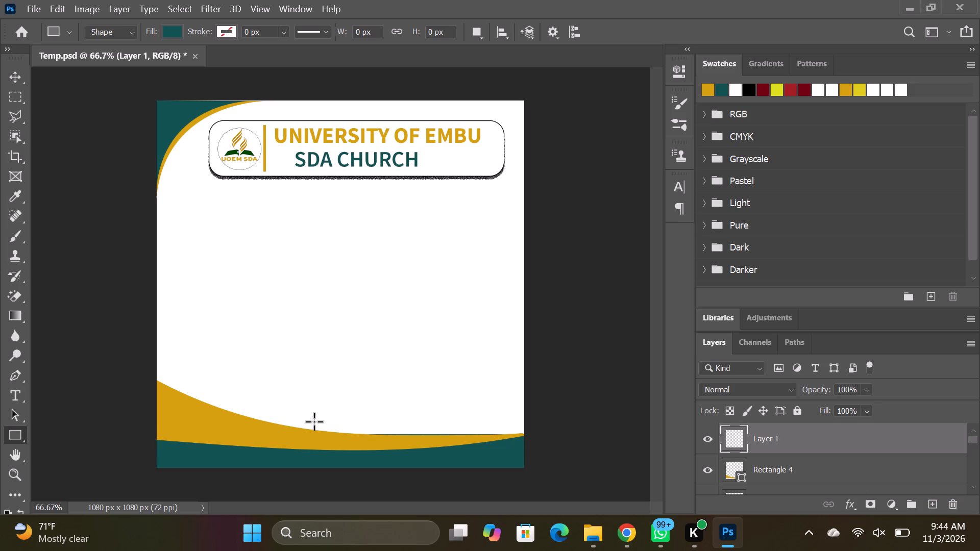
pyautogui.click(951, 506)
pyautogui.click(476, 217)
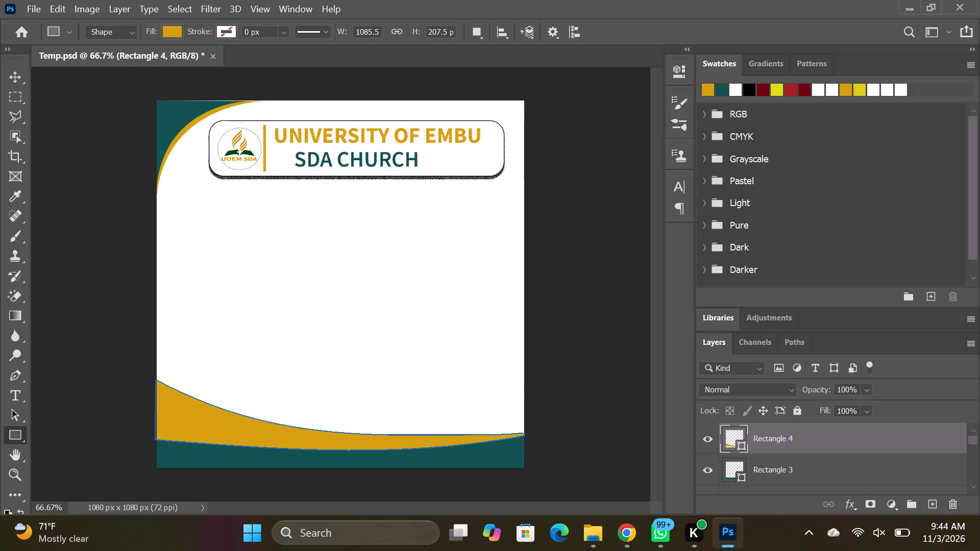
# Duplicate the warped gold shape layer and turn on the CMYK proof colour preview.
pyautogui.hotkey('ctrl', 'j')
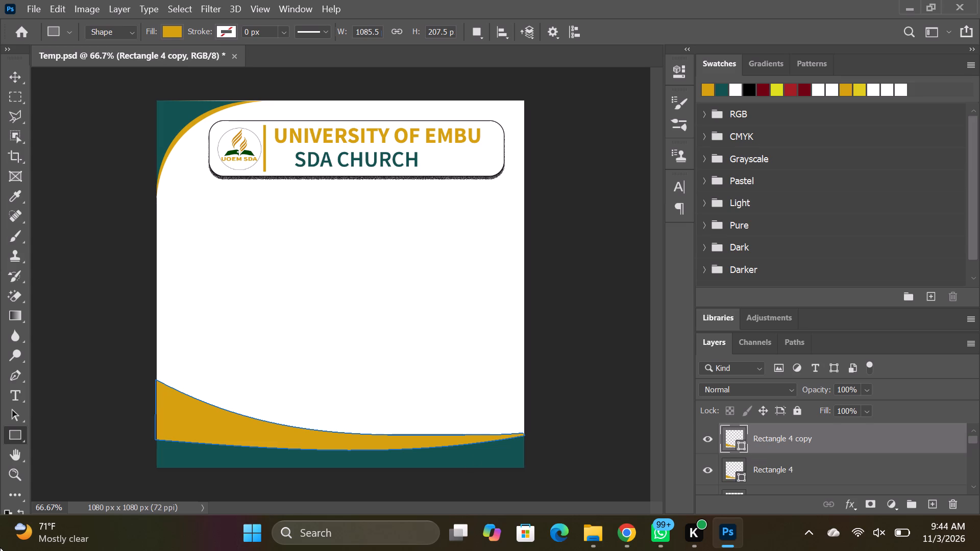
pyautogui.hotkey('ctrl', 'y')
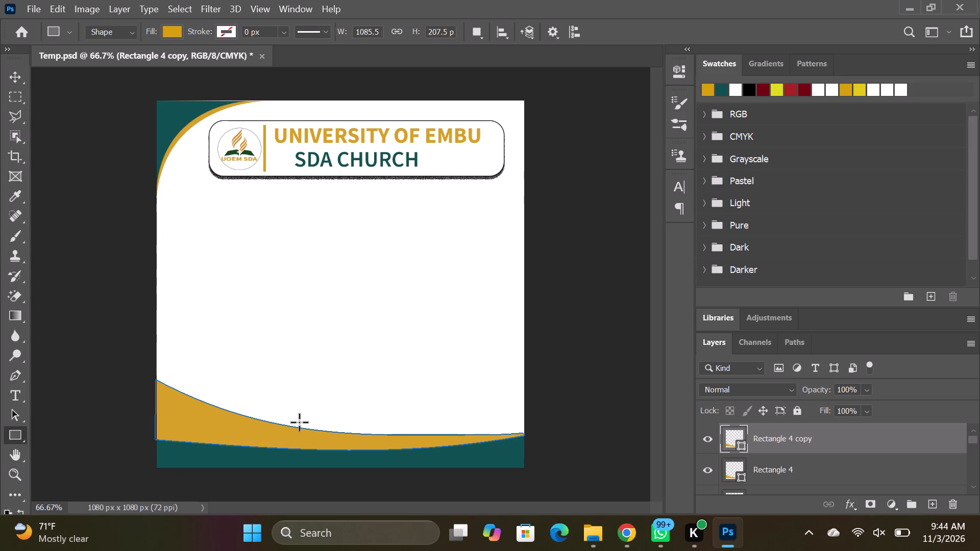
pyautogui.doubleClick(804, 442)
pyautogui.click(861, 435)
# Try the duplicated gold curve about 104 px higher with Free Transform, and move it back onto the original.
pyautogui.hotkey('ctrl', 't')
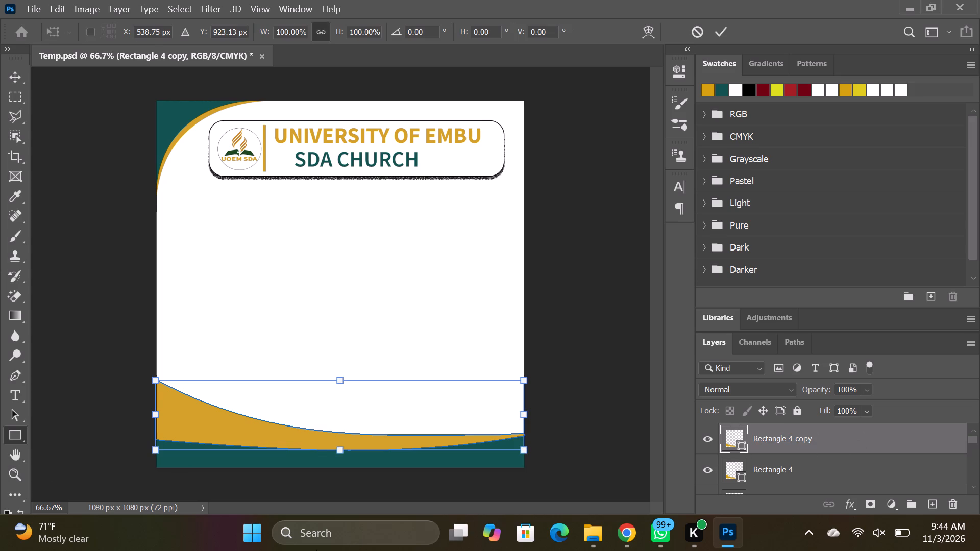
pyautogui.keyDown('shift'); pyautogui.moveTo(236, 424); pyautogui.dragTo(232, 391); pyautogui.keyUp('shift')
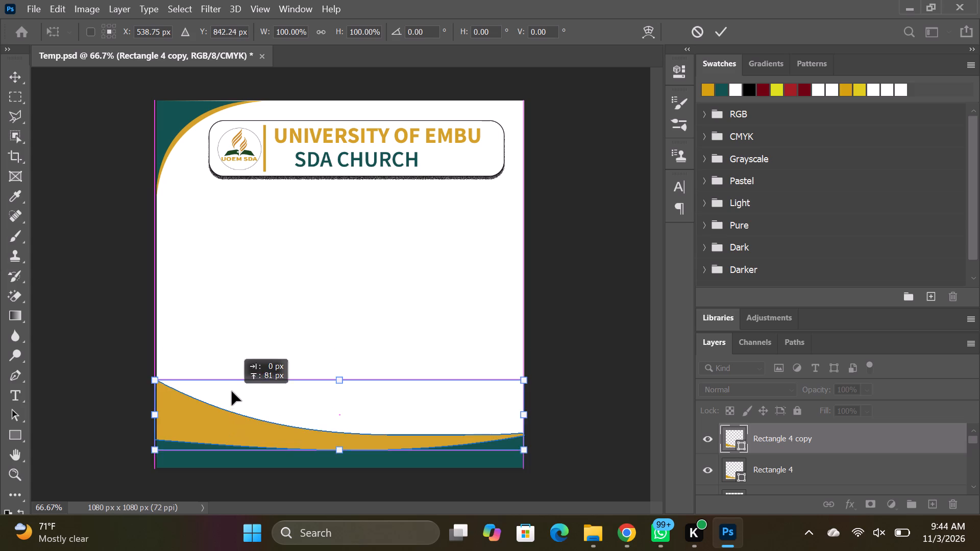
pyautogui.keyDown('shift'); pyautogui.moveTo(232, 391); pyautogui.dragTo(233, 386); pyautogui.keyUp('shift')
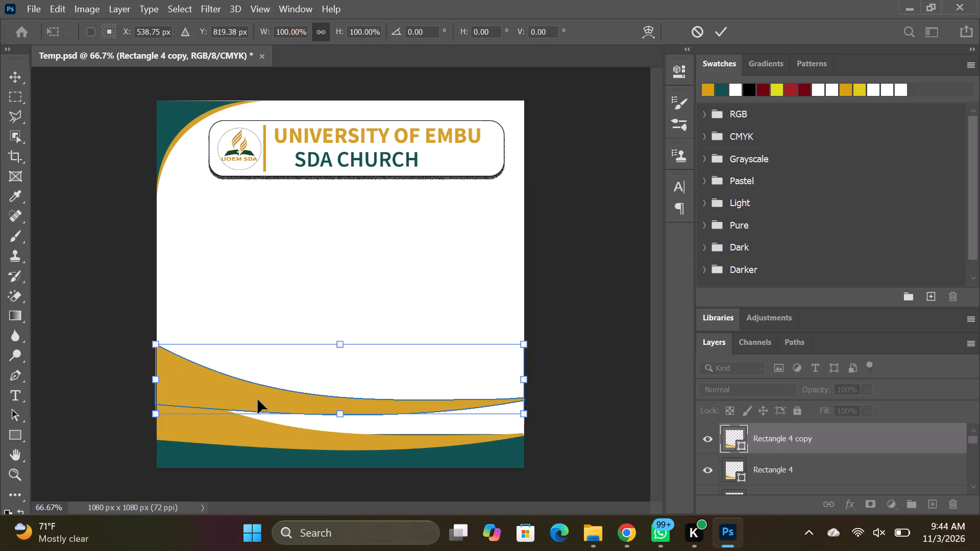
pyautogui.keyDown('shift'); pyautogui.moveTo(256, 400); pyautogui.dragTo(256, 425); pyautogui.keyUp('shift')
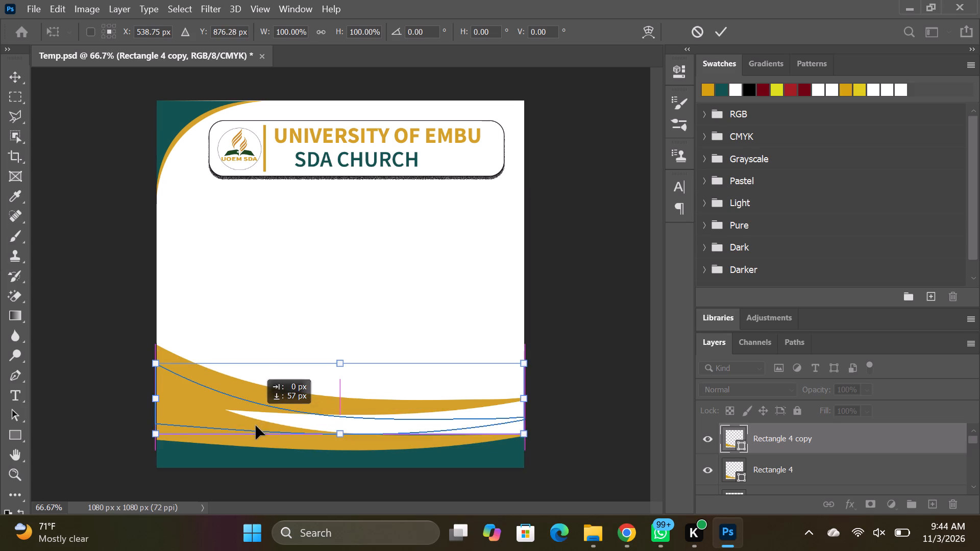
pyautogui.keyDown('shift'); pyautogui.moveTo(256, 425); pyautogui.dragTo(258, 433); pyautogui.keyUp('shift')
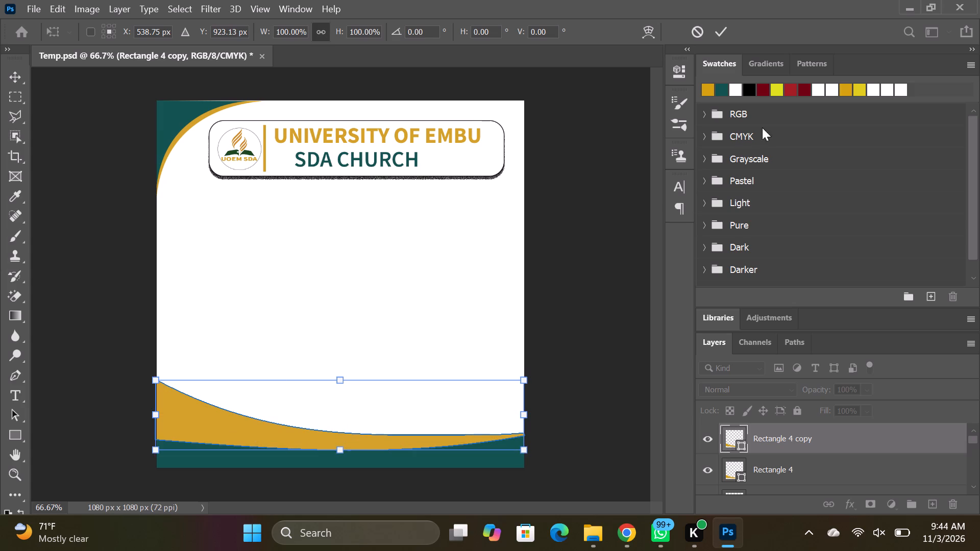
# Move the duplicated gold curve up about 104 px, to Y 819.38 px, and apply the transform.
pyautogui.click(761, 92)
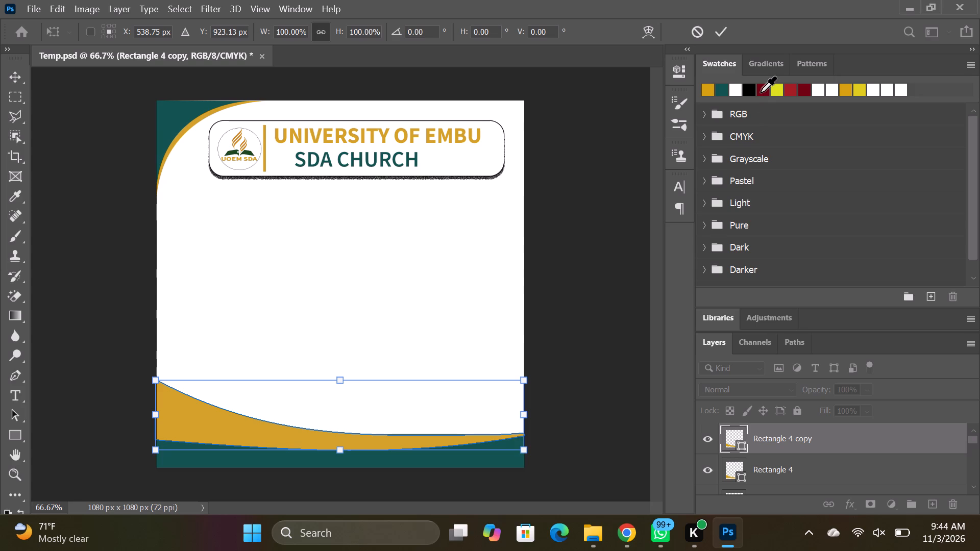
pyautogui.click(761, 90)
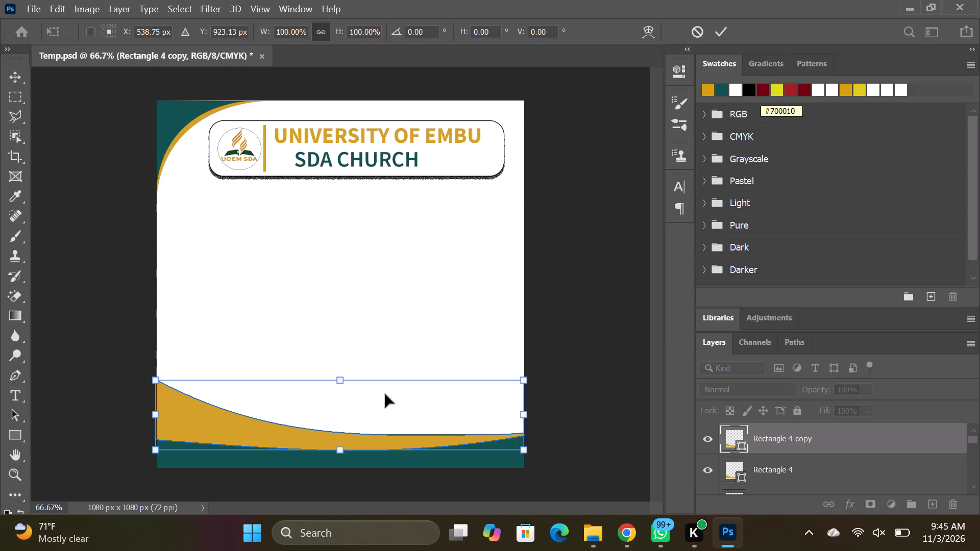
pyautogui.keyDown('shift'); pyautogui.moveTo(276, 435); pyautogui.dragTo(276, 435); pyautogui.keyUp('shift')
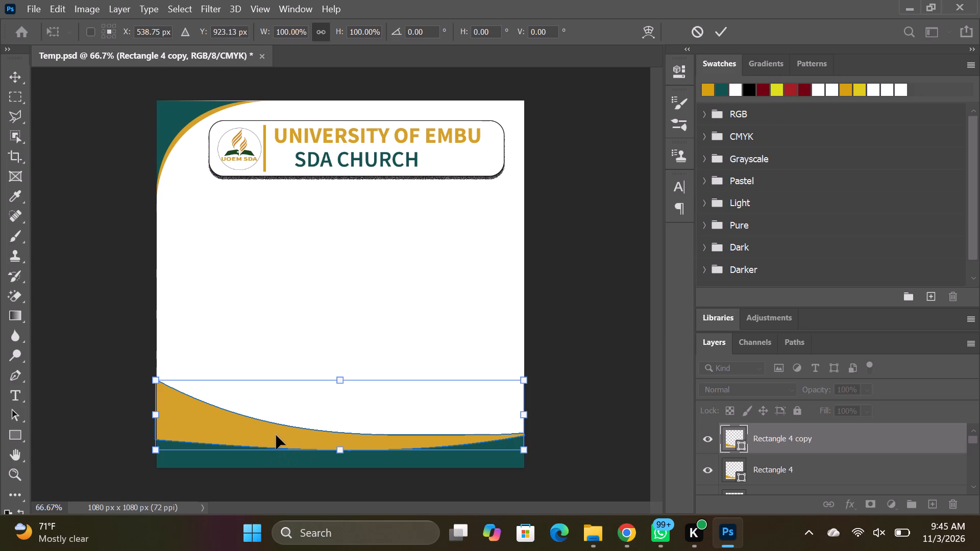
pyautogui.keyDown('shift'); pyautogui.moveTo(276, 435); pyautogui.dragTo(276, 400); pyautogui.keyUp('shift')
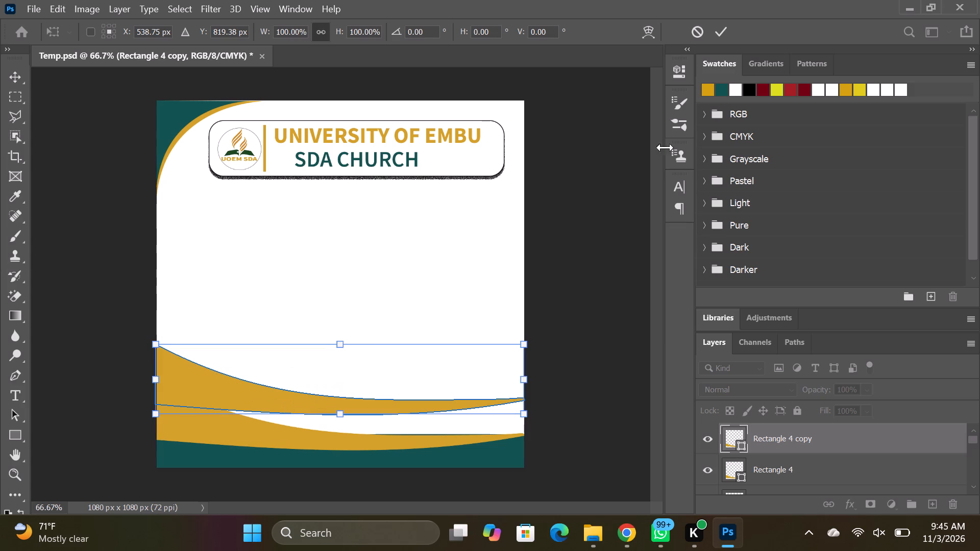
pyautogui.click(762, 90)
pyautogui.click(763, 90)
pyautogui.rightClick(193, 384)
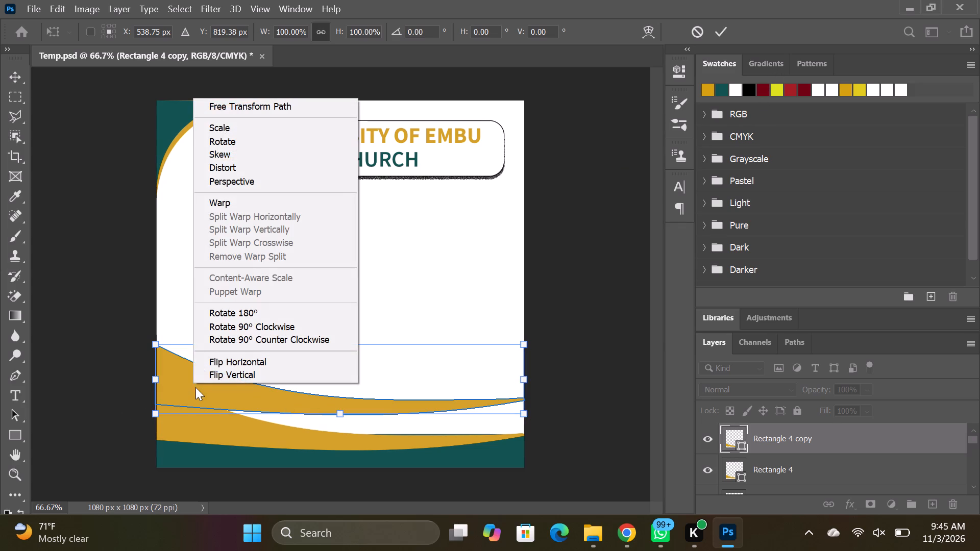
pyautogui.click(195, 387)
pyautogui.doubleClick(198, 389)
pyautogui.rightClick(198, 389)
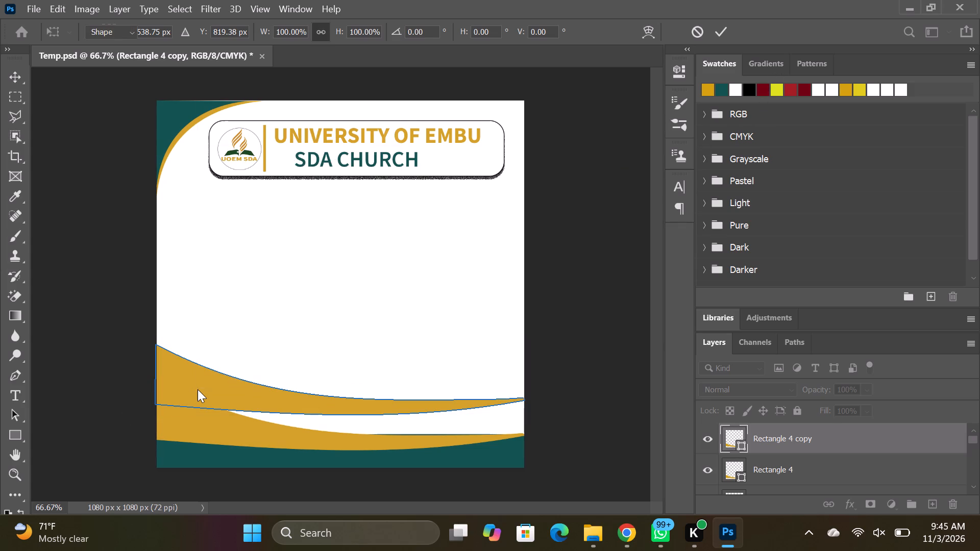
pyautogui.click(194, 390)
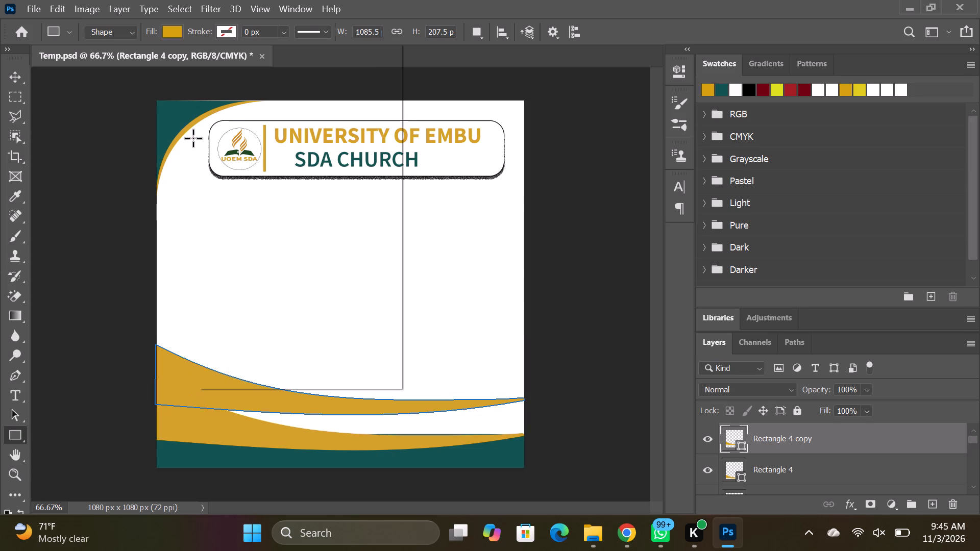
# Try a dark red fill on the raised duplicate curve, and set its fill to white.
pyautogui.click(175, 34)
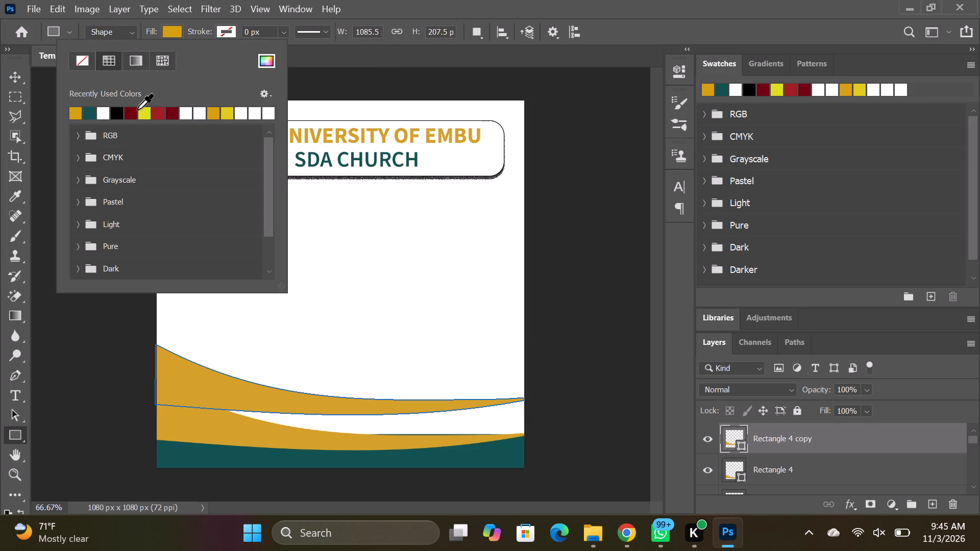
pyautogui.click(133, 112)
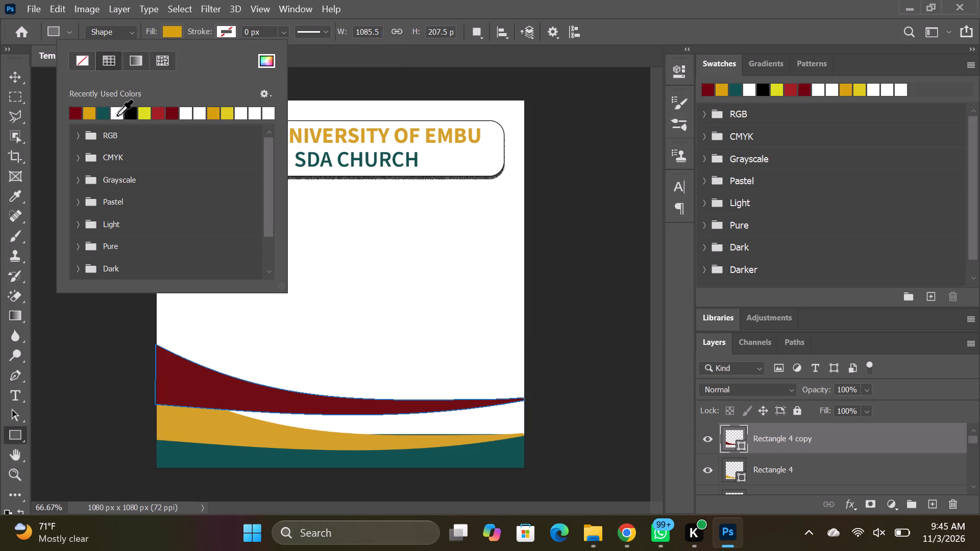
pyautogui.click(119, 115)
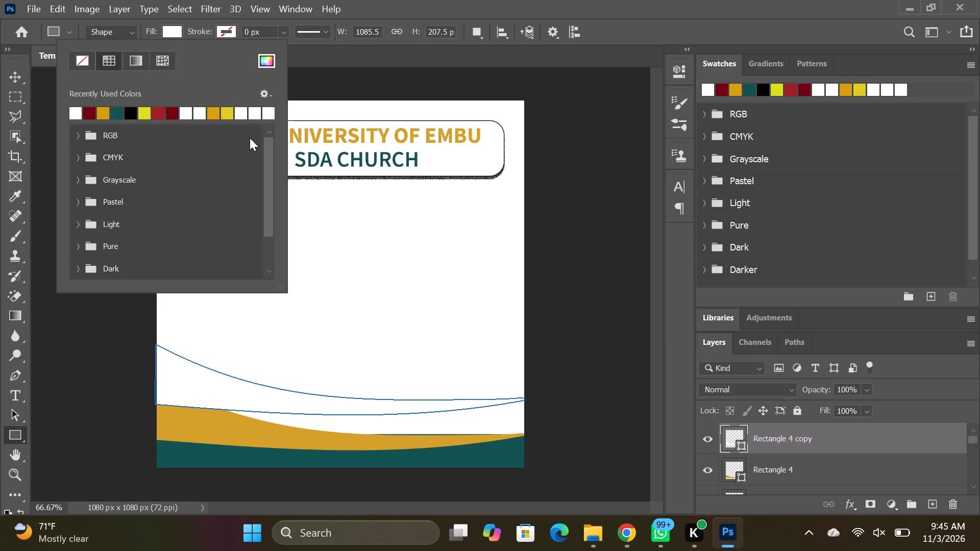
pyautogui.press('Return')
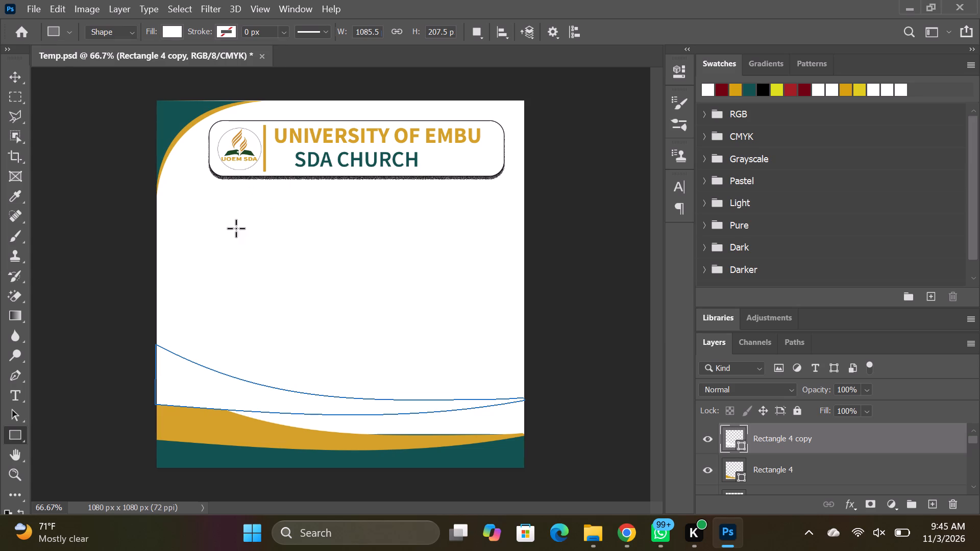
pyautogui.click(833, 436)
# Warp the white curve, bowing its top edge downward and raising its top-right corner slightly along the canvas's right edge.
pyautogui.hotkey('ctrl', 't')
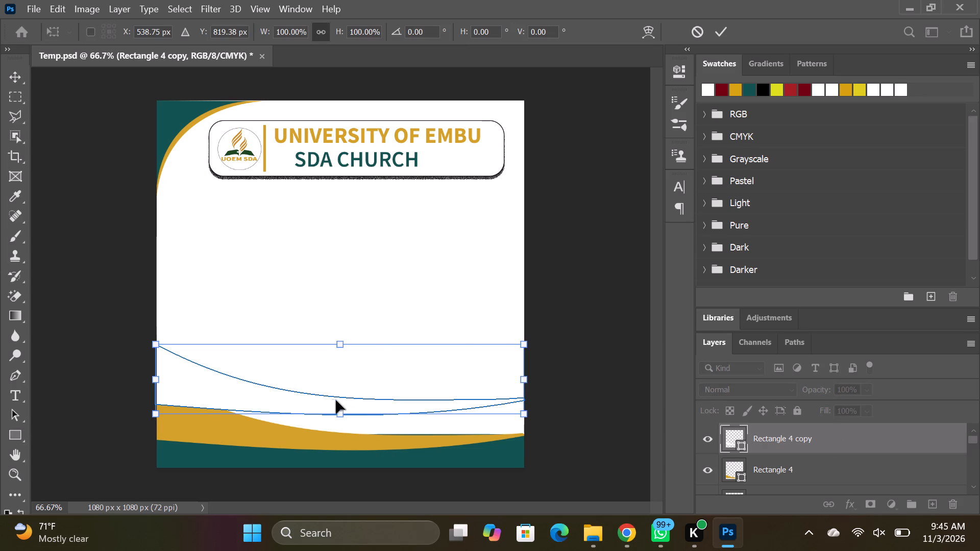
pyautogui.rightClick(317, 398)
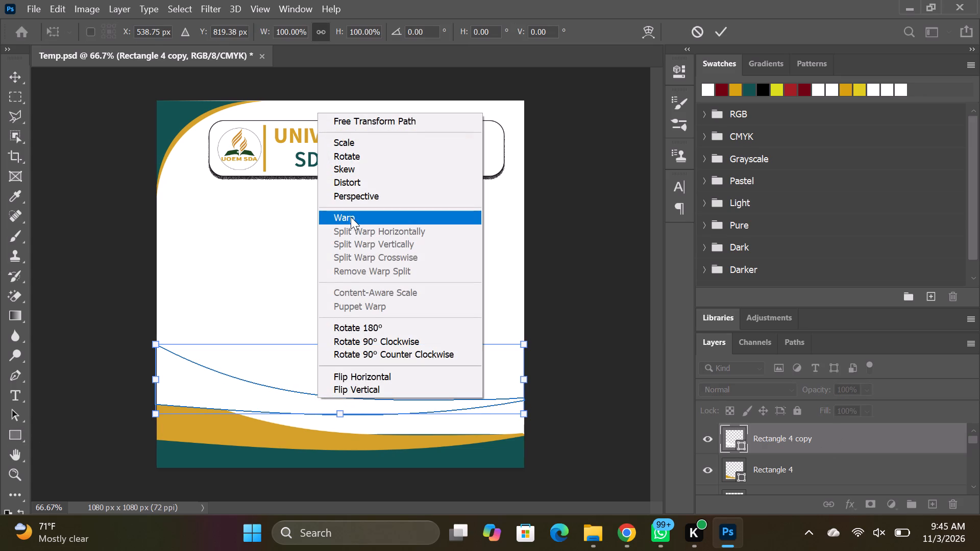
pyautogui.click(351, 217)
pyautogui.moveTo(277, 344); pyautogui.dragTo(269, 397)
pyautogui.moveTo(401, 342); pyautogui.dragTo(402, 361)
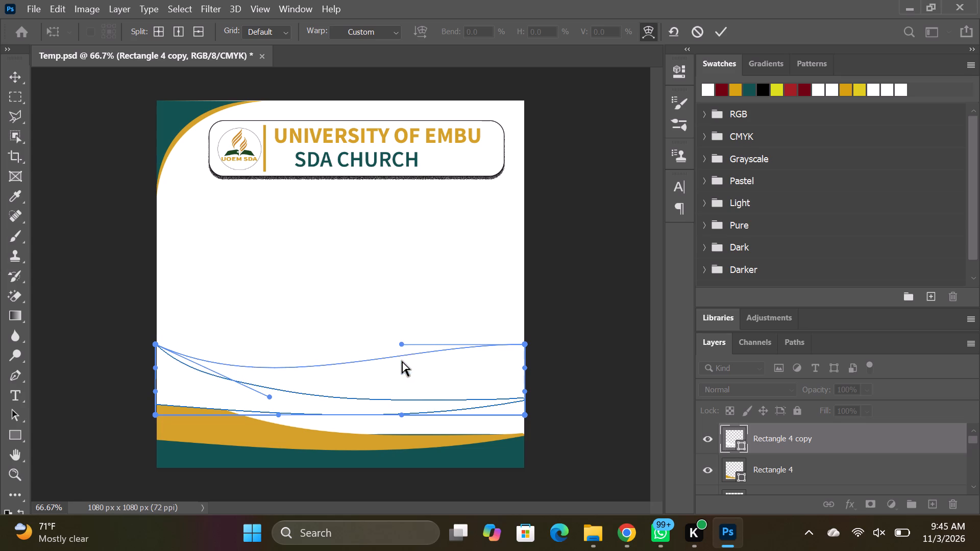
pyautogui.moveTo(402, 361); pyautogui.dragTo(387, 410)
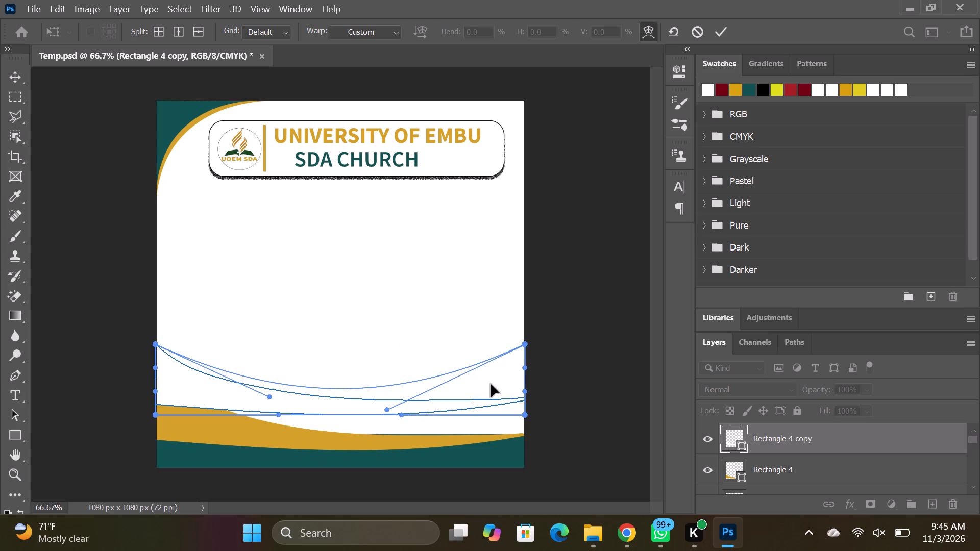
pyautogui.moveTo(496, 366); pyautogui.dragTo(464, 427)
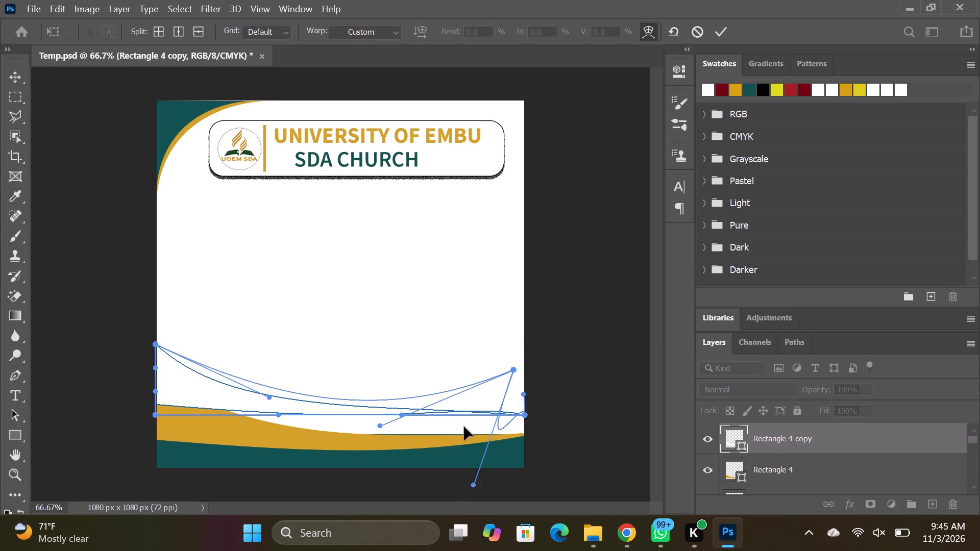
pyautogui.moveTo(464, 427); pyautogui.dragTo(498, 352)
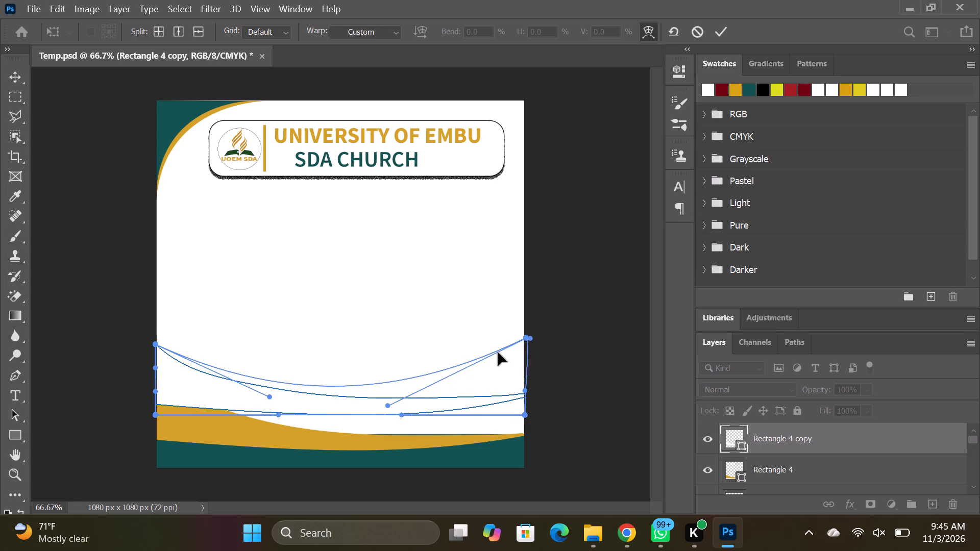
pyautogui.moveTo(498, 352); pyautogui.dragTo(495, 347)
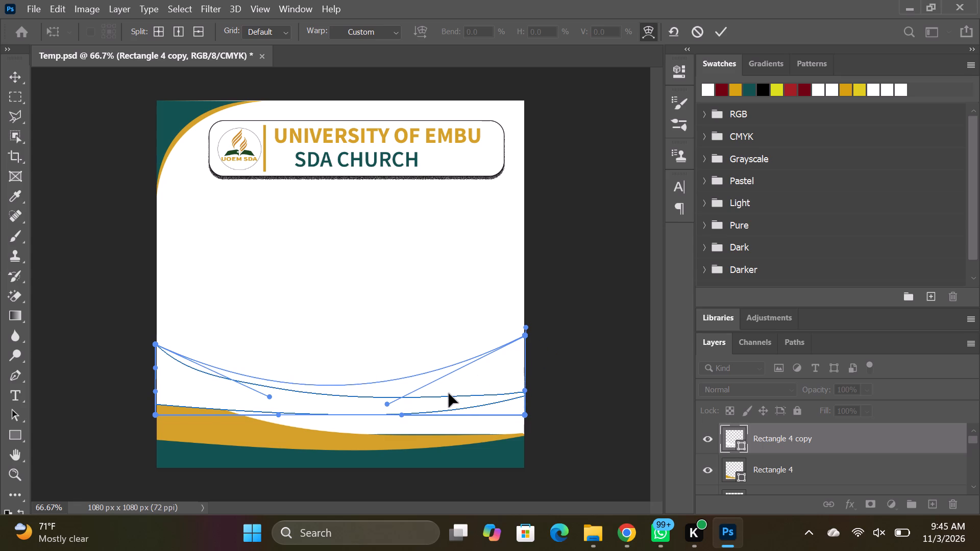
# Pull the white curve's lower middle down over the gold band and adjust the bow of the warp's bottom edge.
pyautogui.keyDown('shift'); pyautogui.moveTo(431, 393); pyautogui.dragTo(423, 424); pyautogui.keyUp('shift')
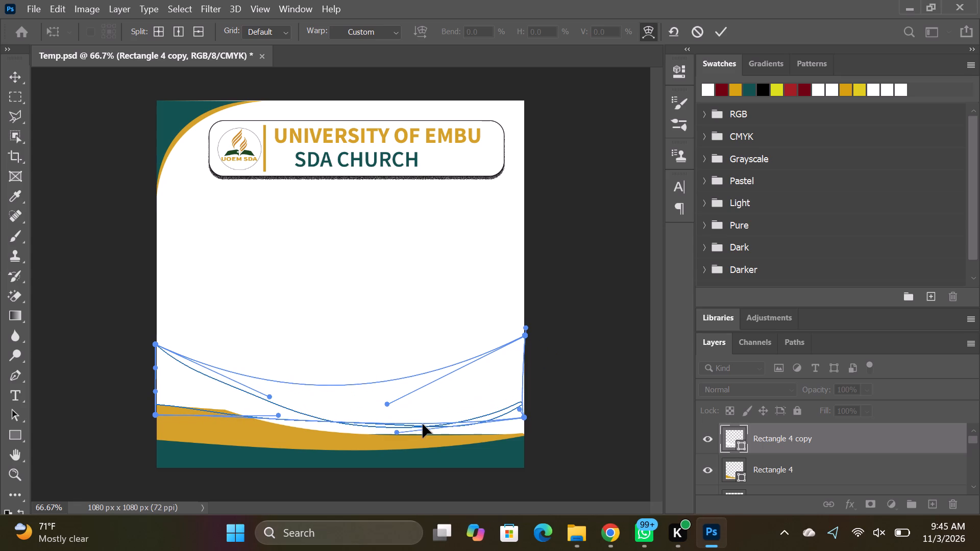
pyautogui.keyDown('shift'); pyautogui.moveTo(423, 424); pyautogui.dragTo(426, 420); pyautogui.keyUp('shift')
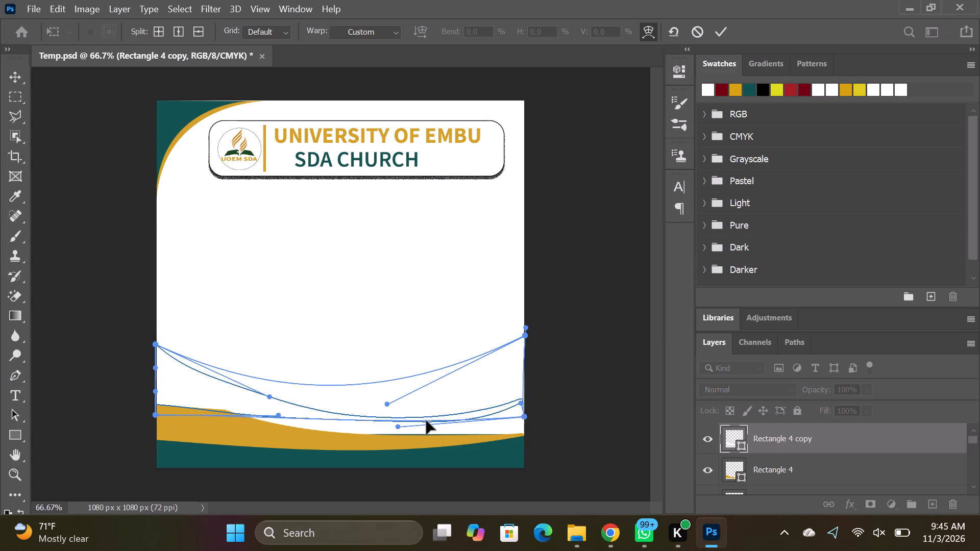
pyautogui.keyDown('shift'); pyautogui.moveTo(426, 420); pyautogui.dragTo(432, 440); pyautogui.keyUp('shift')
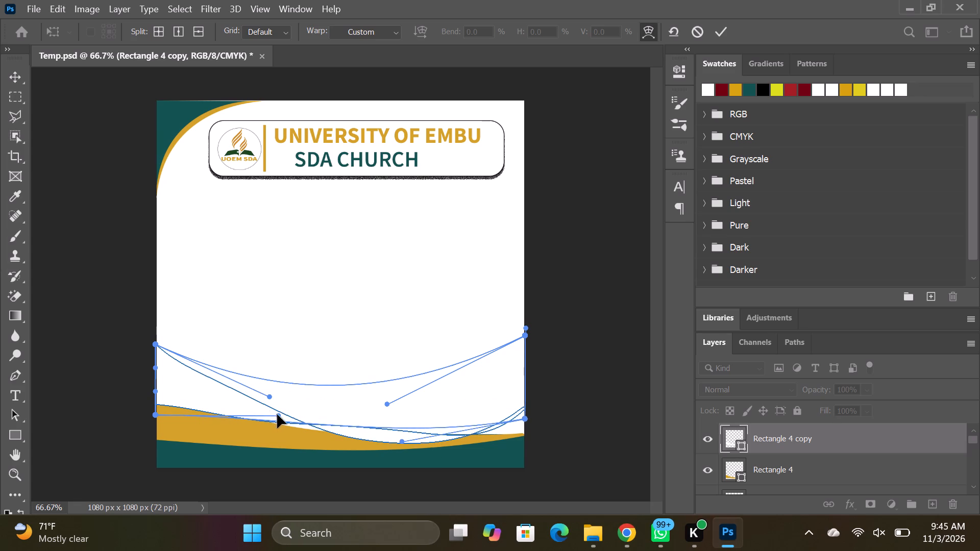
pyautogui.moveTo(276, 409); pyautogui.dragTo(273, 429)
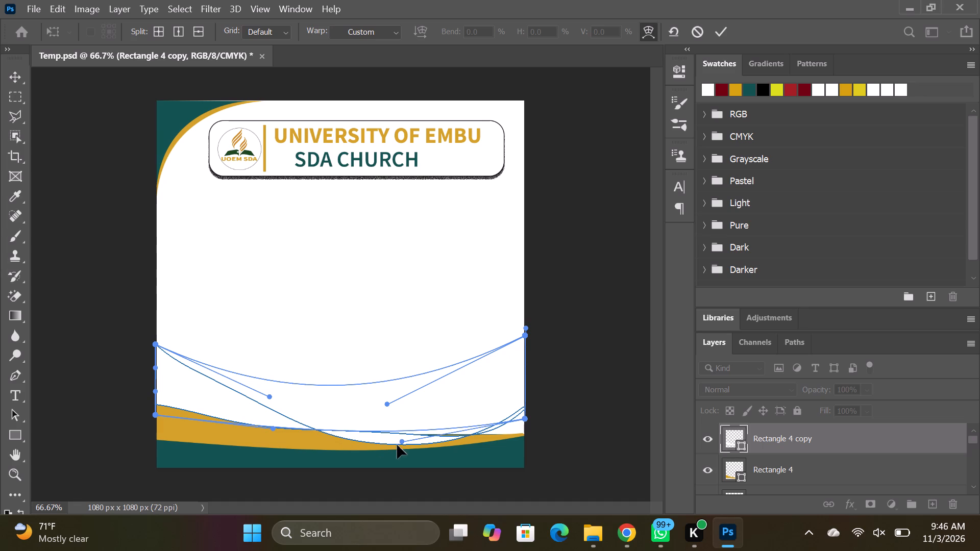
pyautogui.moveTo(399, 441); pyautogui.dragTo(409, 425)
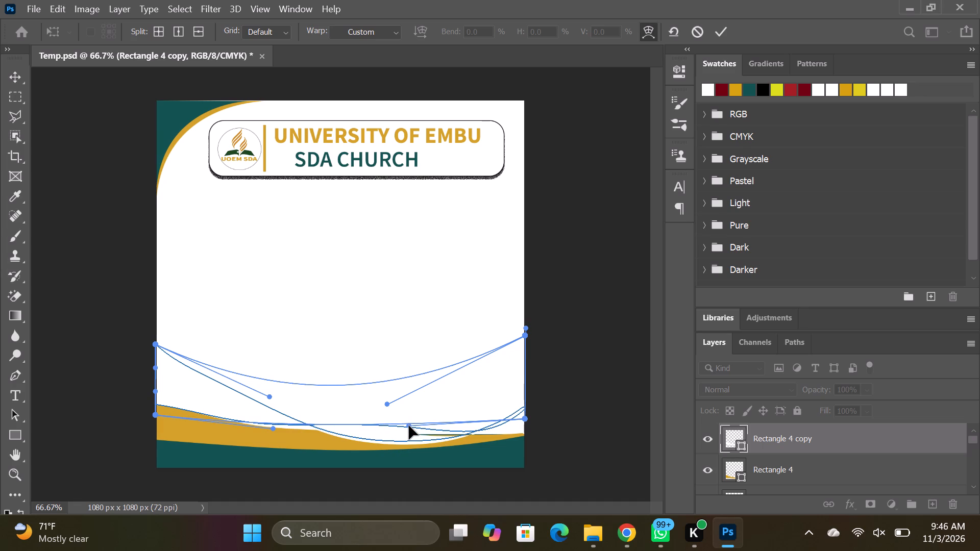
pyautogui.moveTo(409, 425); pyautogui.dragTo(409, 416)
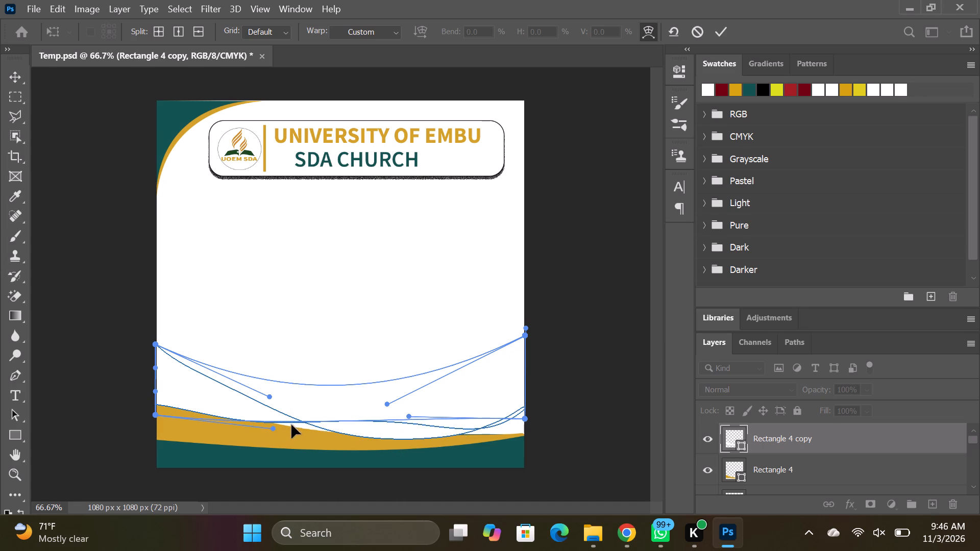
# Try pulling the white curve's lower middle further down over the gold band, undo that pull, and apply the warp.
pyautogui.moveTo(304, 417); pyautogui.dragTo(302, 434)
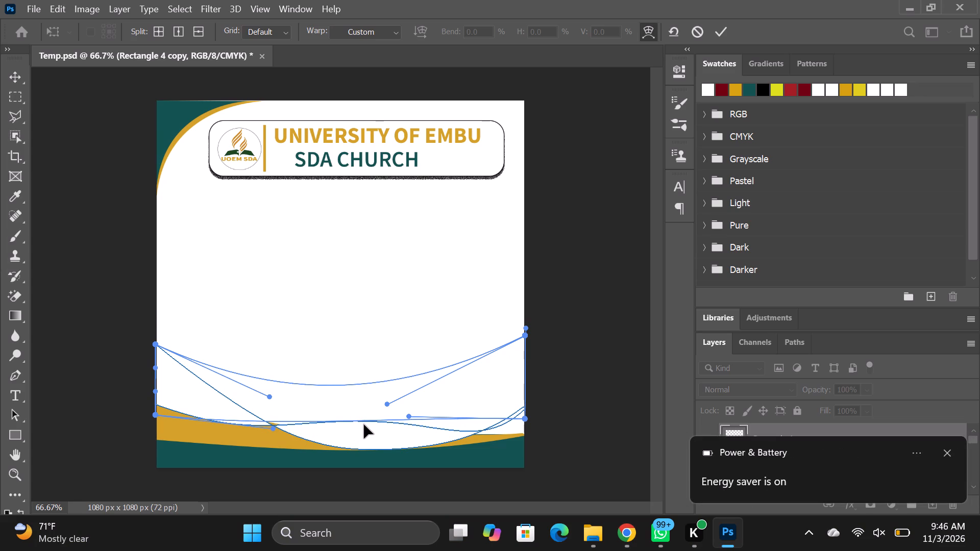
pyautogui.hotkey('ctrl', 'z')
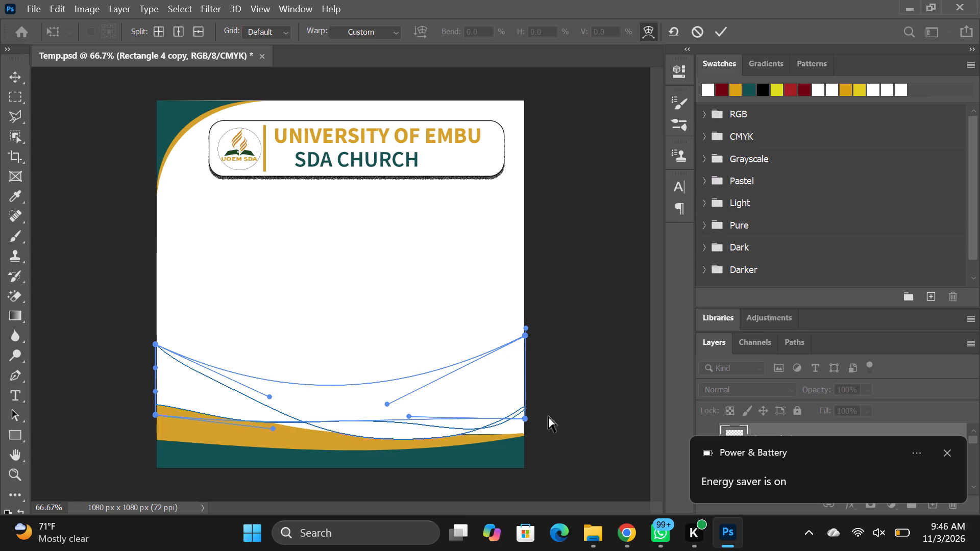
pyautogui.press('Return')
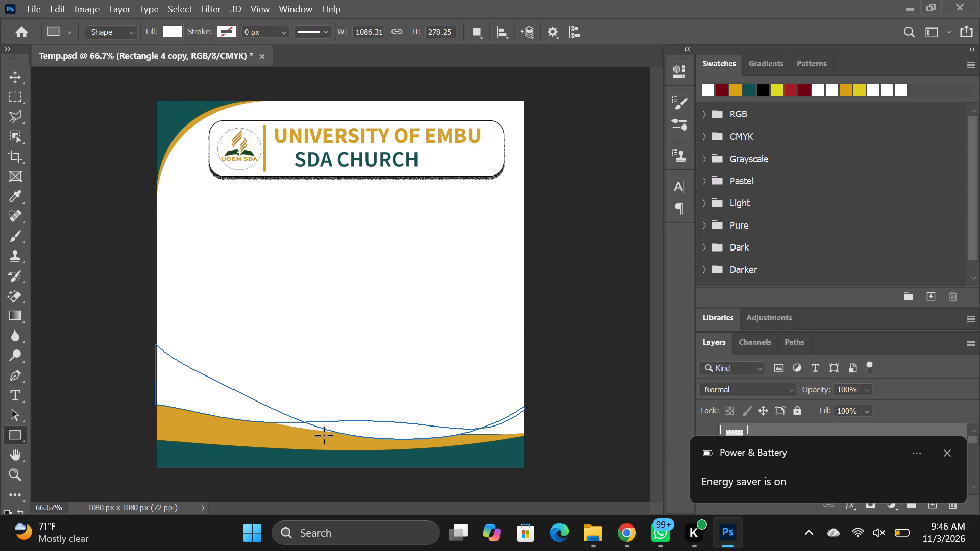
pyautogui.click(948, 448)
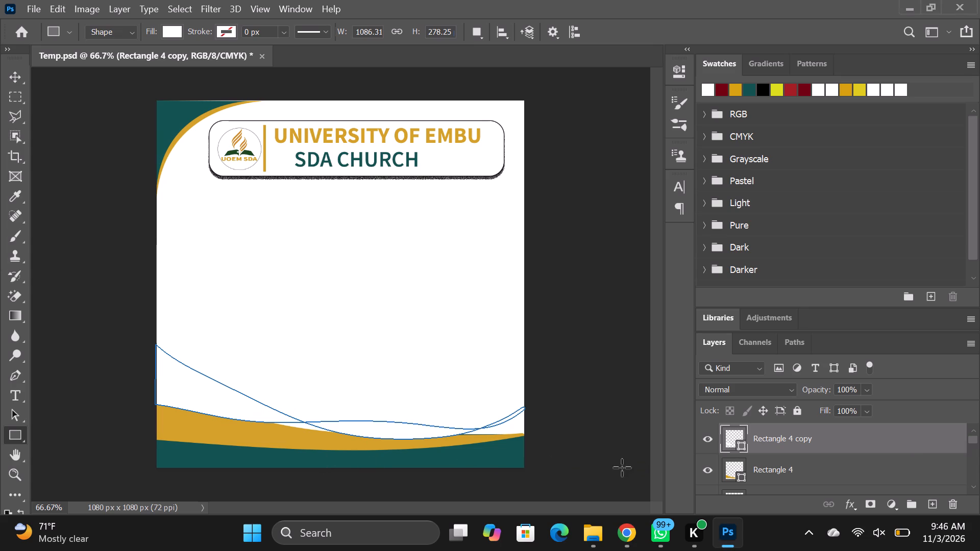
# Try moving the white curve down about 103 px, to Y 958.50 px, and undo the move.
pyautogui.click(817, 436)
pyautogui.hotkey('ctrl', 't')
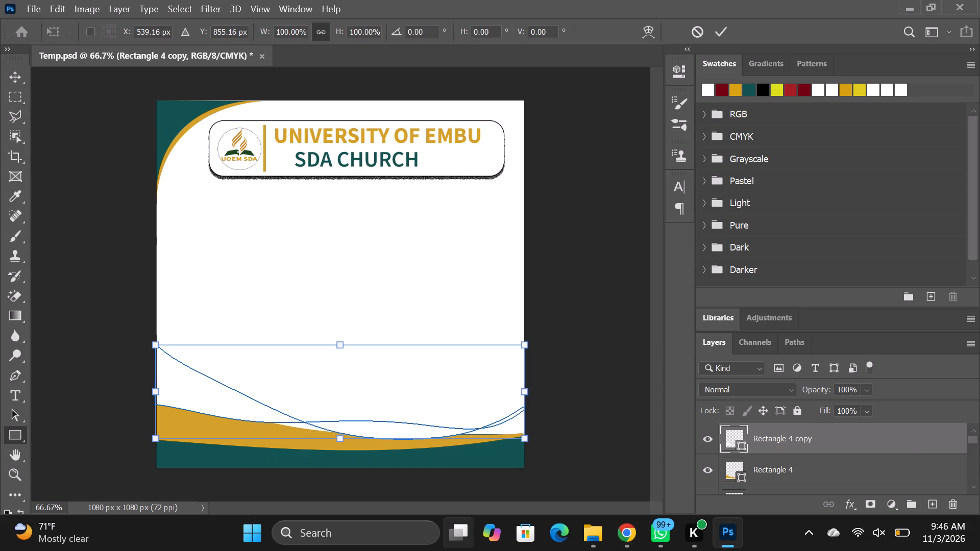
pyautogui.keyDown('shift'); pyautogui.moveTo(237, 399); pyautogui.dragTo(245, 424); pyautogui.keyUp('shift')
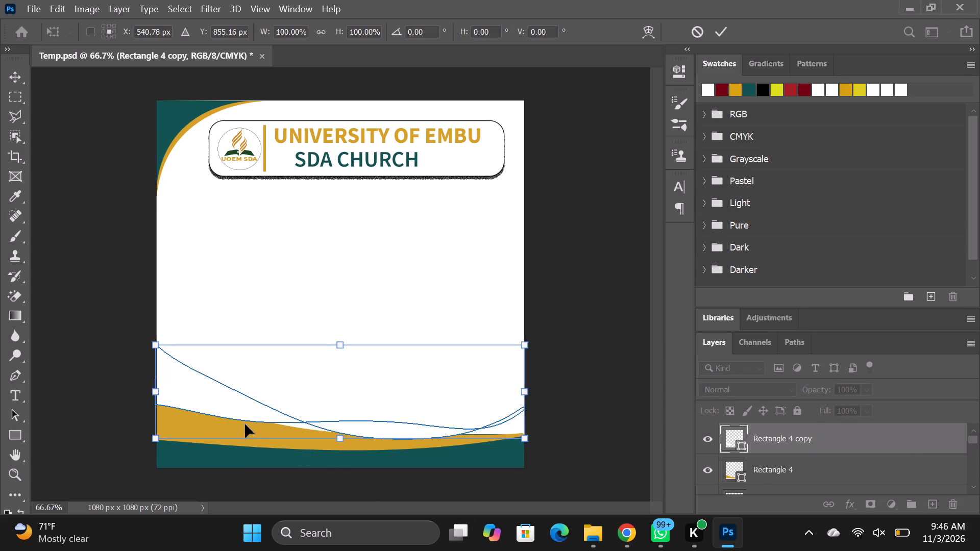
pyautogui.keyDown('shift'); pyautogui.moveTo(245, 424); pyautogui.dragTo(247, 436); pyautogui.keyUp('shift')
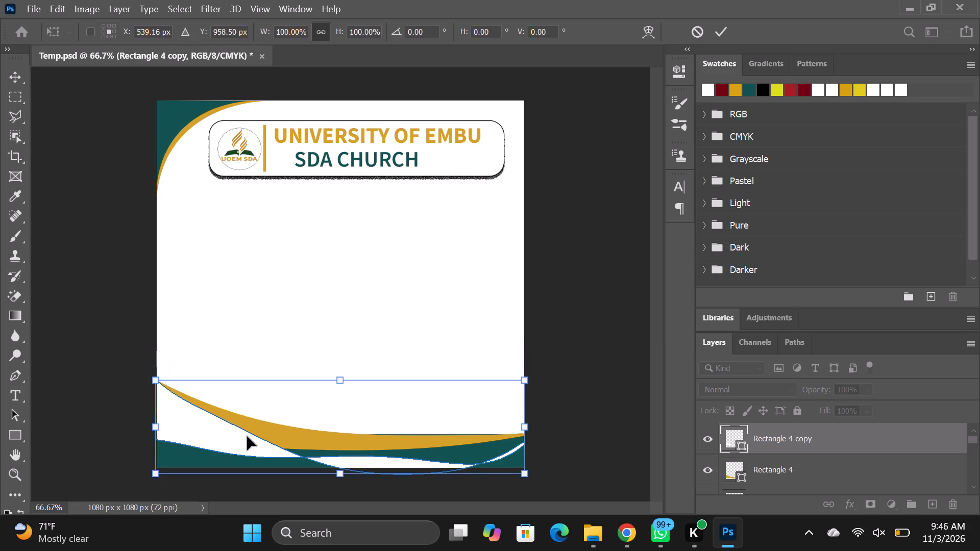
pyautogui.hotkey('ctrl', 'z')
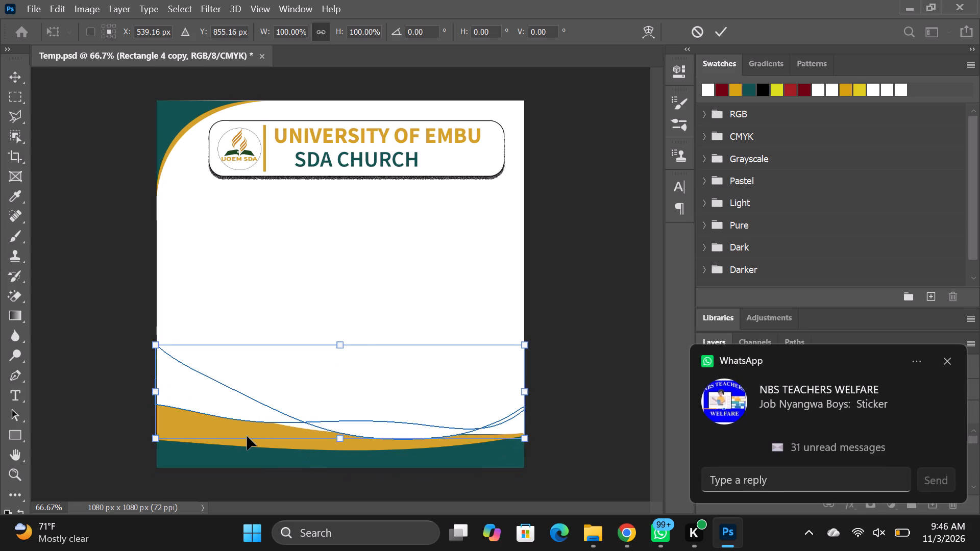
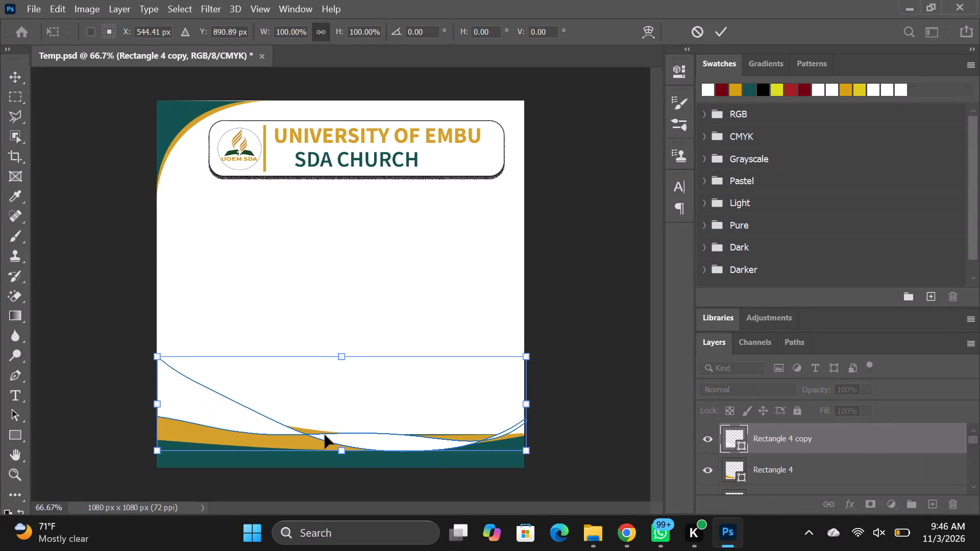
# Undo the last move of the white duplicate curve and raise it clear of the gold band, to Y 637.96 px.
pyautogui.hotkey('ctrl', 'z')
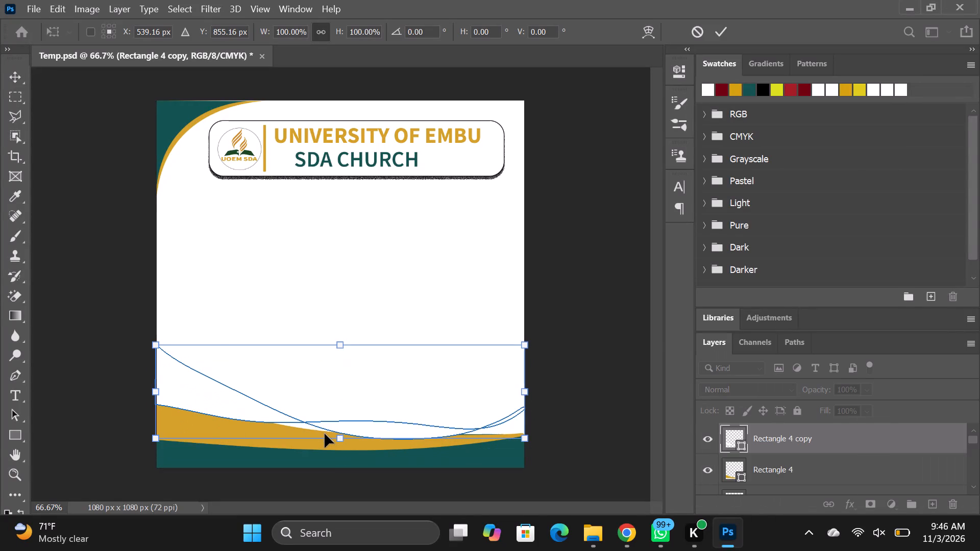
pyautogui.moveTo(328, 385); pyautogui.dragTo(326, 311)
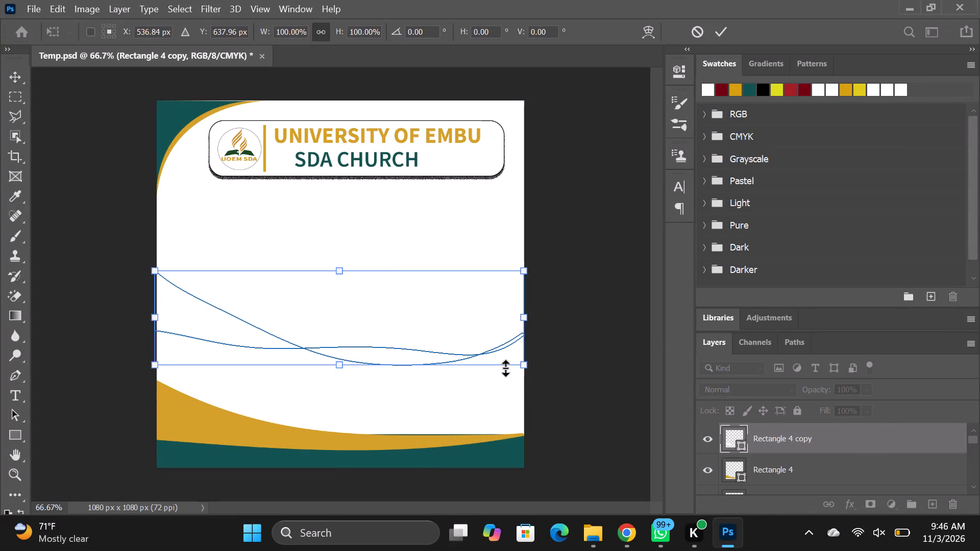
# Apply the transform and delete the white duplicate curve's layer, Rectangle 4 copy.
pyautogui.click(526, 368)
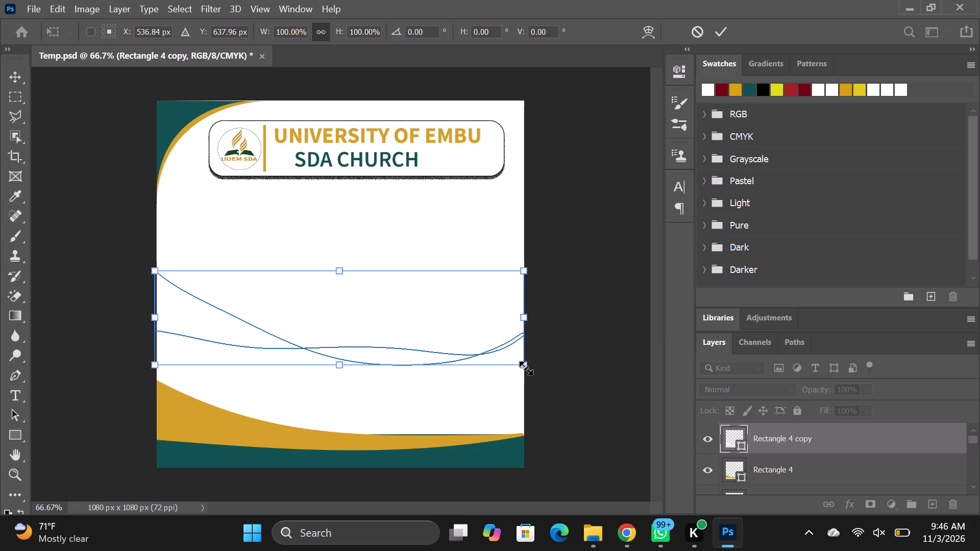
pyautogui.press('BackSpace')
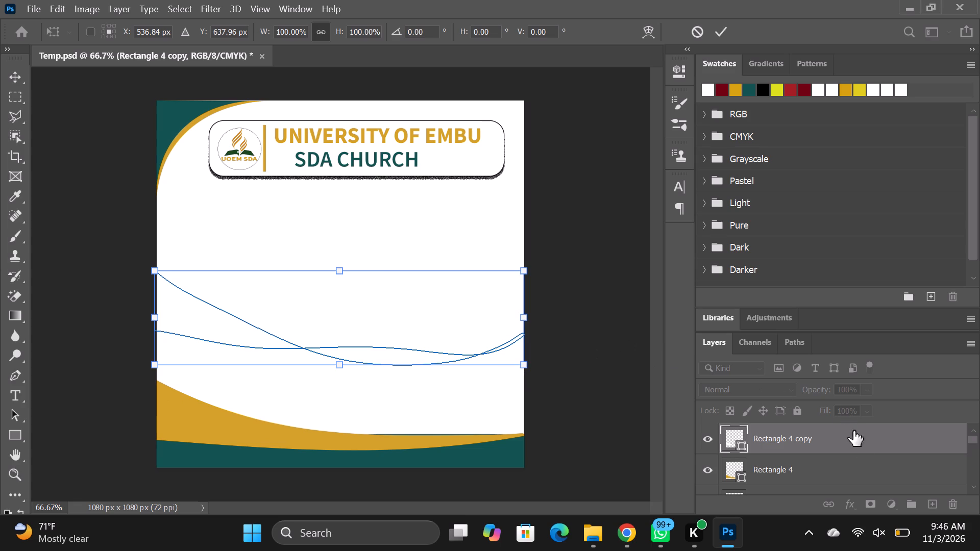
pyautogui.tripleClick(866, 443)
pyautogui.tripleClick(865, 443)
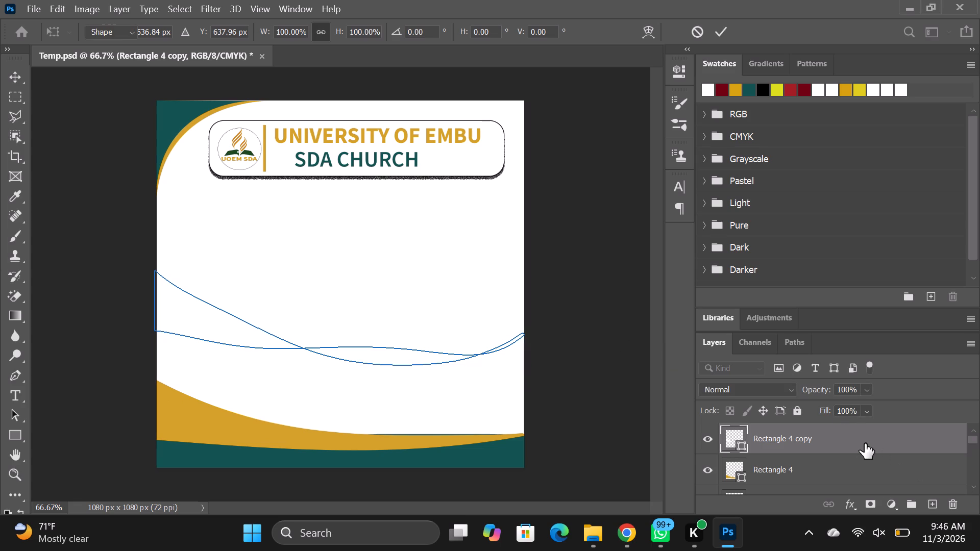
pyautogui.doubleClick(865, 443)
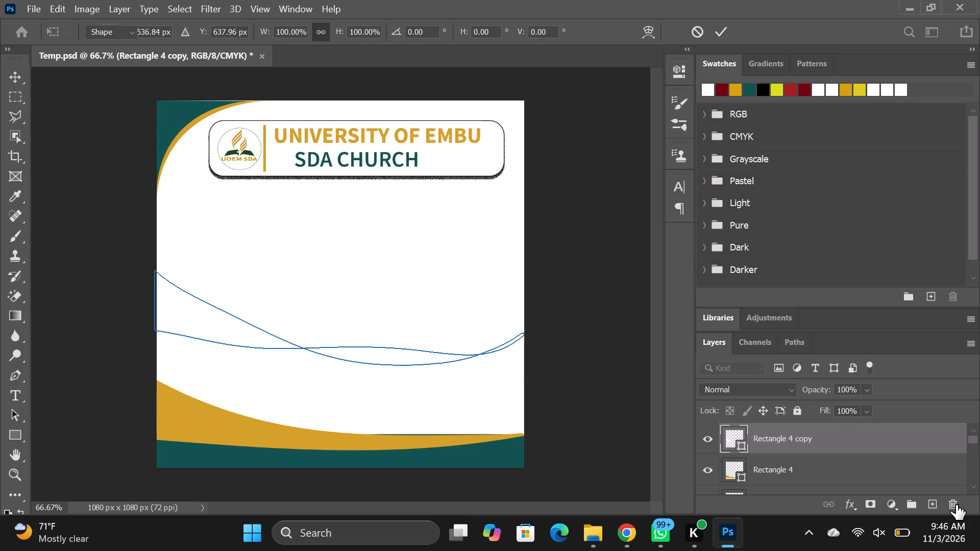
pyautogui.click(955, 506)
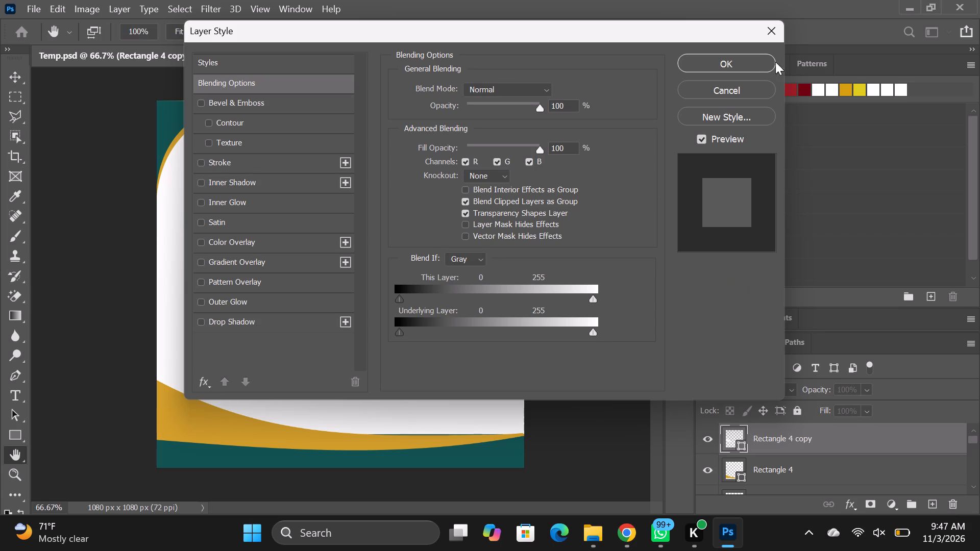
# Close the layer style settings without changes and delete the white overlay curve layer, Rectangle 4 copy.
pyautogui.click(780, 33)
pyautogui.click(776, 31)
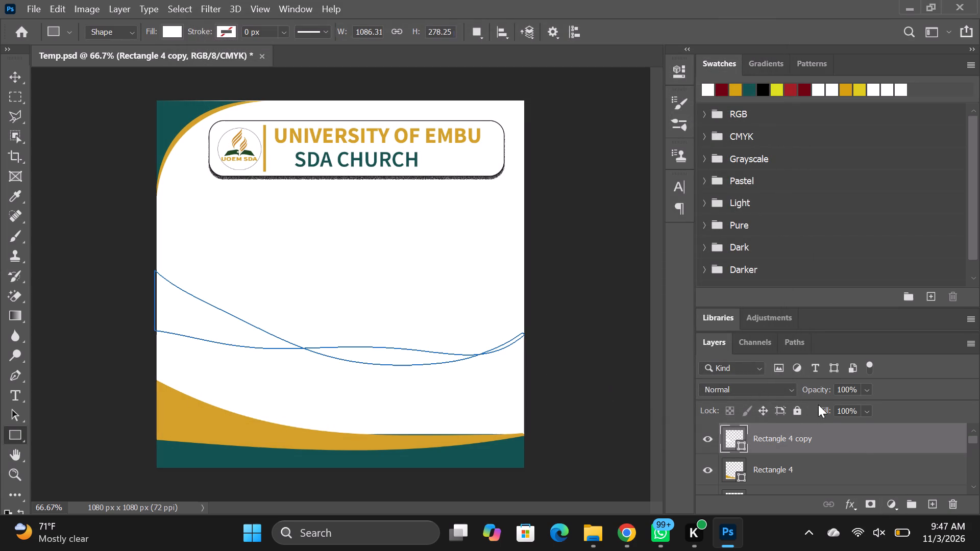
pyautogui.click(951, 501)
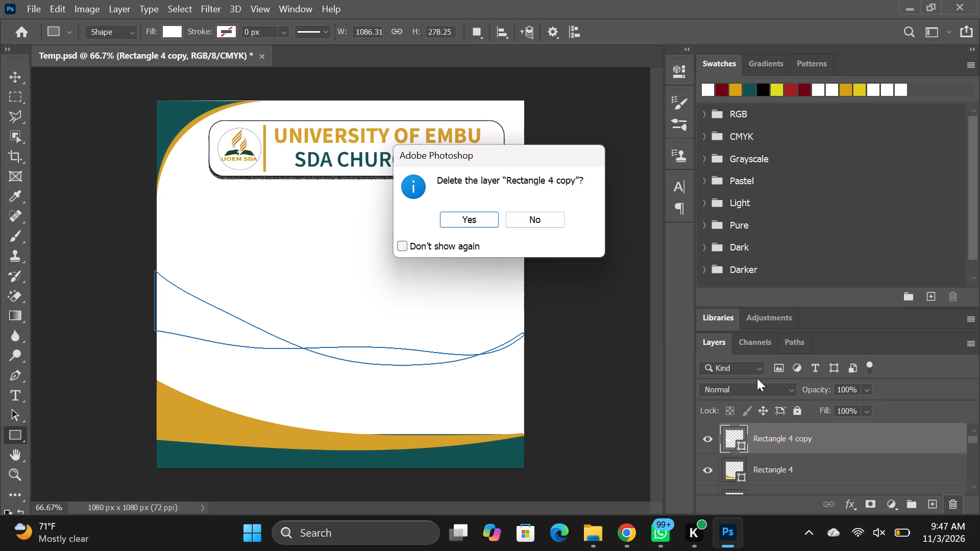
pyautogui.click(465, 215)
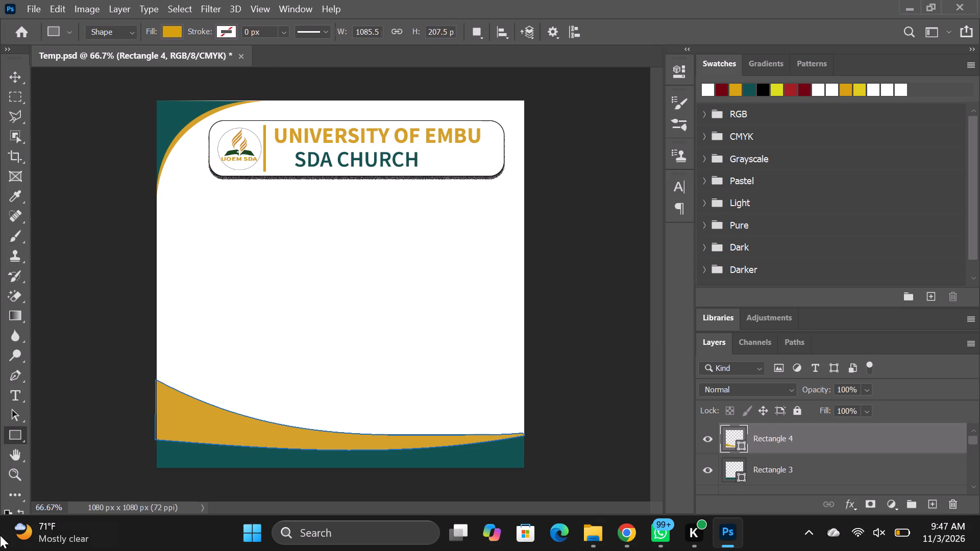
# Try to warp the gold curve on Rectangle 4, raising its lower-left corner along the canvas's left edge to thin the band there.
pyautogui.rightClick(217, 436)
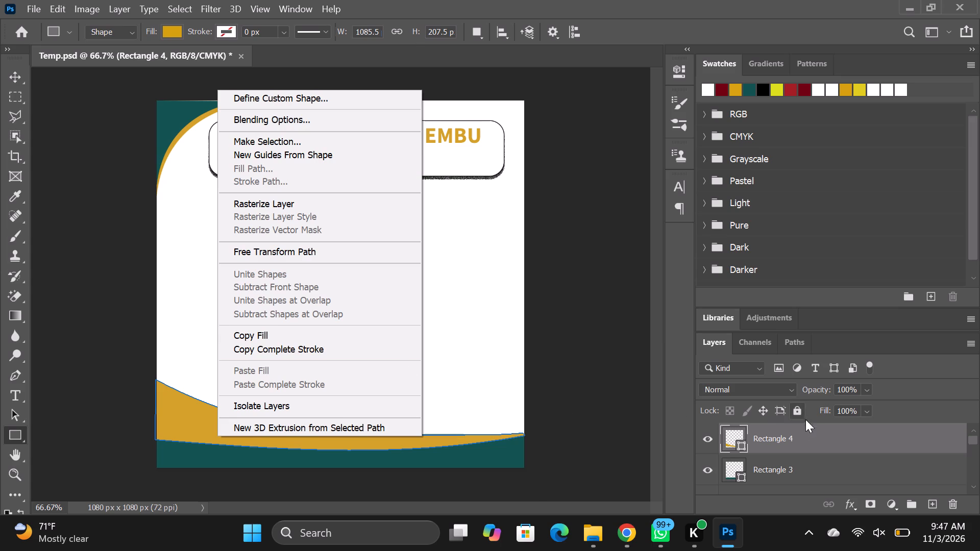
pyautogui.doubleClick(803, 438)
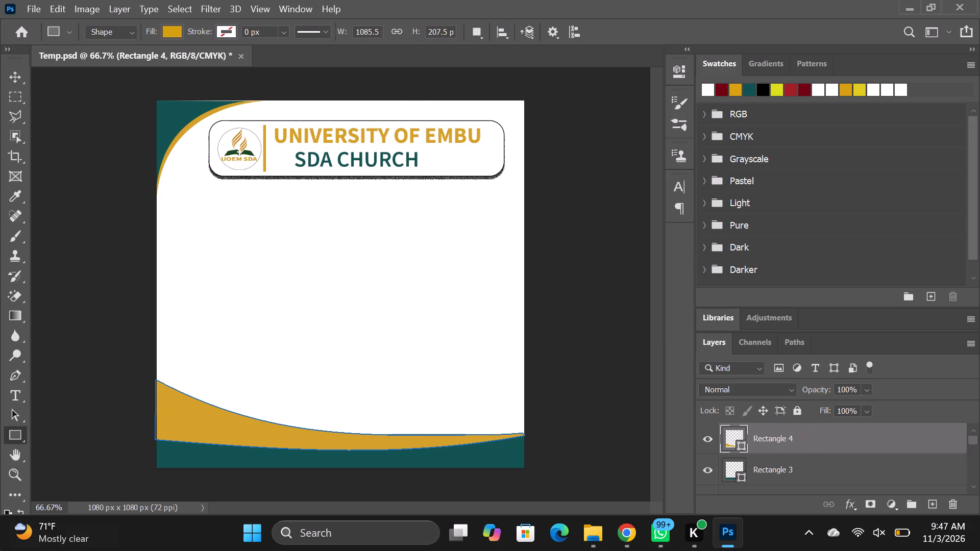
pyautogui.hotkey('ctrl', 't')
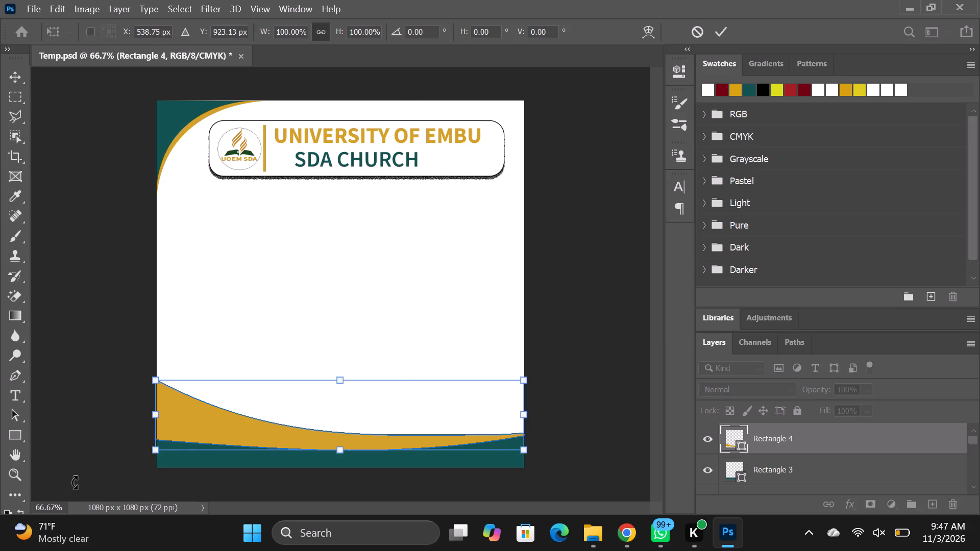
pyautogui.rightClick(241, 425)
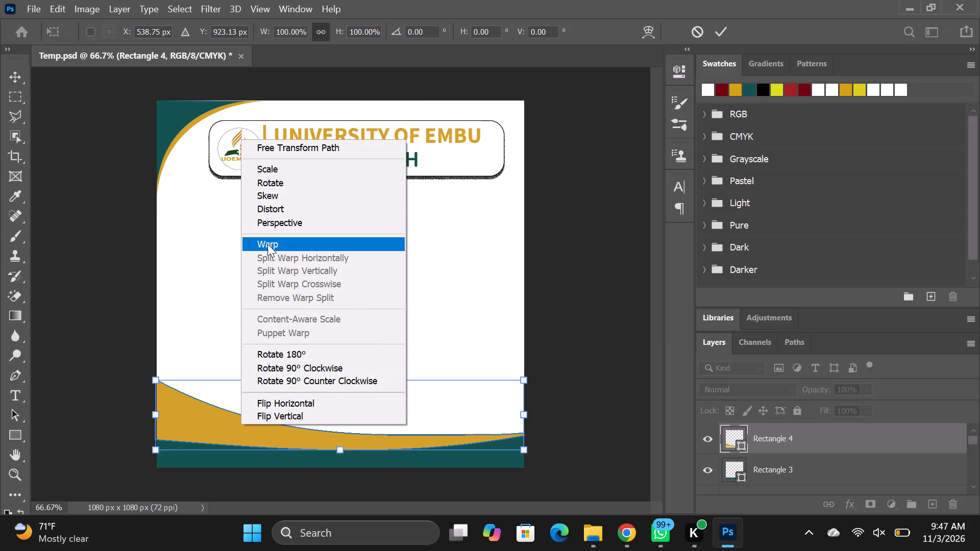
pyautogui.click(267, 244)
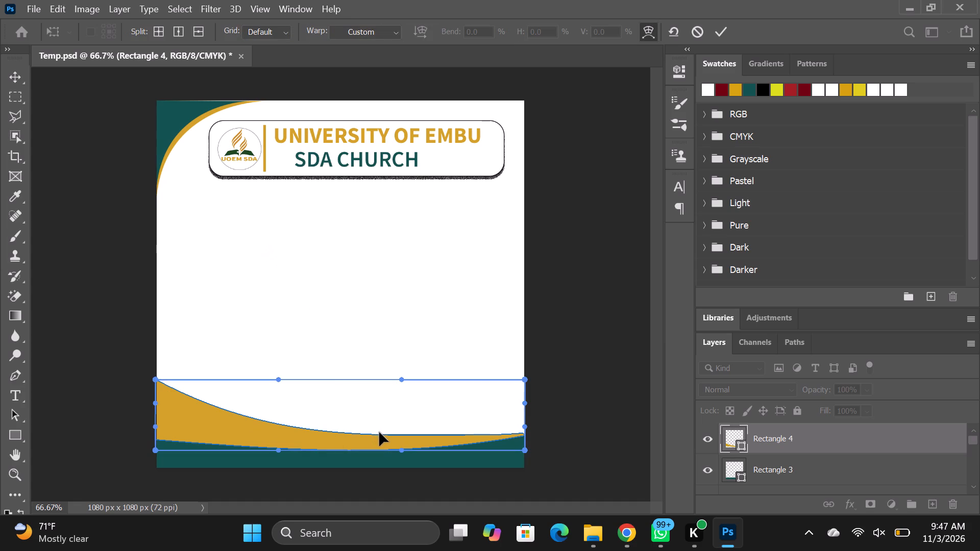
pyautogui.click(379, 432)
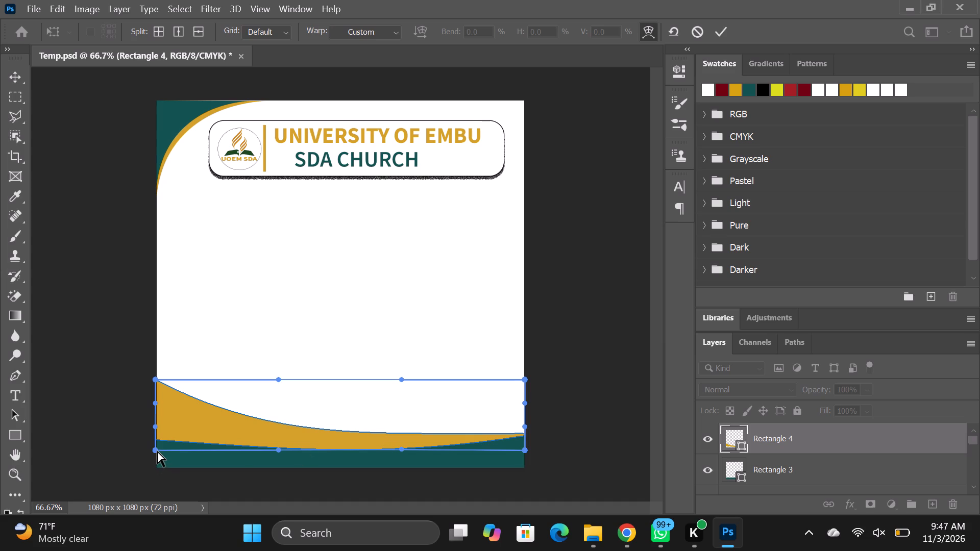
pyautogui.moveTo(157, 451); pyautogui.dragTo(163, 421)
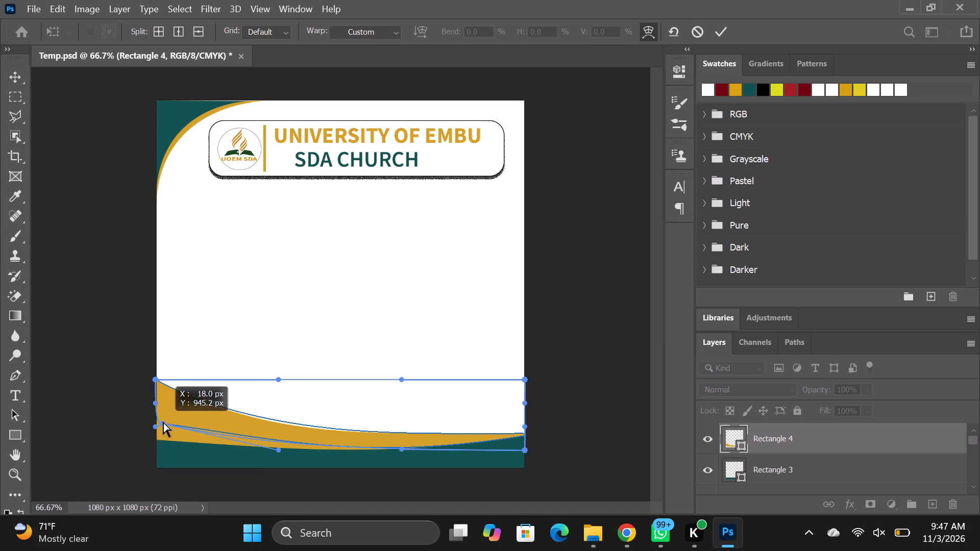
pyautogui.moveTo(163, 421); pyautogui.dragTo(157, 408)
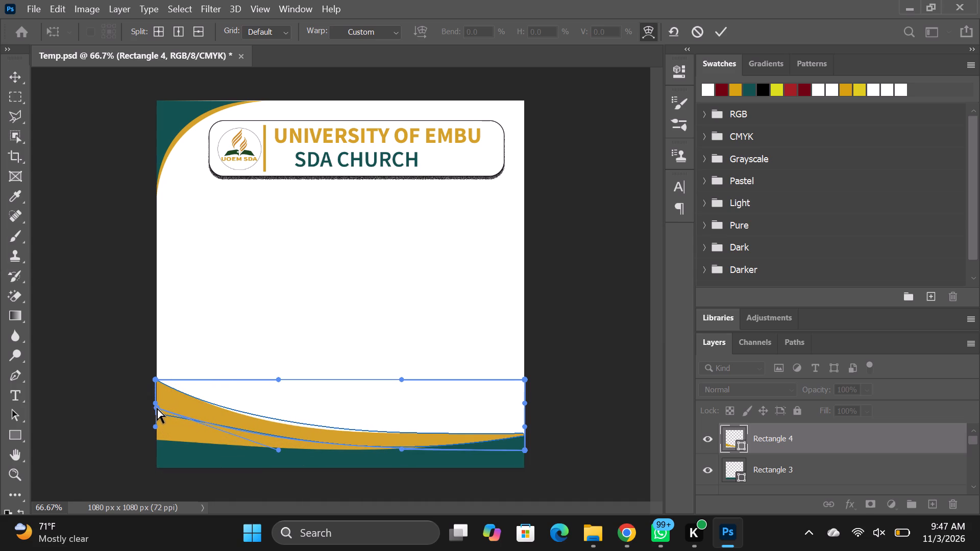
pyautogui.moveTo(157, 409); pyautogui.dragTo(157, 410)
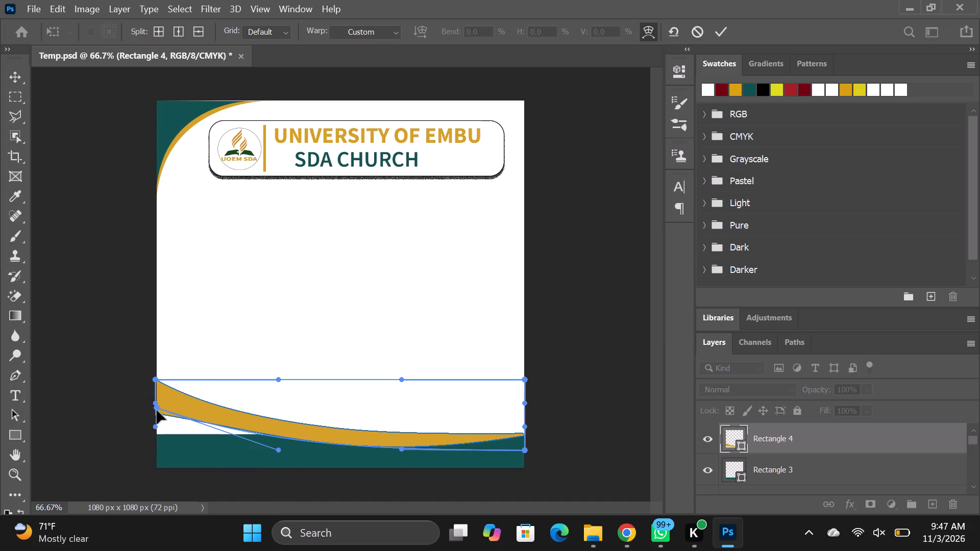
# Warp Rectangle 4's lower-left corner down the canvas's left edge so the gold band fills the white gap above the teal bar.
pyautogui.moveTo(157, 410); pyautogui.dragTo(159, 438)
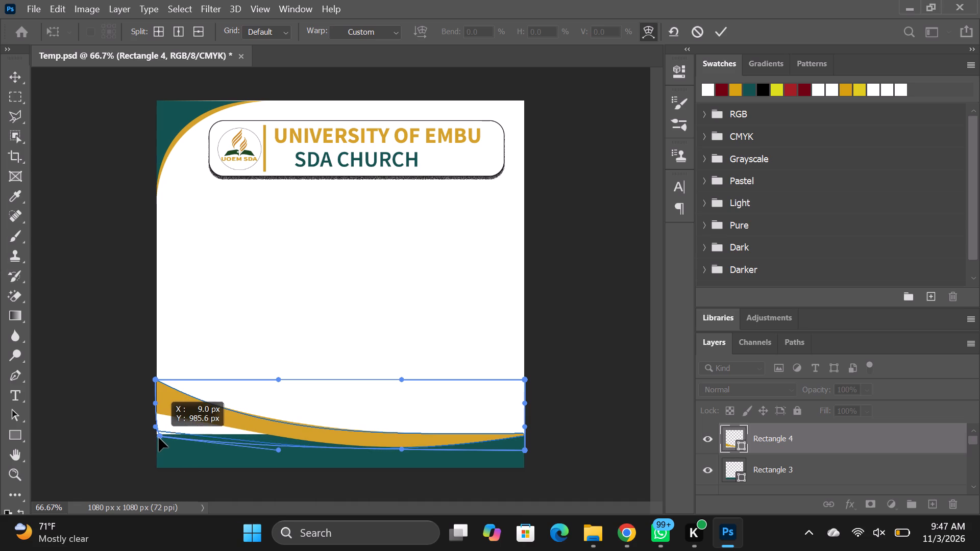
pyautogui.moveTo(159, 438); pyautogui.dragTo(181, 438)
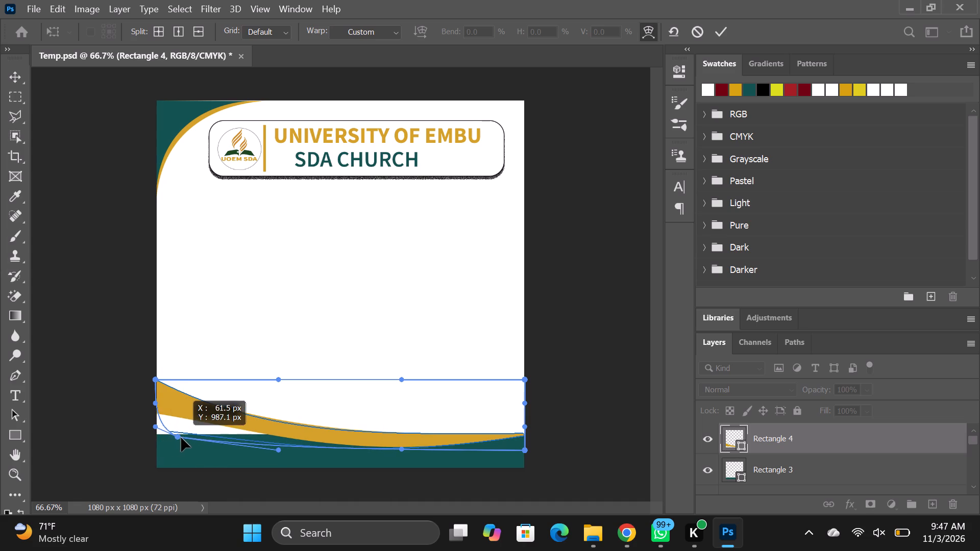
pyautogui.moveTo(181, 438); pyautogui.dragTo(212, 446)
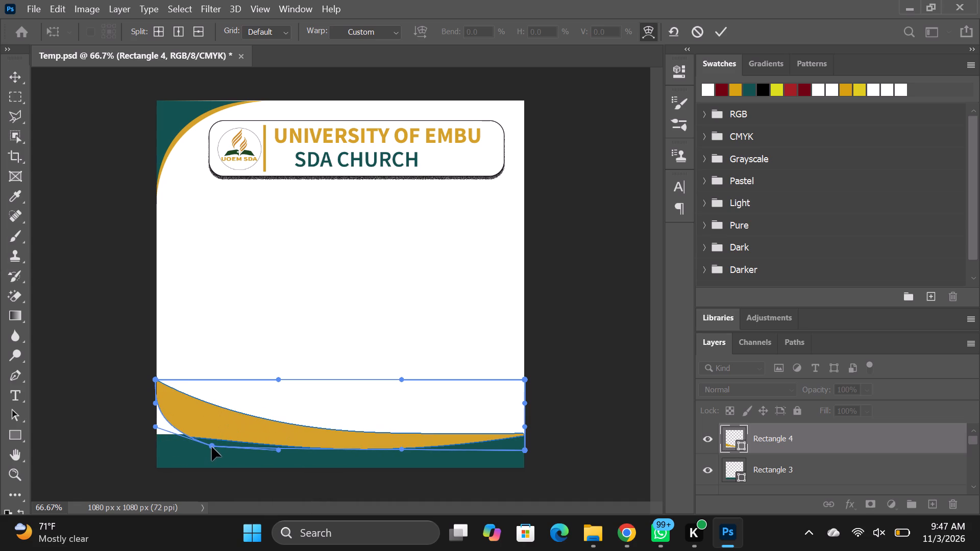
pyautogui.moveTo(212, 447); pyautogui.dragTo(158, 439)
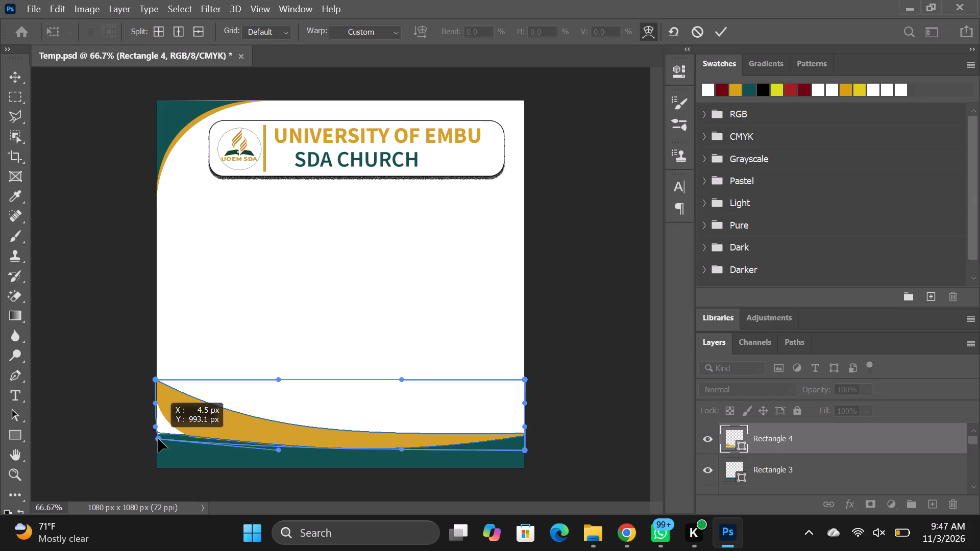
pyautogui.moveTo(158, 439); pyautogui.dragTo(157, 439)
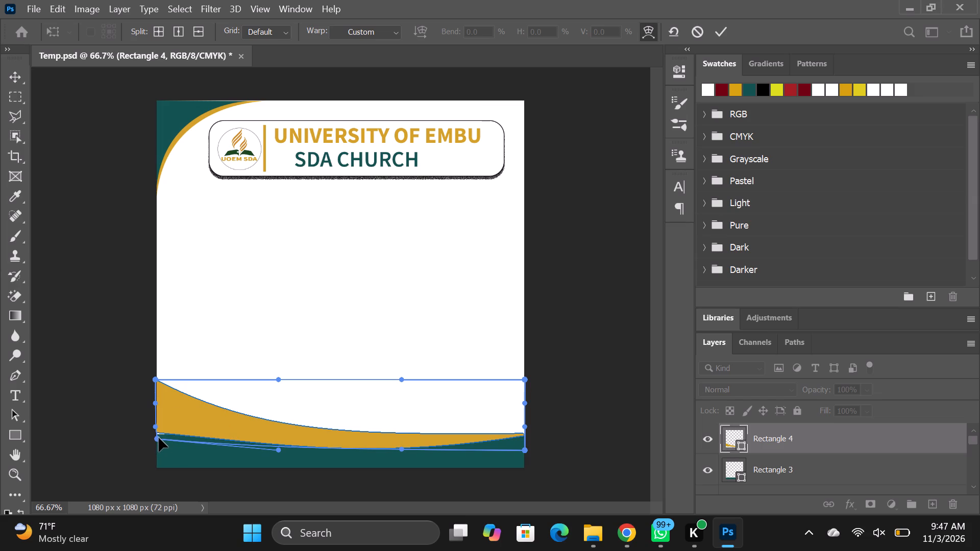
pyautogui.moveTo(157, 438); pyautogui.dragTo(157, 444)
pyautogui.click(157, 444)
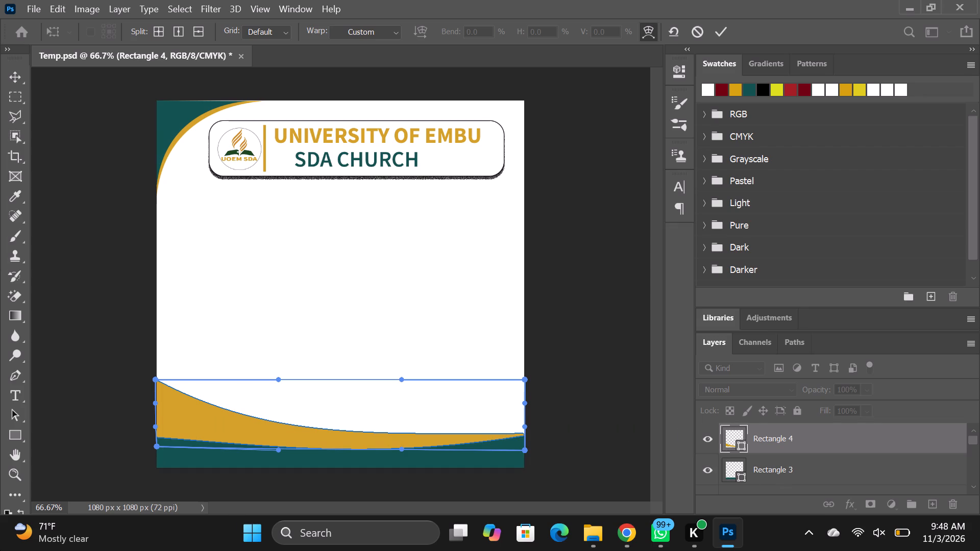
pyautogui.press('Return')
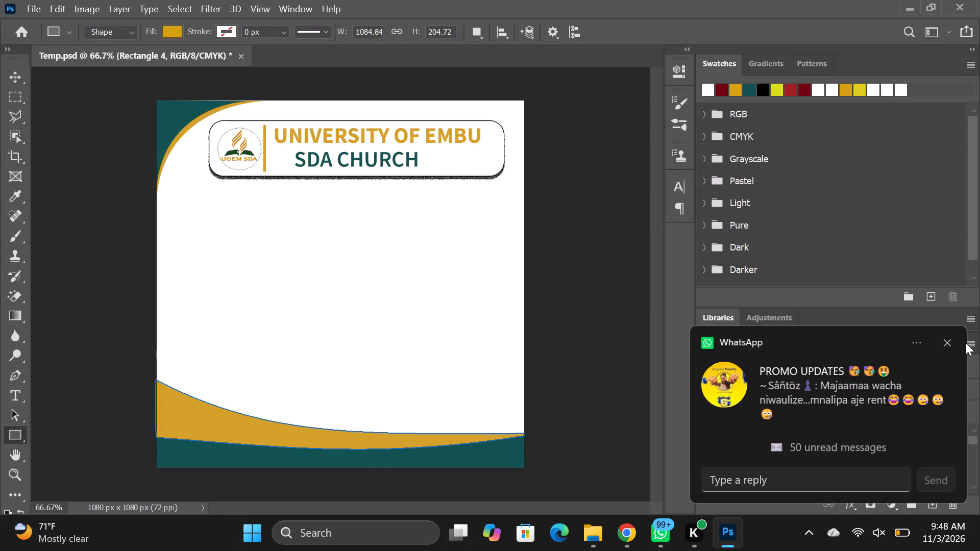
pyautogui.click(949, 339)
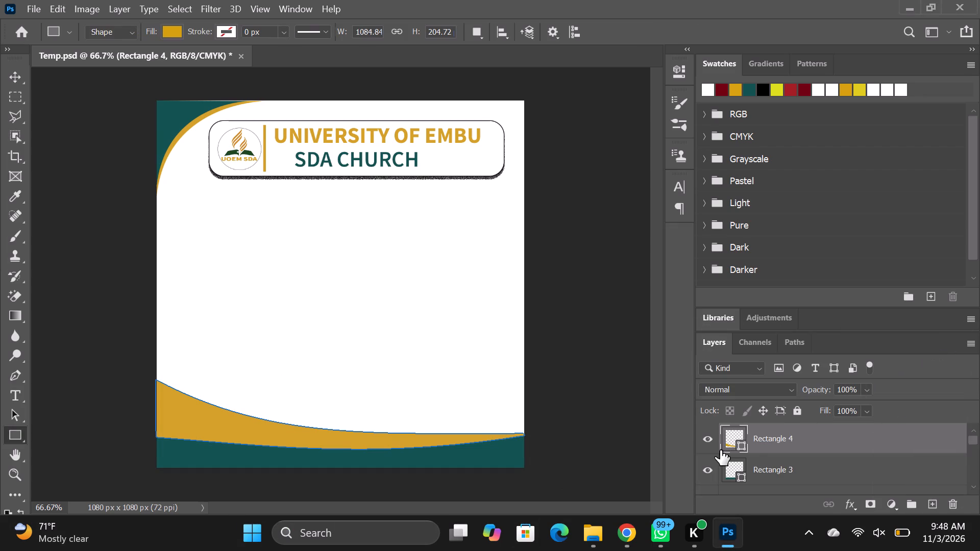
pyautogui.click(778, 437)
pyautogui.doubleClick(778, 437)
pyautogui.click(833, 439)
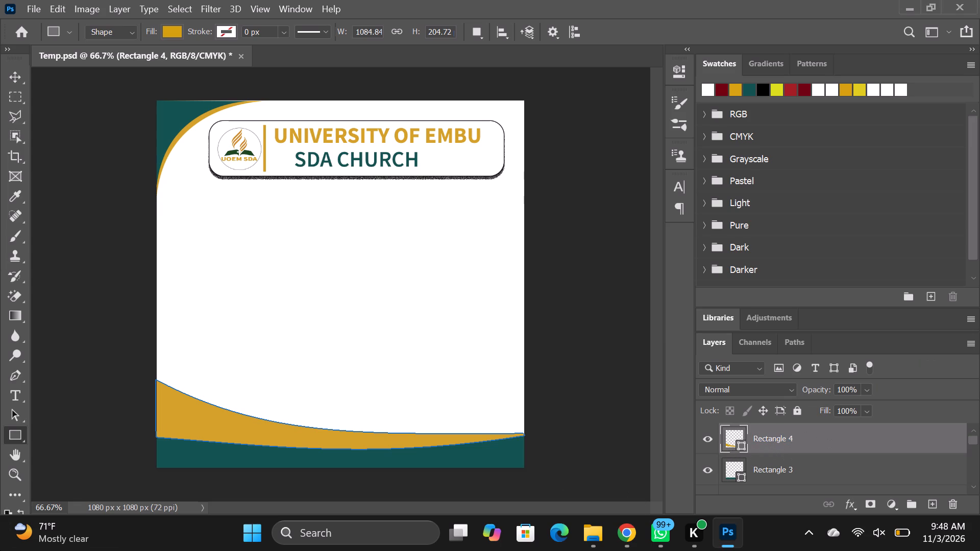
# Hide the gold curve's path outline and save the Temp.psd document.
pyautogui.press('Return')
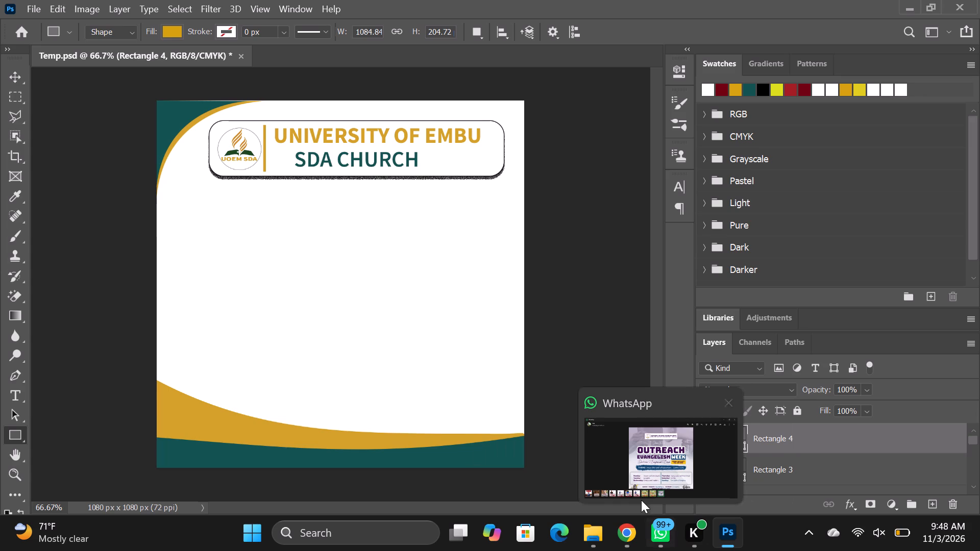
pyautogui.hotkey('ctrl', 's')
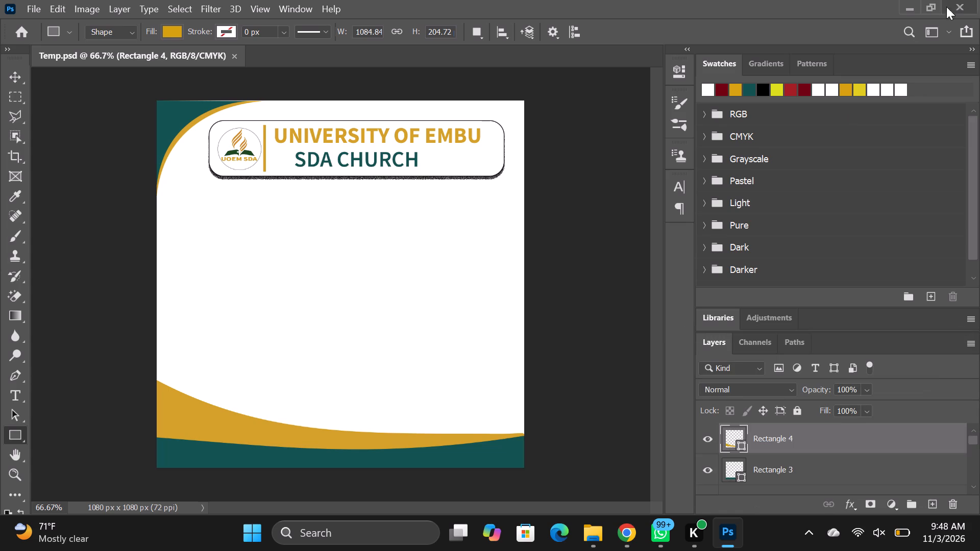
# Go to the home screen with the recent files.
pyautogui.click(15, 34)
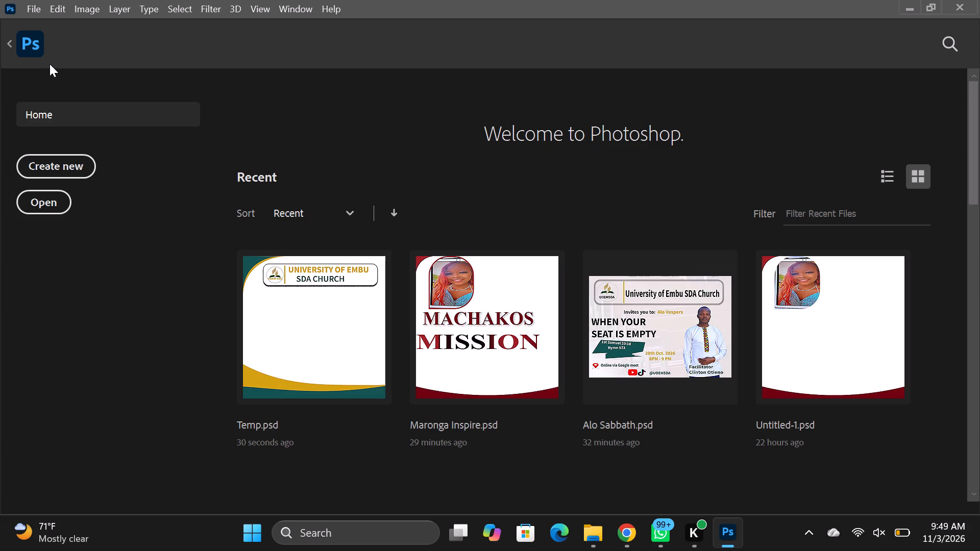
# Minimize the Photoshop window.
pyautogui.click(912, 10)
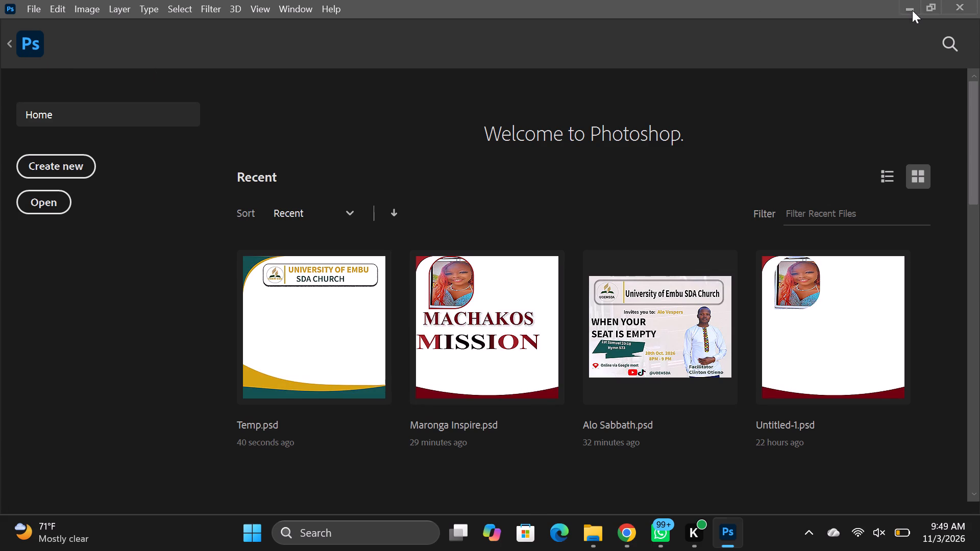